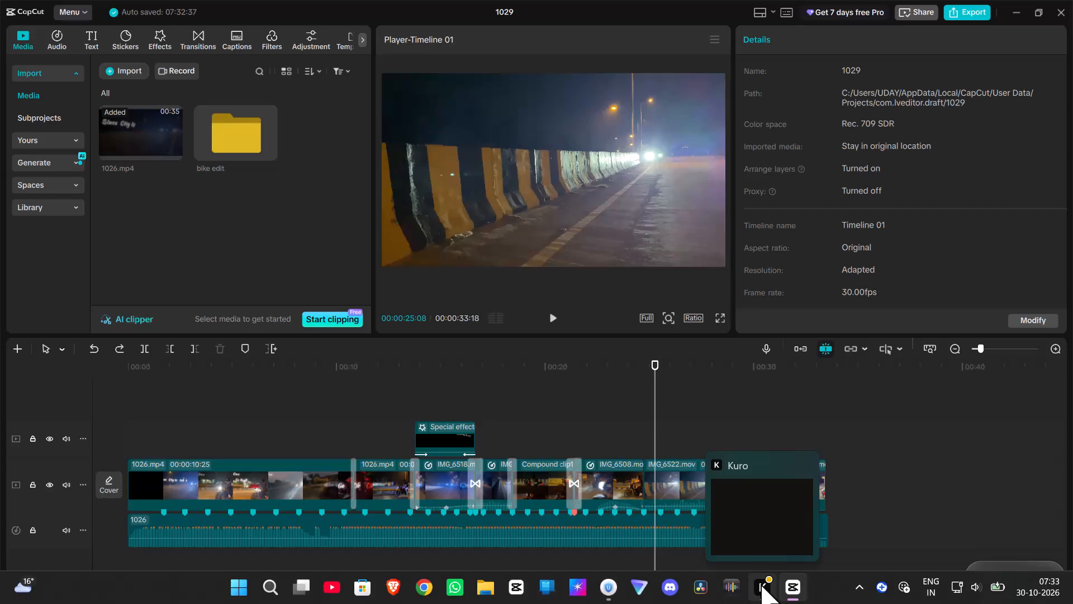
Scrub through the IMG_6508.mov footage and look over the trending and favorite video effects for a suitable one.
click(587, 400)
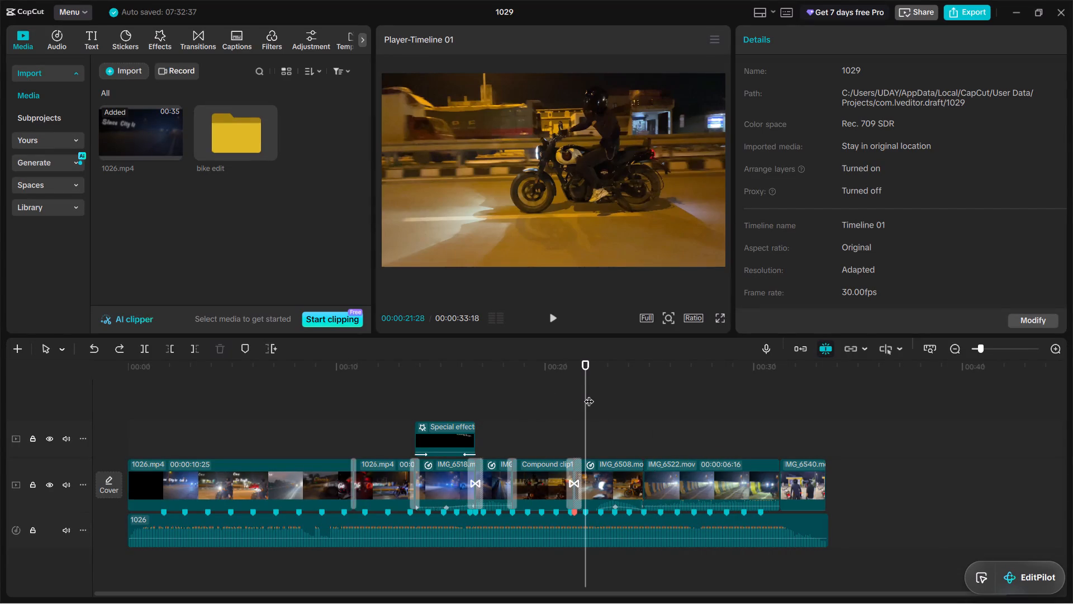
click(589, 394)
drag(589, 393, 632, 404)
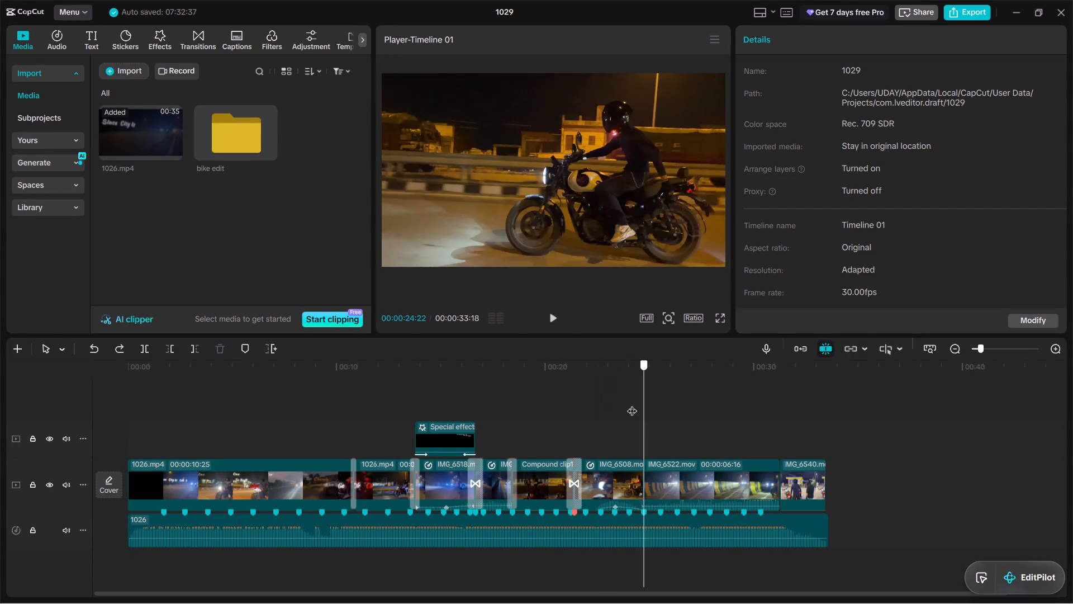
drag(632, 404, 629, 404)
click(163, 33)
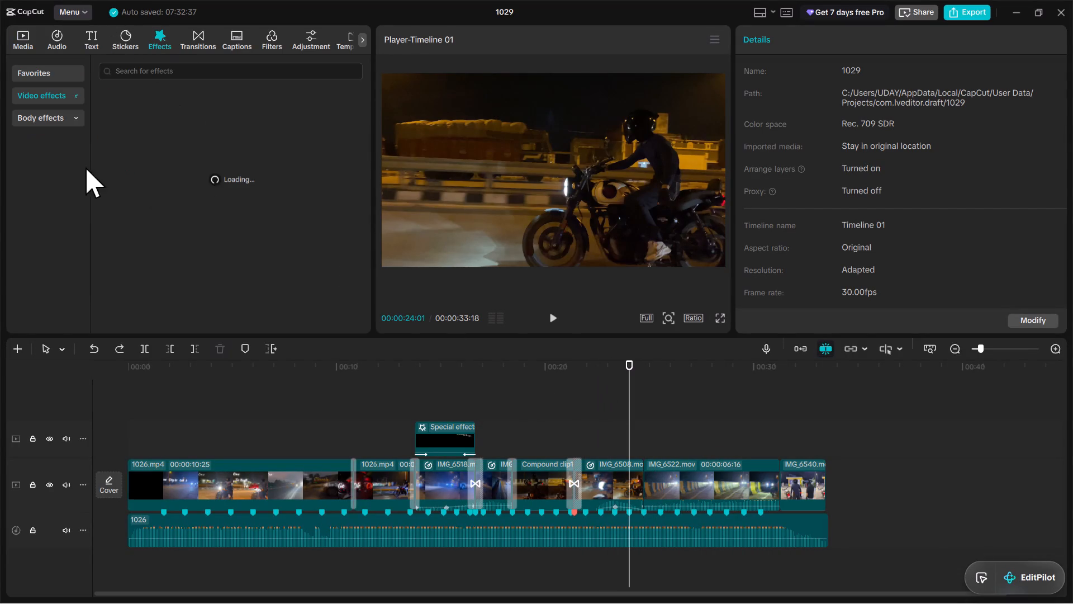
click(60, 73)
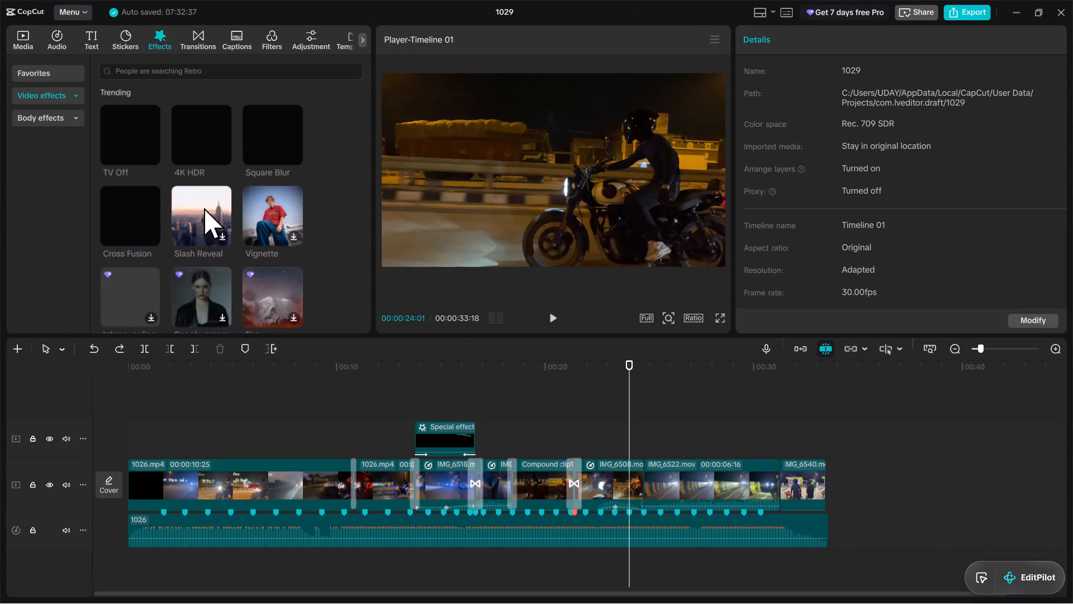
scroll(210, 229, down, 5)
scroll(226, 289, up, 3)
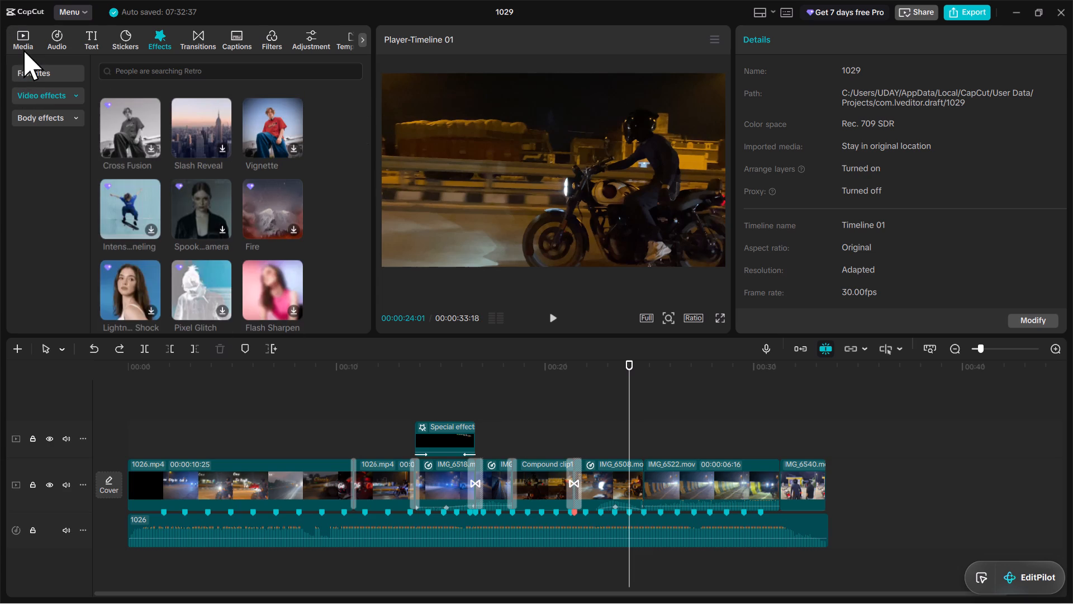
click(35, 74)
scroll(272, 247, down, 5)
scroll(233, 279, down, 6)
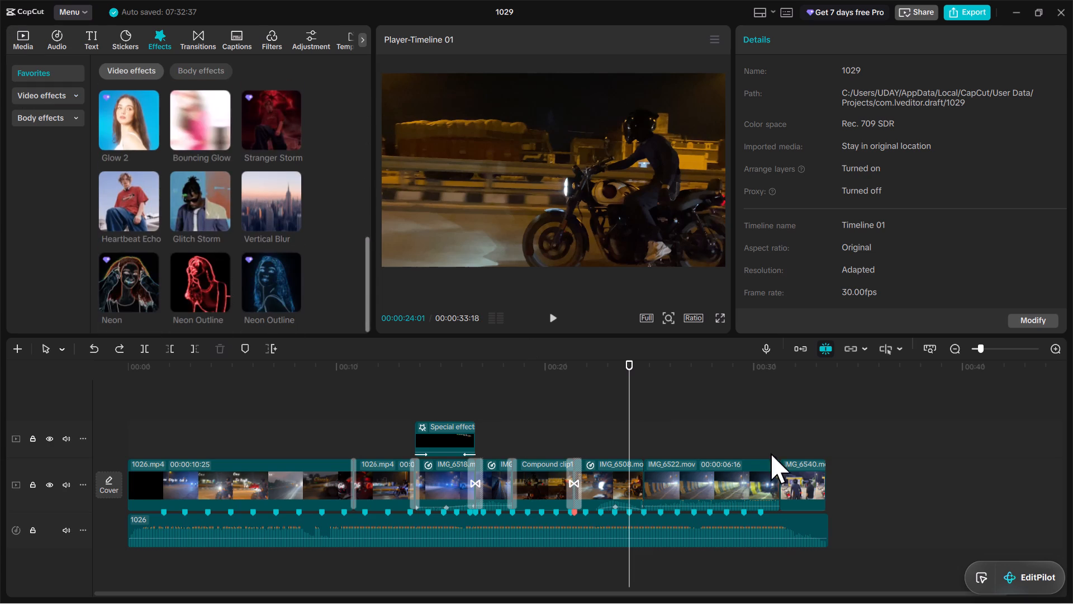
click(614, 396)
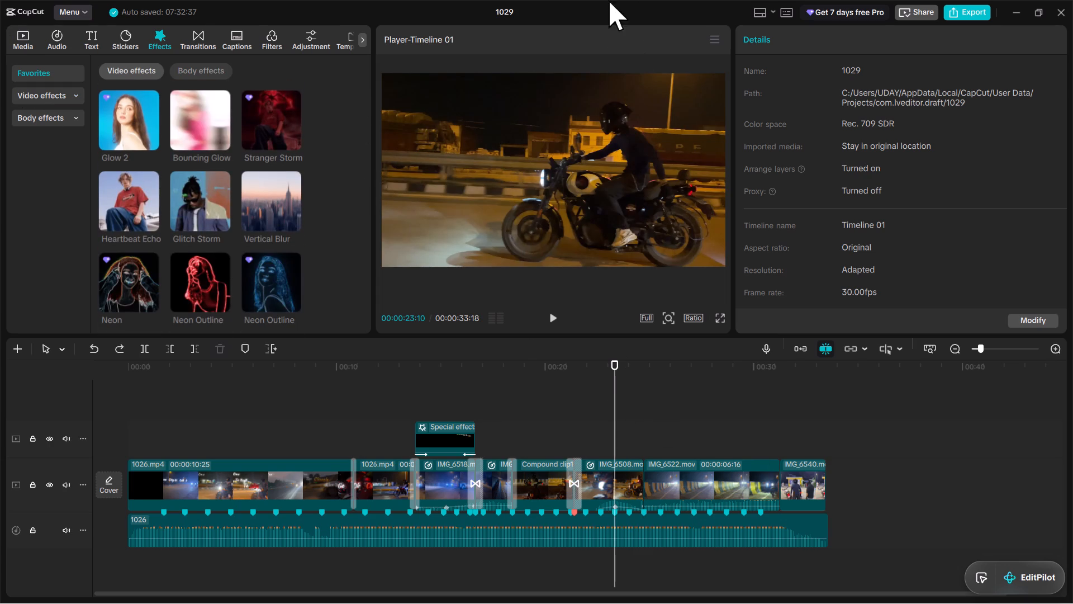
Set the Bounce Left transition between Compound clip1 and IMG_6508.mov to a 0.9 s duration and play it back.
click(207, 39)
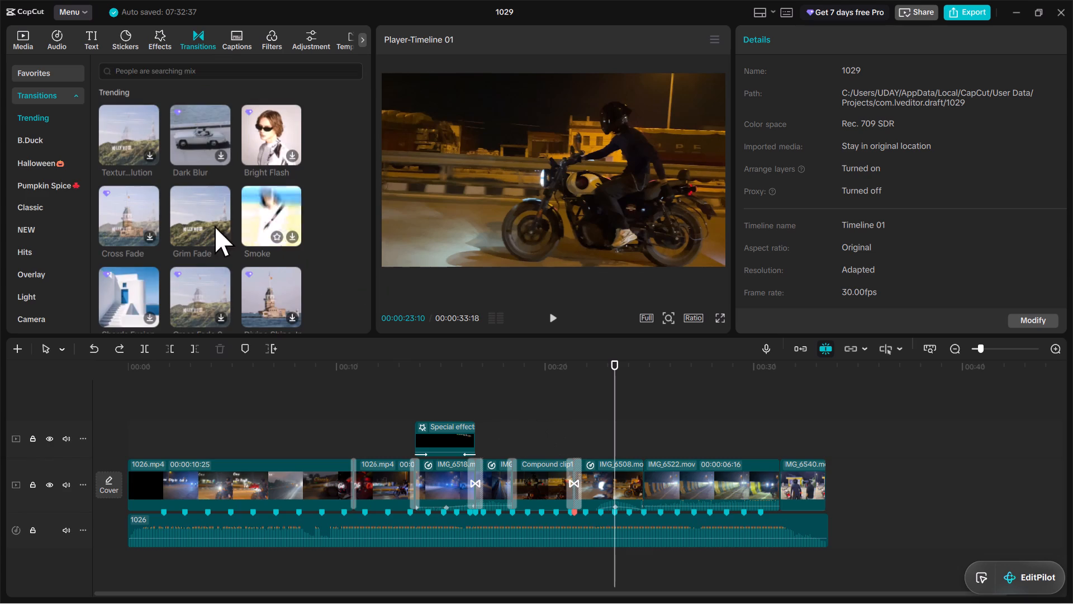
click(569, 474)
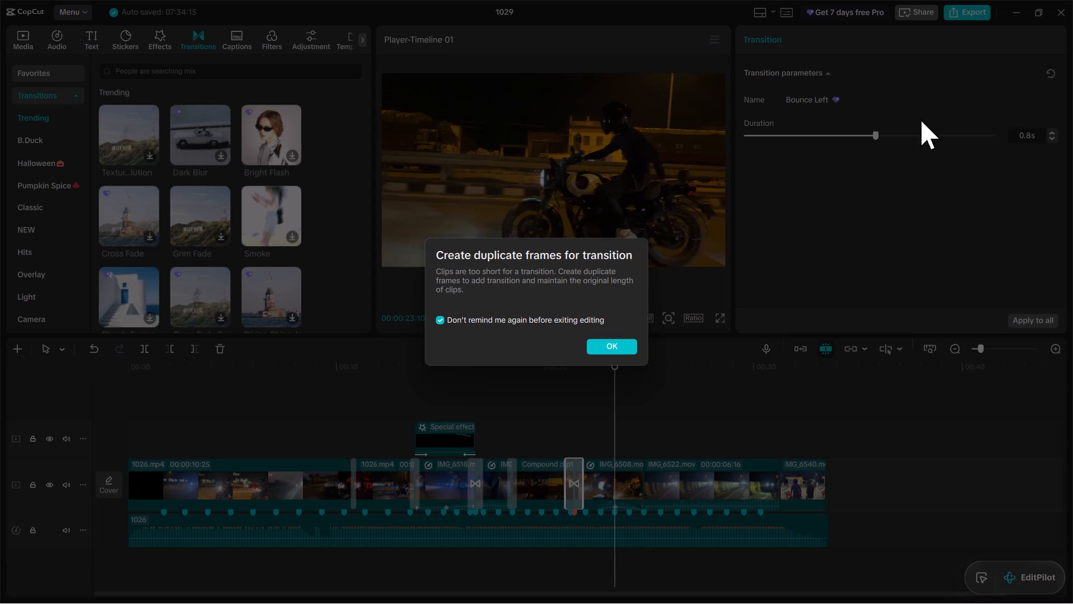
click(607, 348)
drag(879, 134, 892, 137)
click(574, 371)
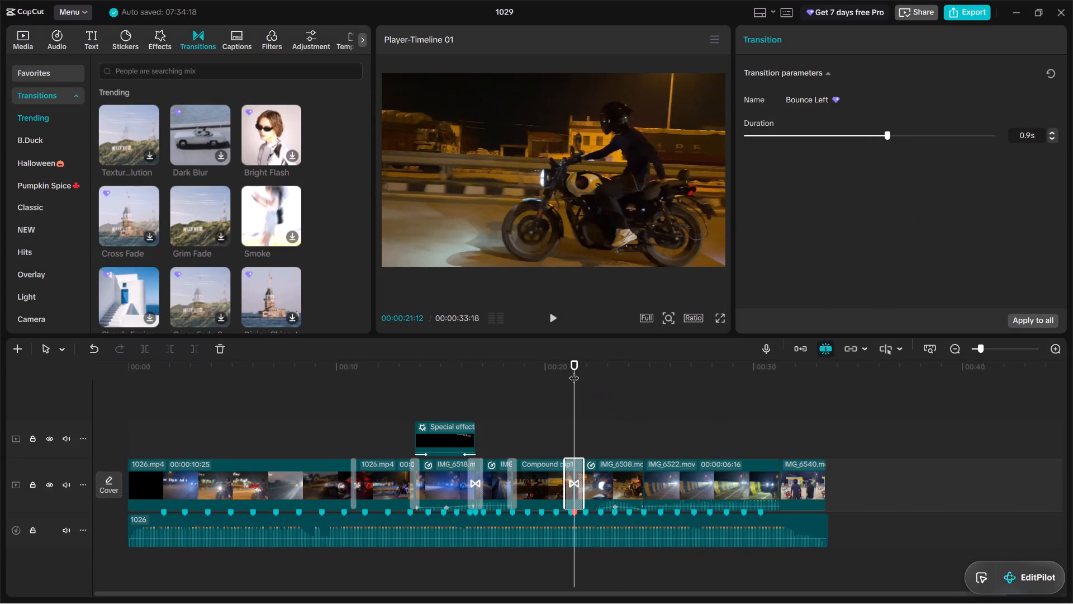
click(558, 371)
key(space)
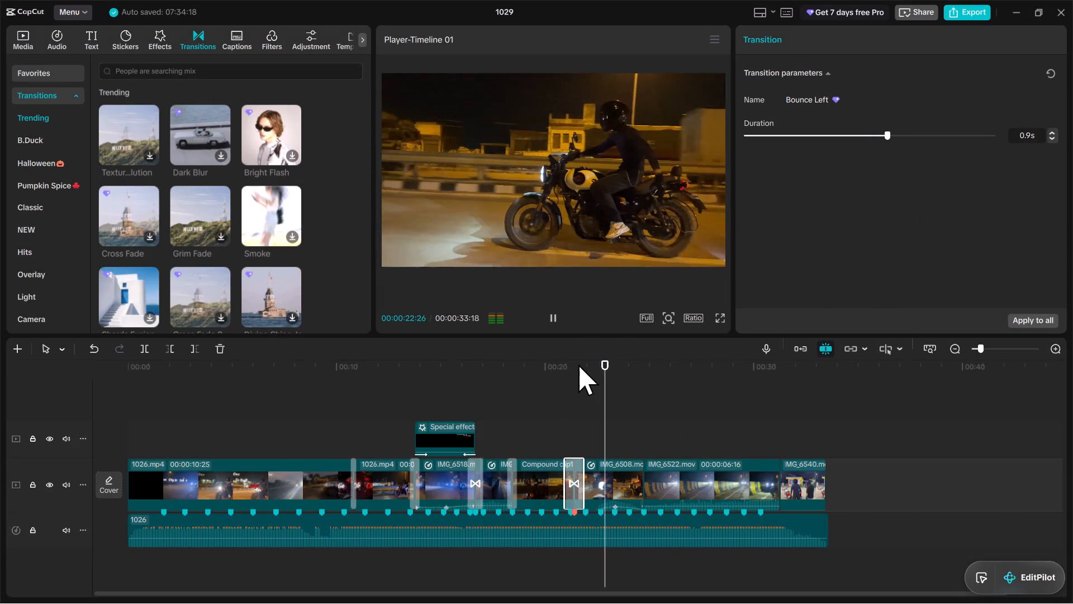
key(space)
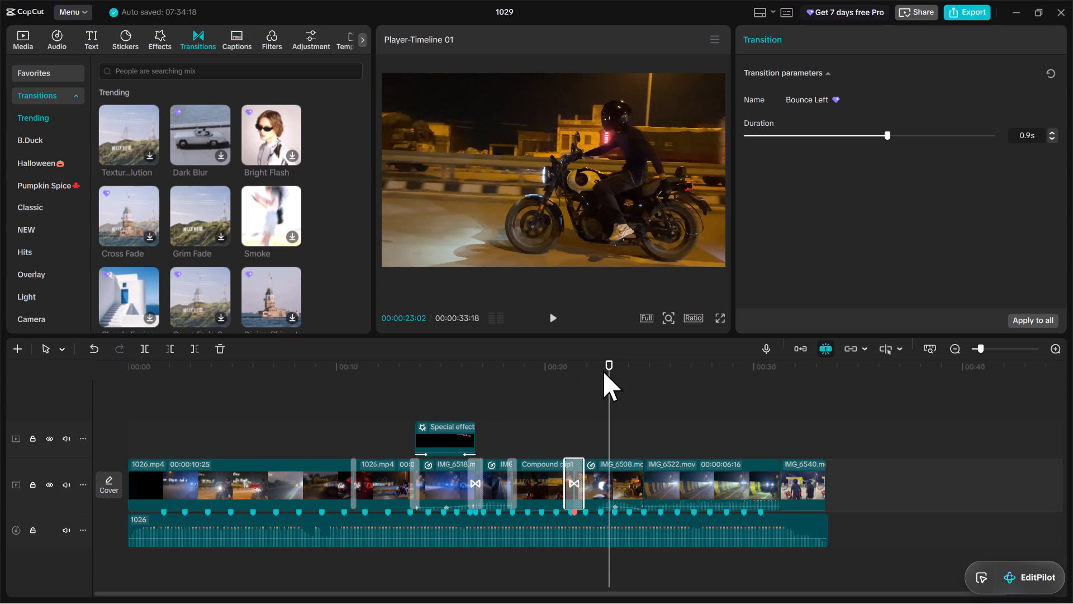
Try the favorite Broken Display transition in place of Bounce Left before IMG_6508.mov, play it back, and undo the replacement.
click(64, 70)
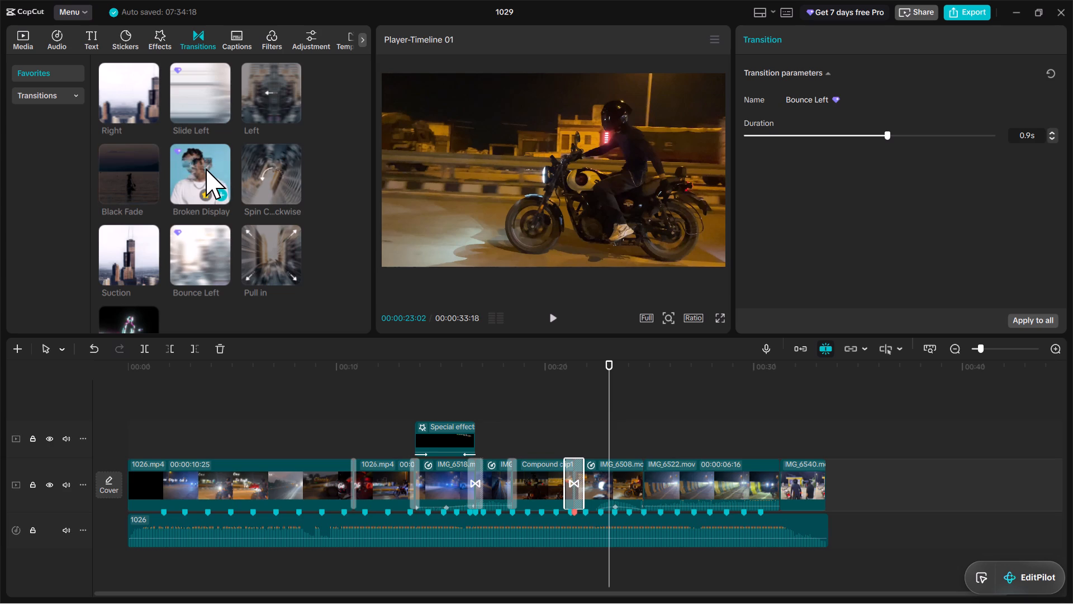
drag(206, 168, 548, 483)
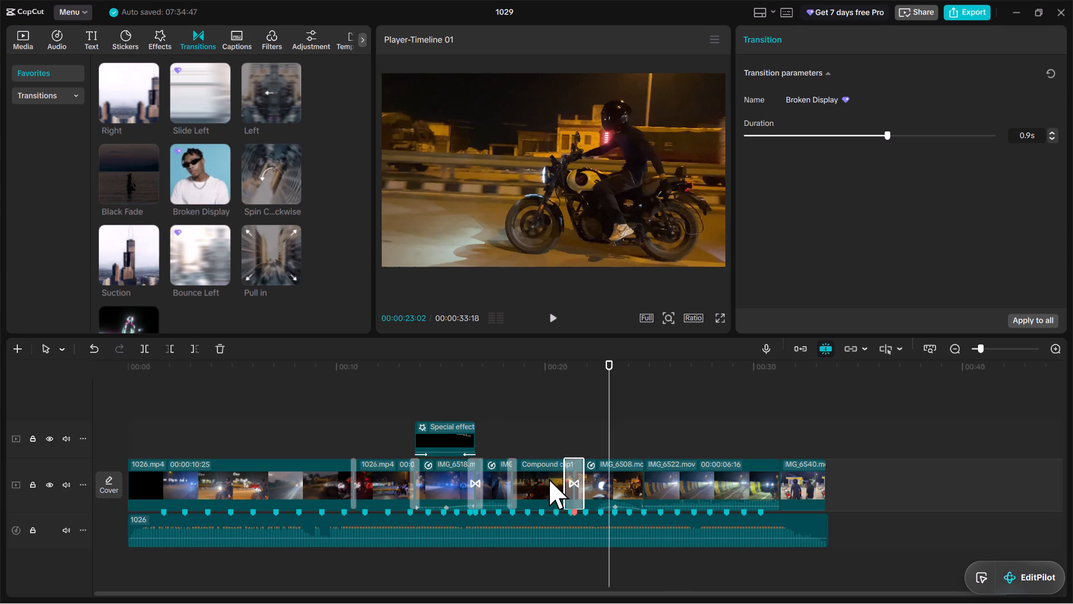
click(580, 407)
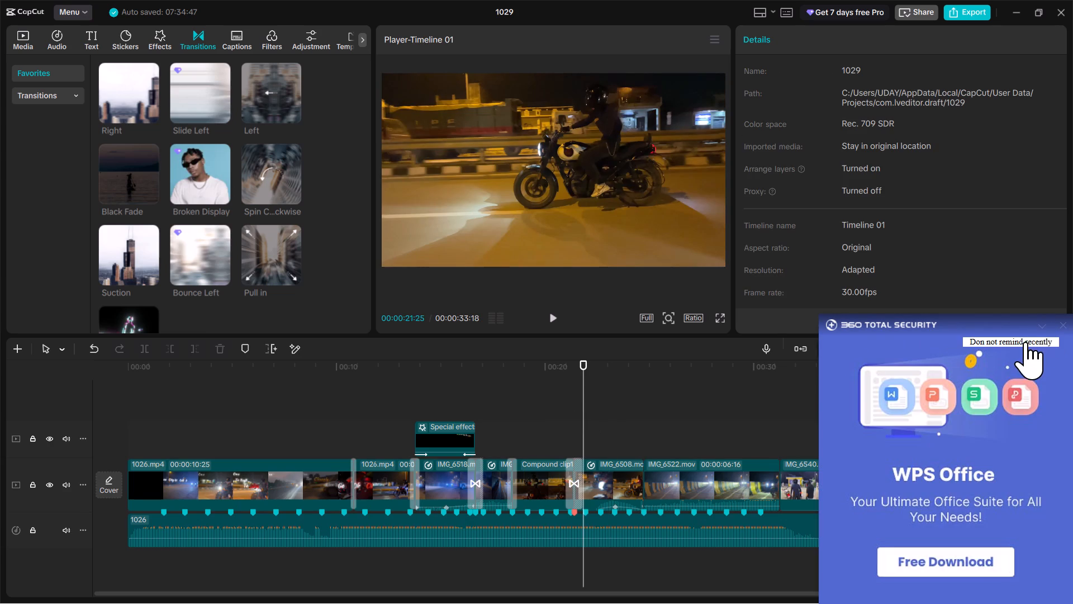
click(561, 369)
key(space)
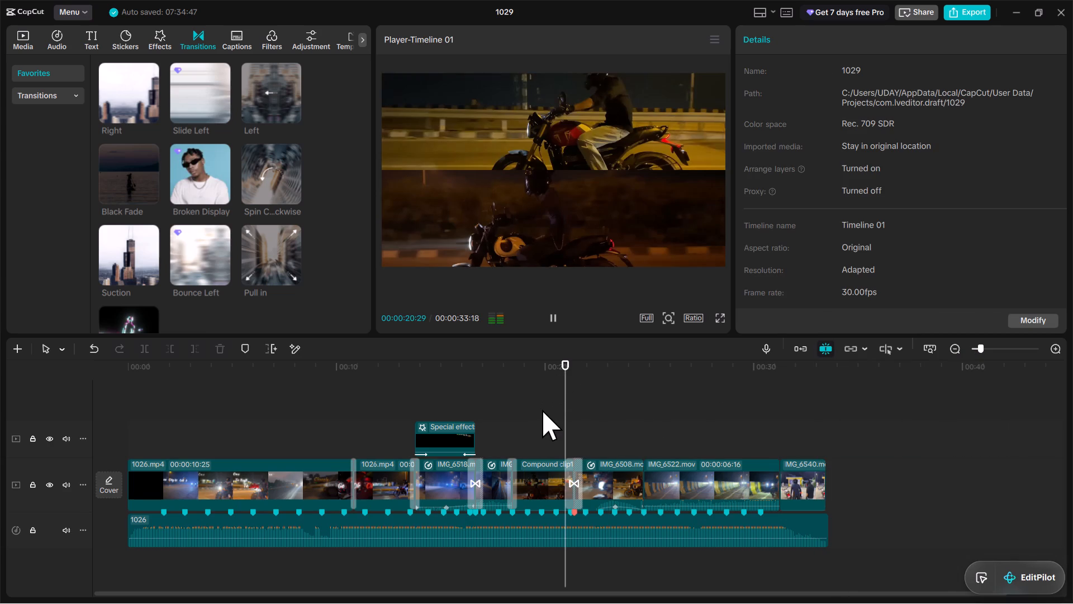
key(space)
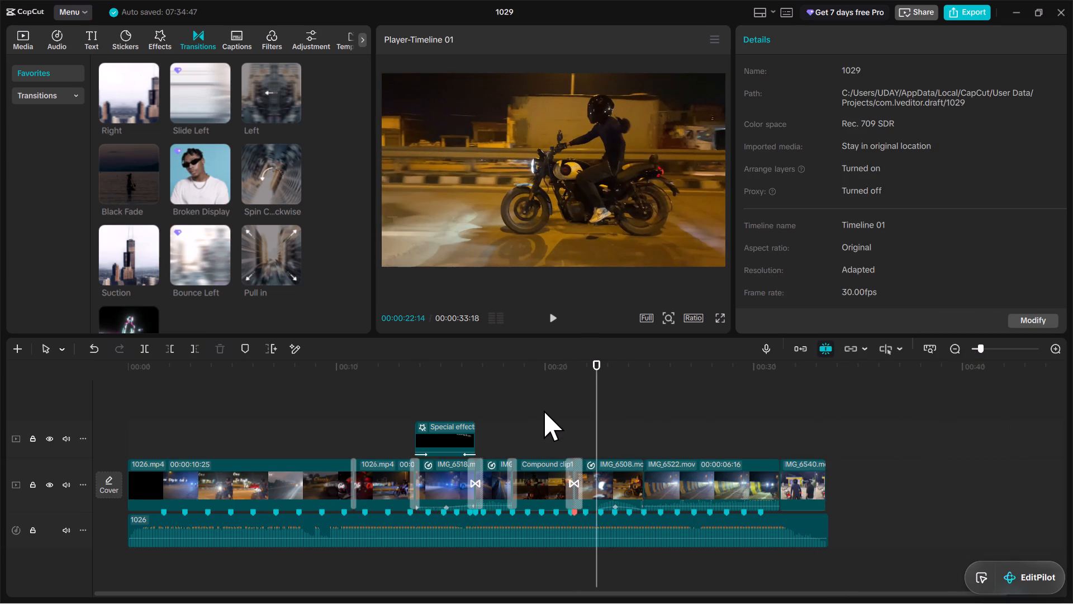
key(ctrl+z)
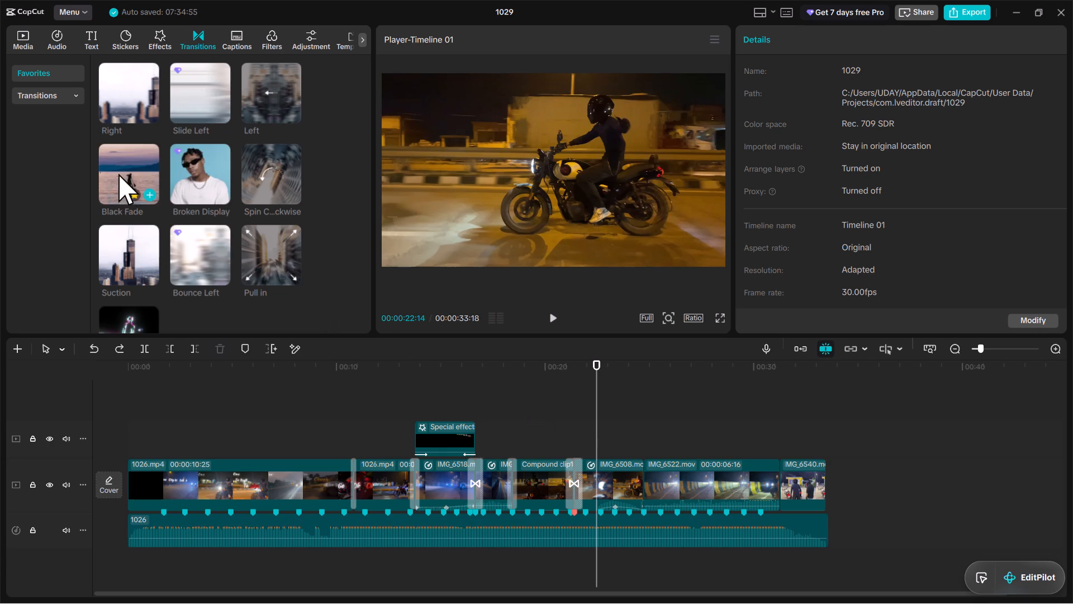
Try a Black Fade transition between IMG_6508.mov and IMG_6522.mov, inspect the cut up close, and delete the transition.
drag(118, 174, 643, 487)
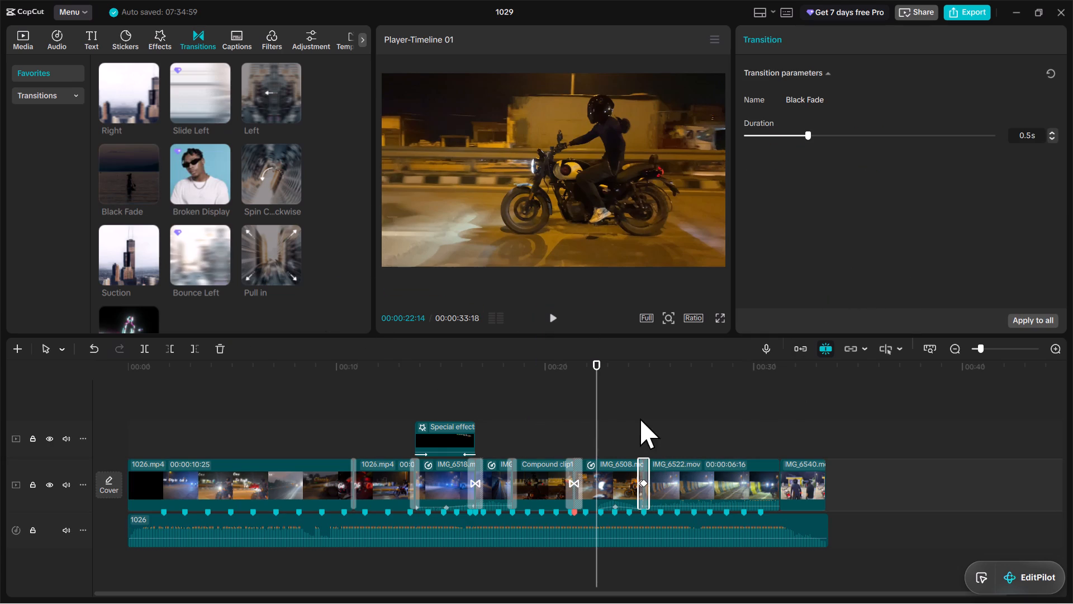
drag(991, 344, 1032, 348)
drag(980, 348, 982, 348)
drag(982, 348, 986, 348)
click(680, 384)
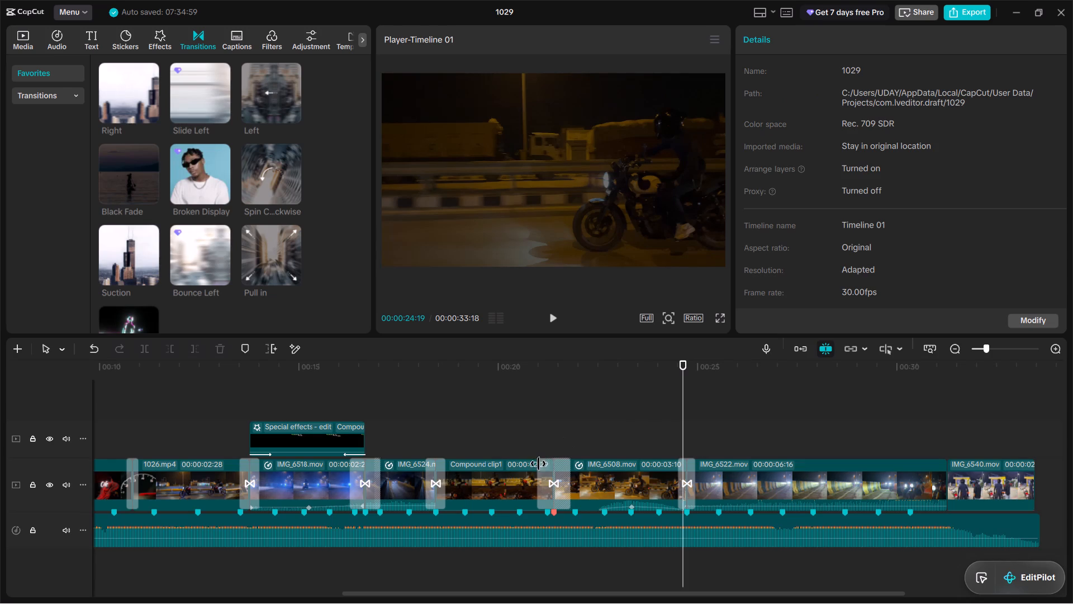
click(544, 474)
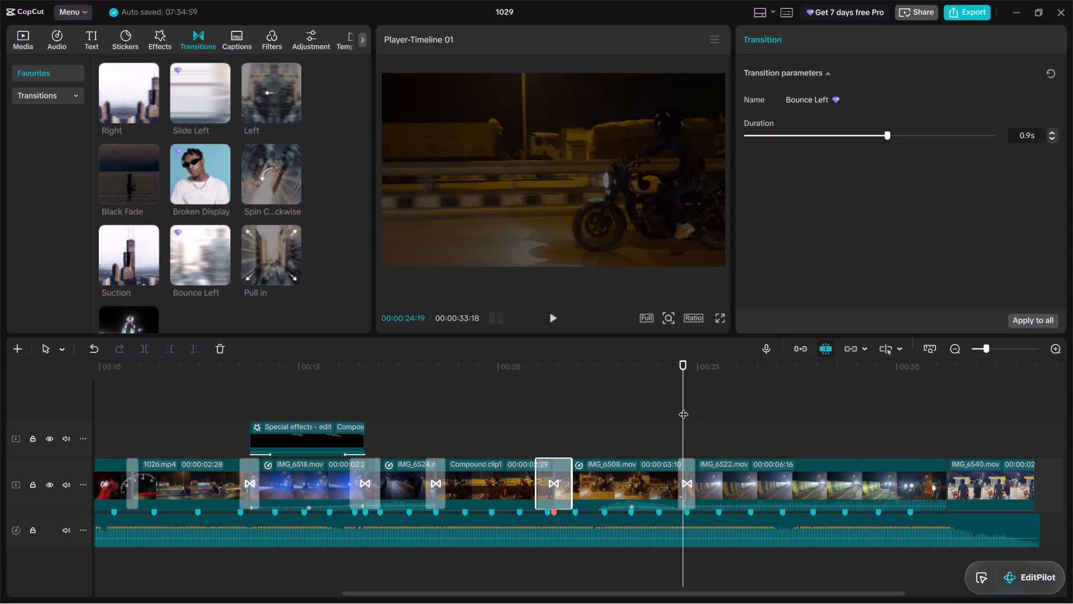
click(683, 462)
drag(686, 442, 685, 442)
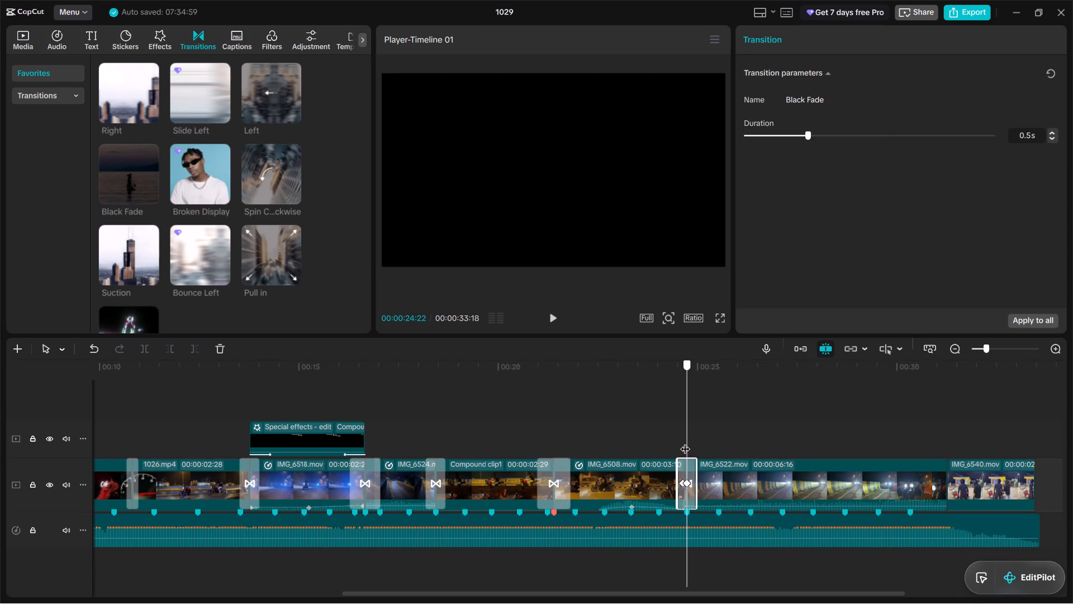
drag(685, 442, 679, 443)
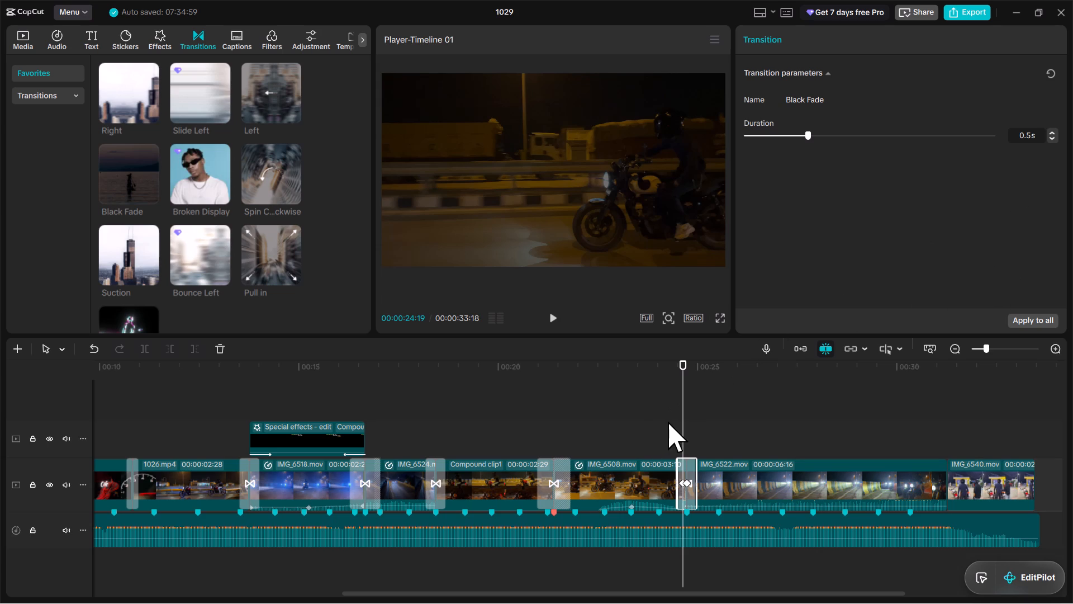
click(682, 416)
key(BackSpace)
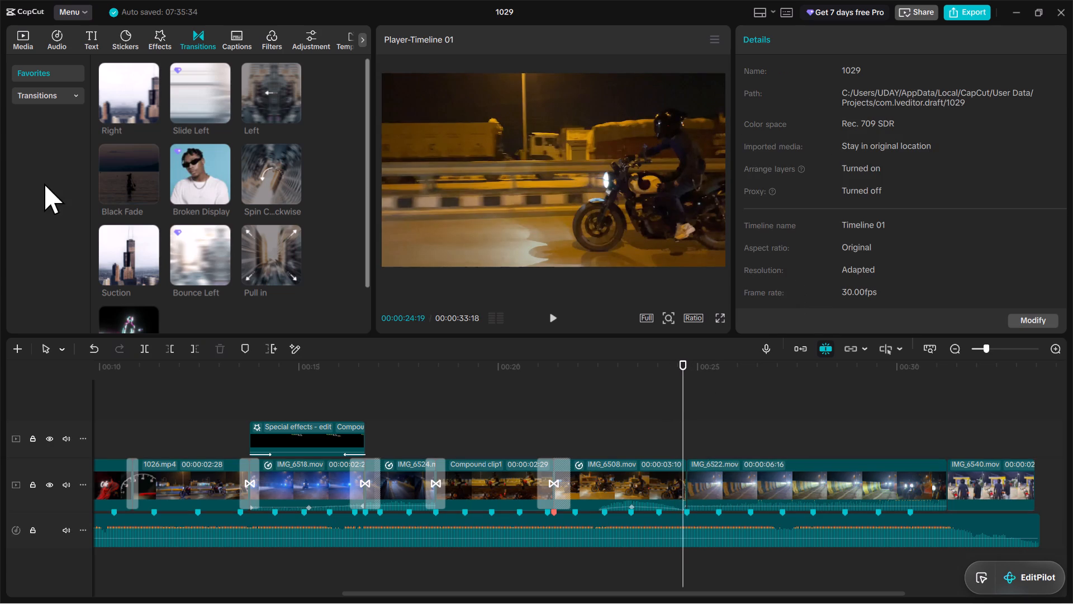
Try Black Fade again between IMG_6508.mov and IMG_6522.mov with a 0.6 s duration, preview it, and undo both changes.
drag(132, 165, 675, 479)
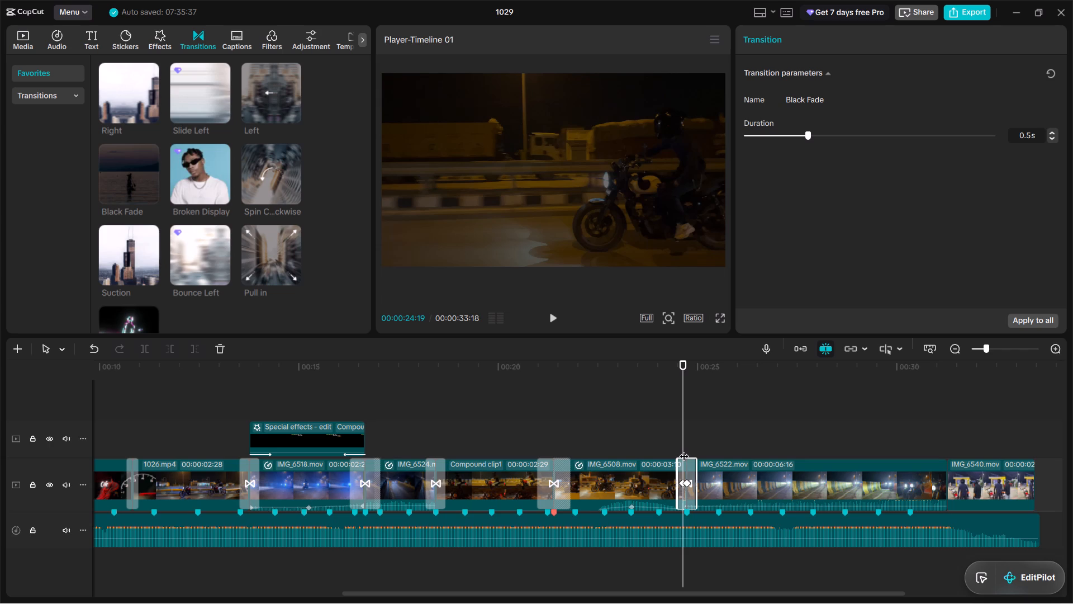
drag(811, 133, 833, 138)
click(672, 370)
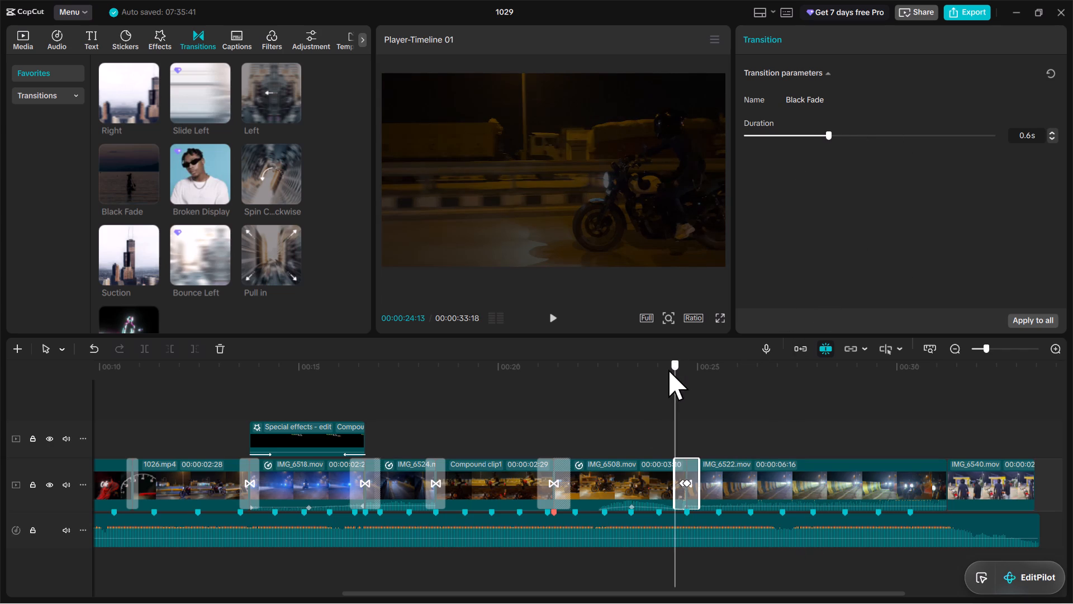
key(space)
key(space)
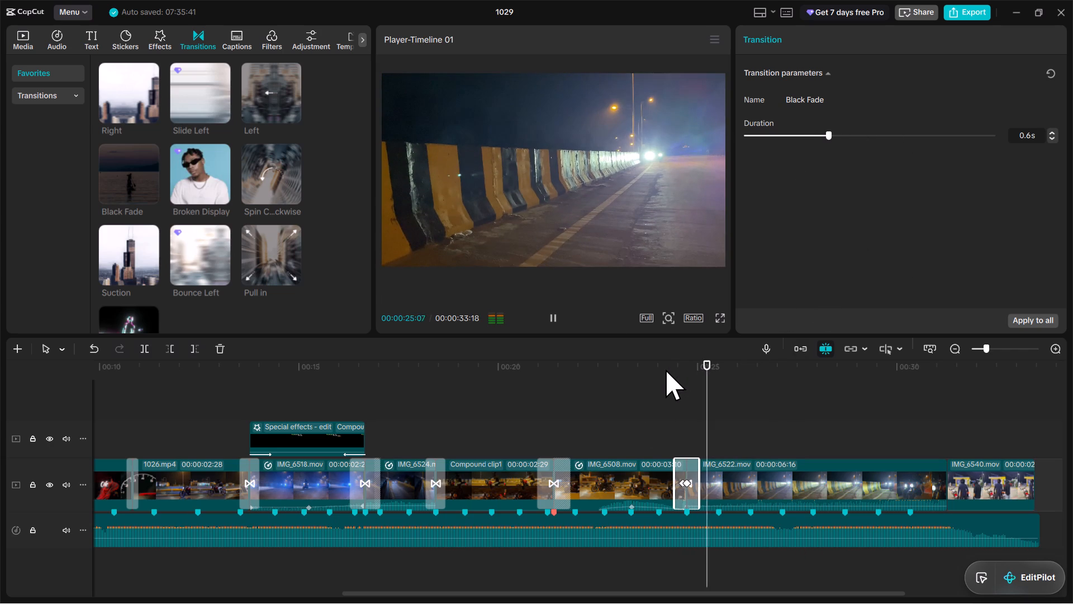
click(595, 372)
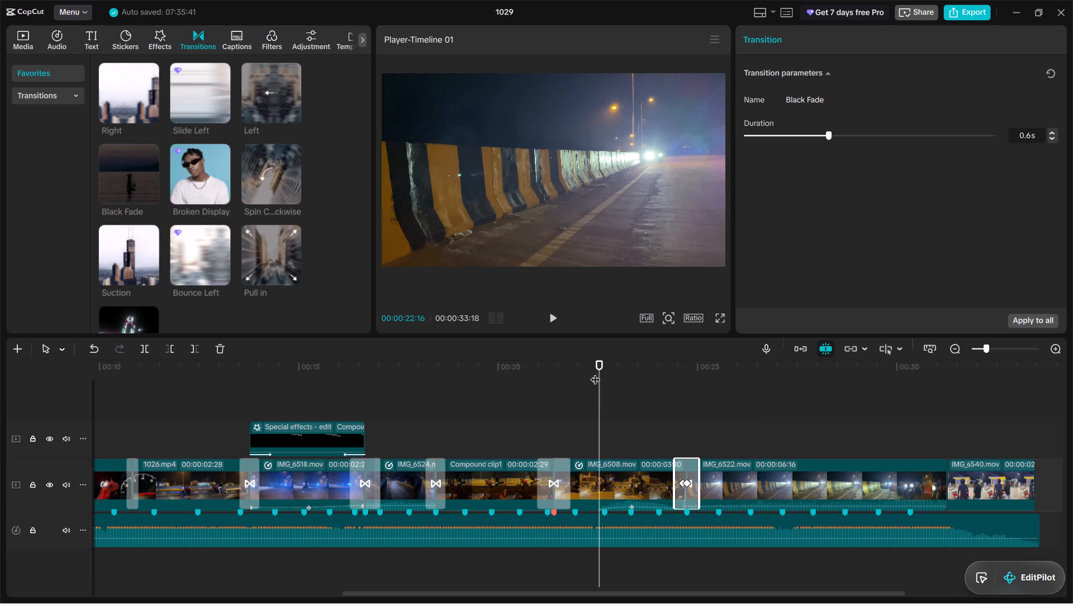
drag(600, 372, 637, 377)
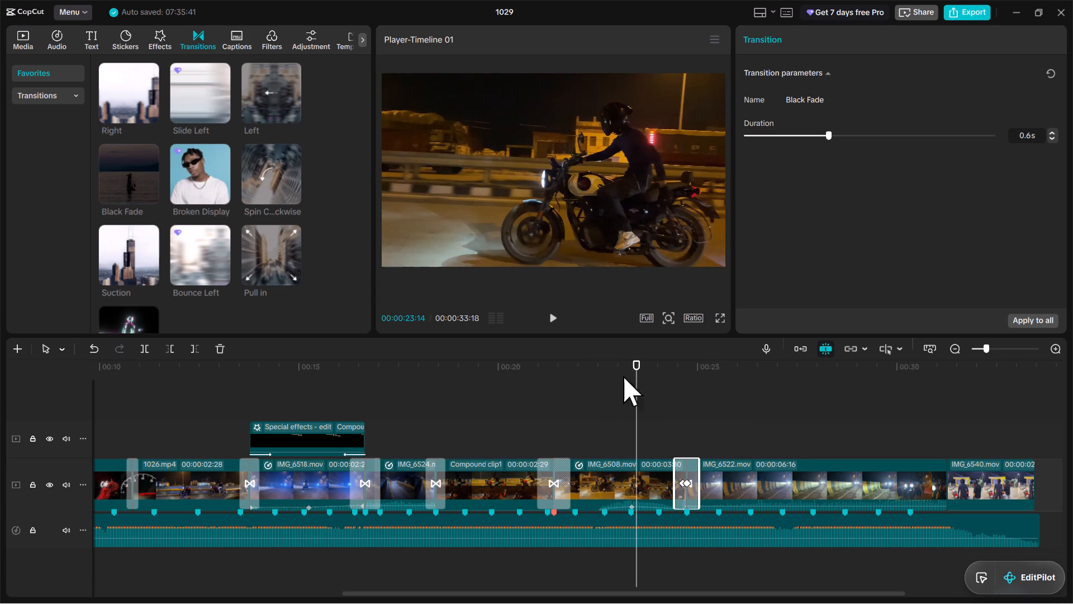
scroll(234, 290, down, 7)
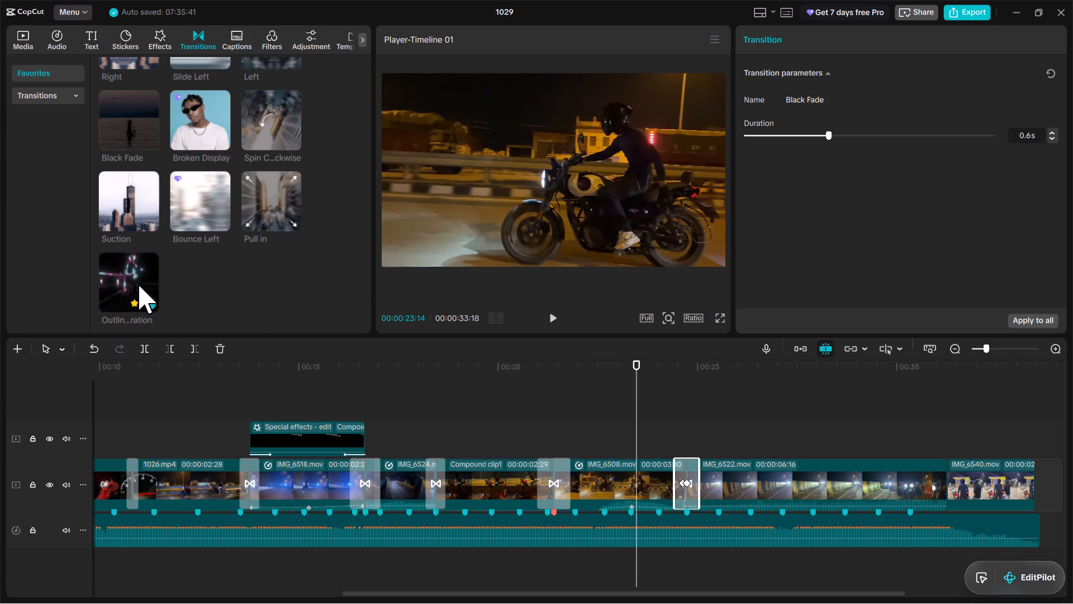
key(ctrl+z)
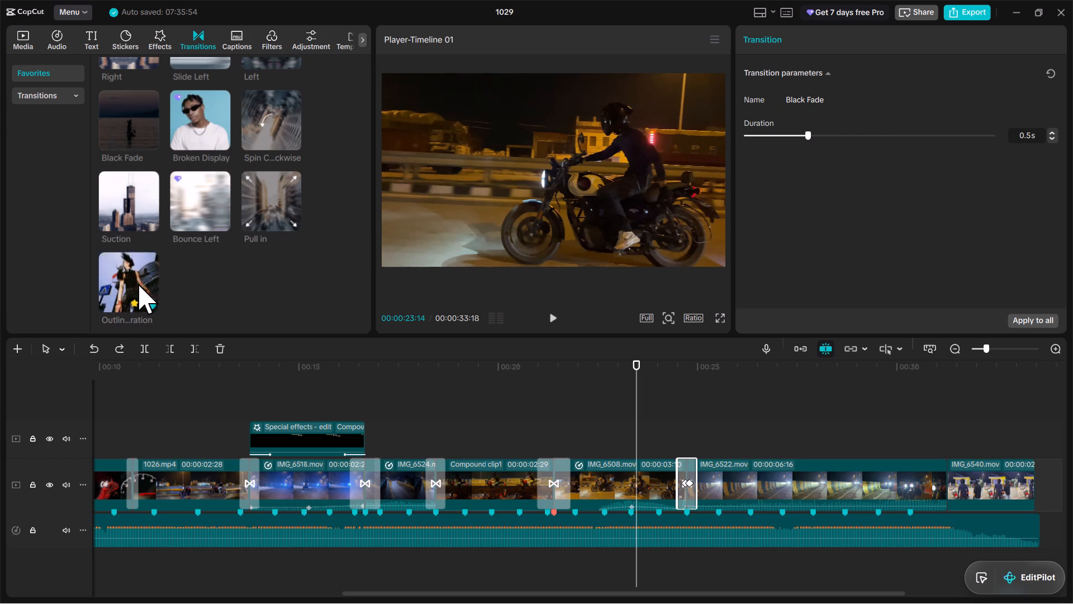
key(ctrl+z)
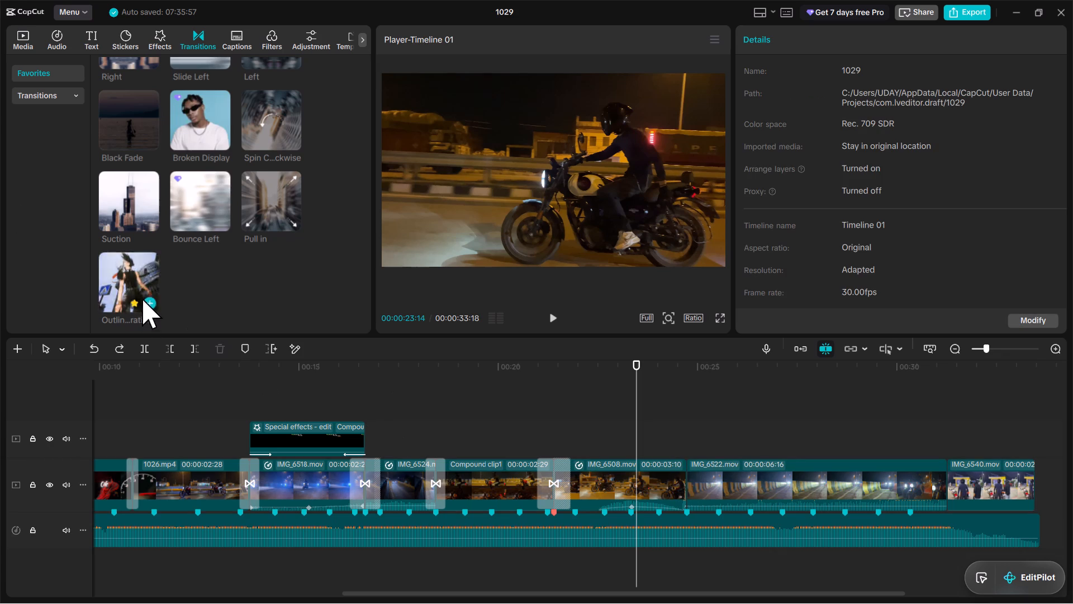
Apply the favorite Outline Vibration transition at the cut between IMG_6508.mov and IMG_6522.mov.
drag(138, 280, 663, 487)
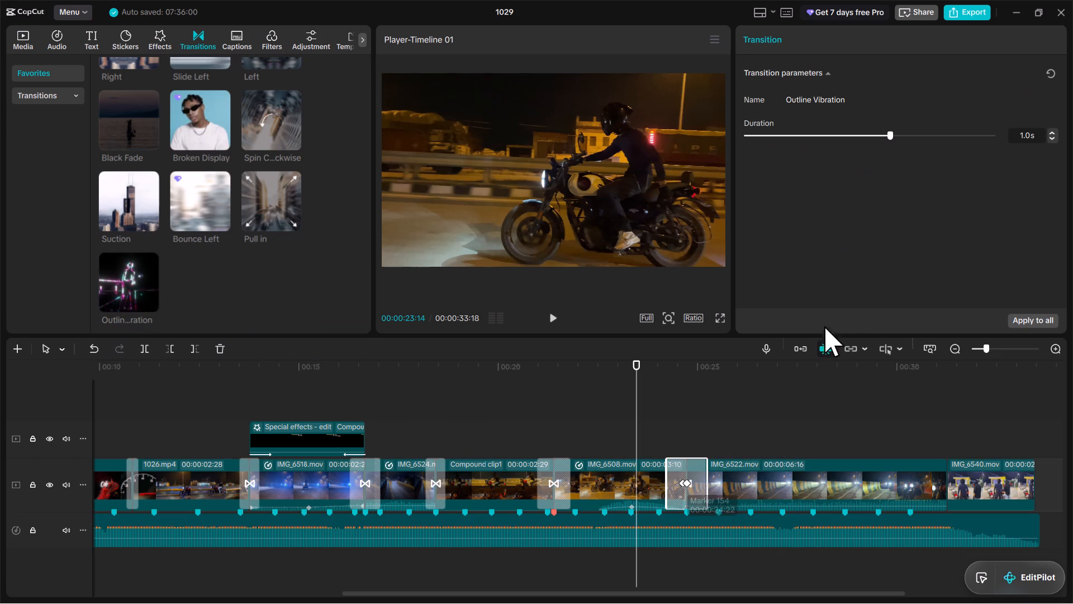
Reset the Outline Vibration transition's duration between IMG_6508.mov and IMG_6522.mov, set it to 0.9 s and play the cut.
drag(884, 128, 904, 128)
drag(888, 130, 902, 132)
click(1049, 71)
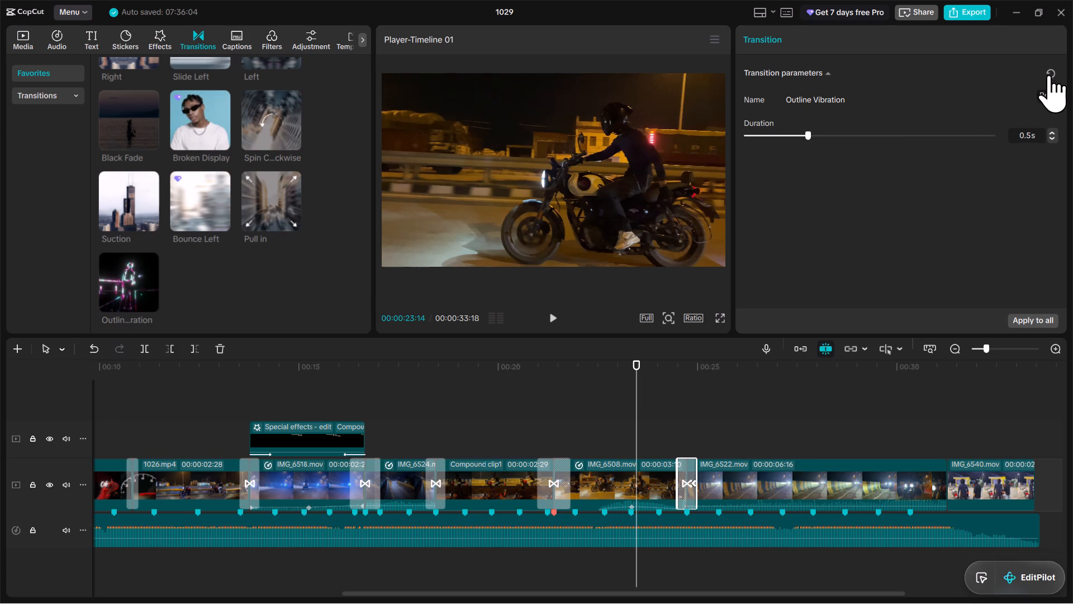
click(690, 423)
click(683, 480)
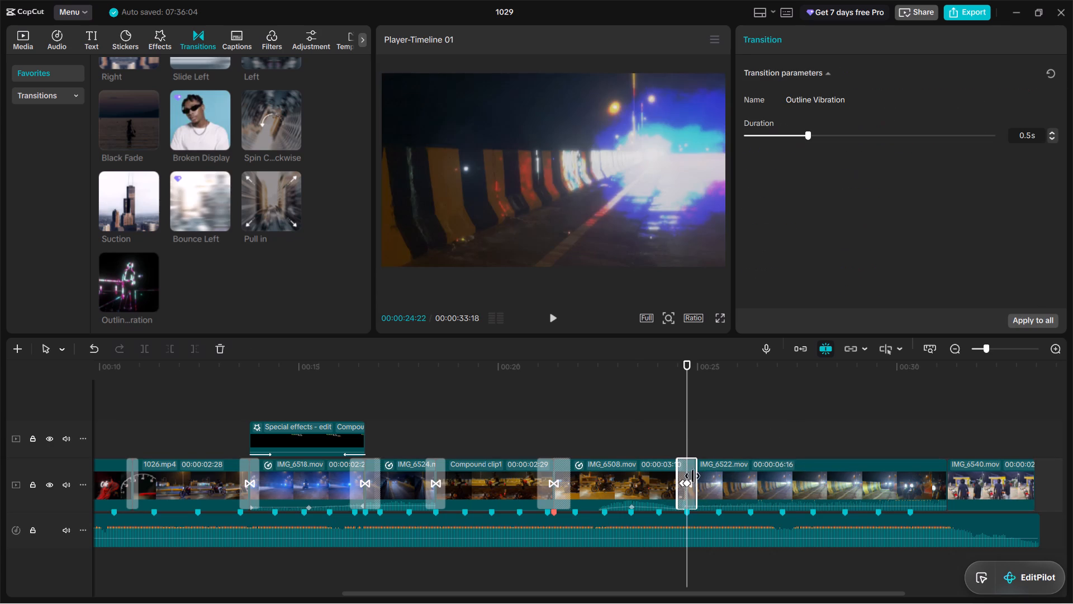
drag(811, 135, 873, 143)
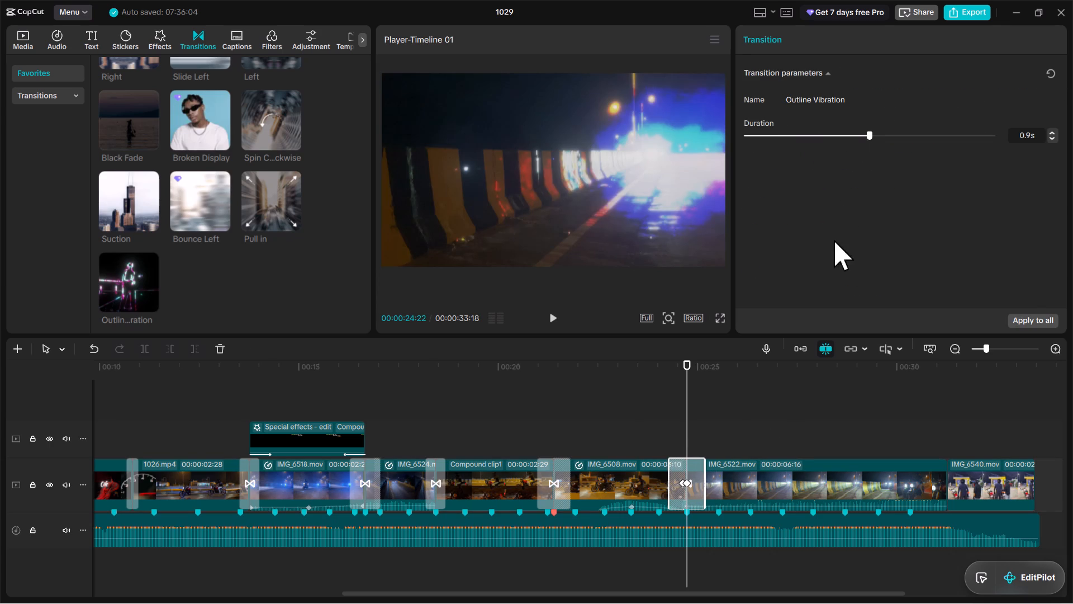
click(630, 397)
click(674, 385)
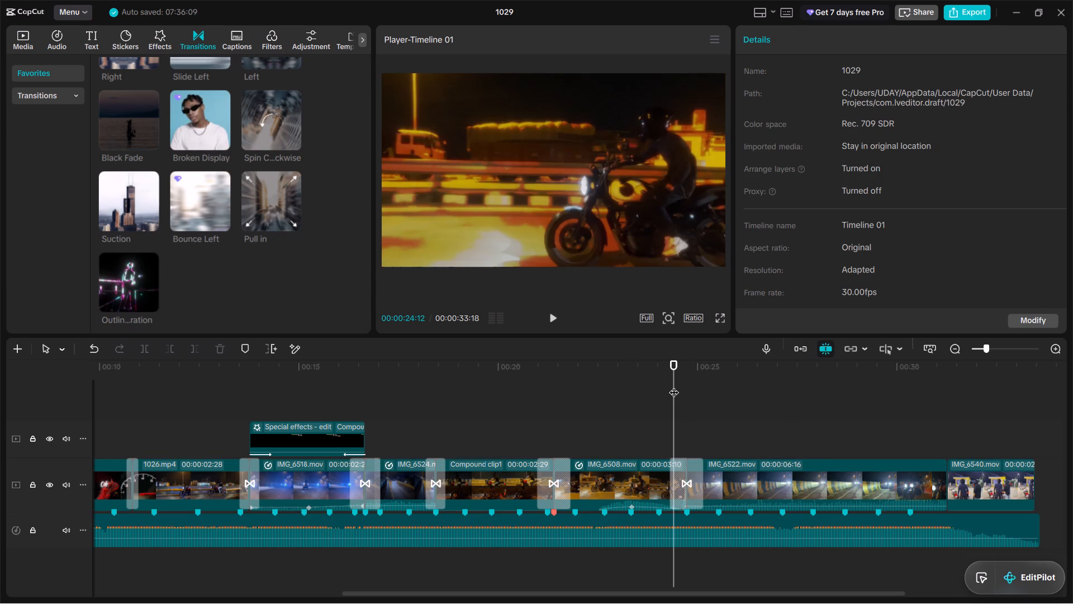
key(space)
key(space)
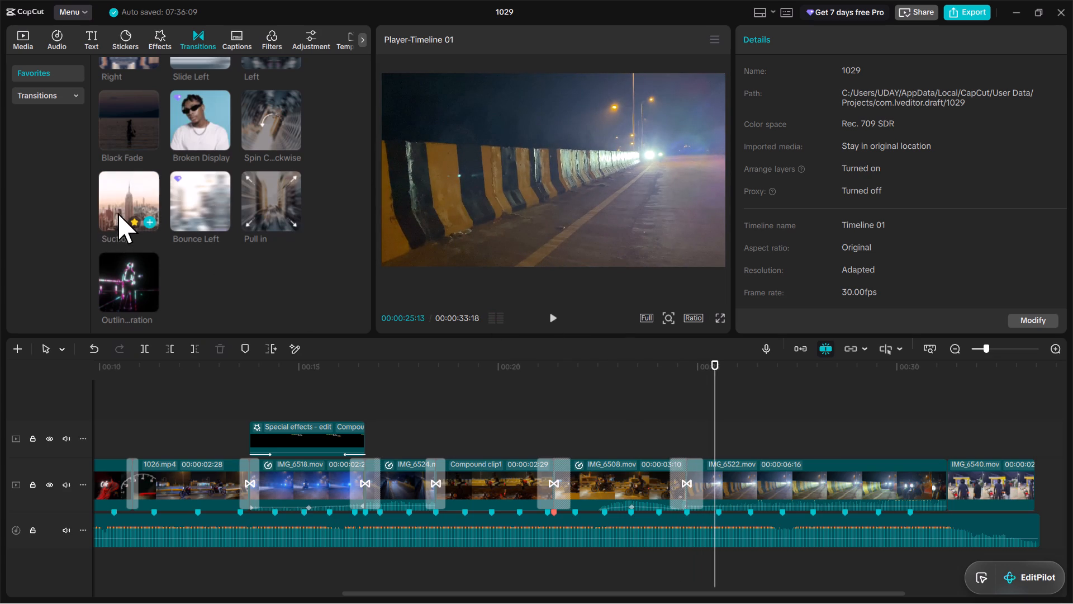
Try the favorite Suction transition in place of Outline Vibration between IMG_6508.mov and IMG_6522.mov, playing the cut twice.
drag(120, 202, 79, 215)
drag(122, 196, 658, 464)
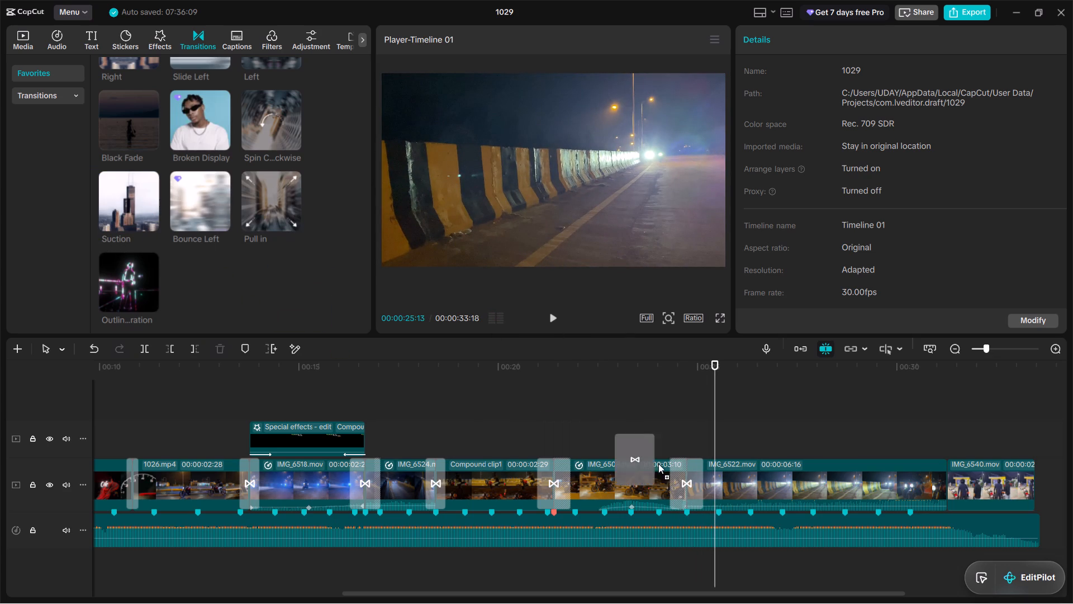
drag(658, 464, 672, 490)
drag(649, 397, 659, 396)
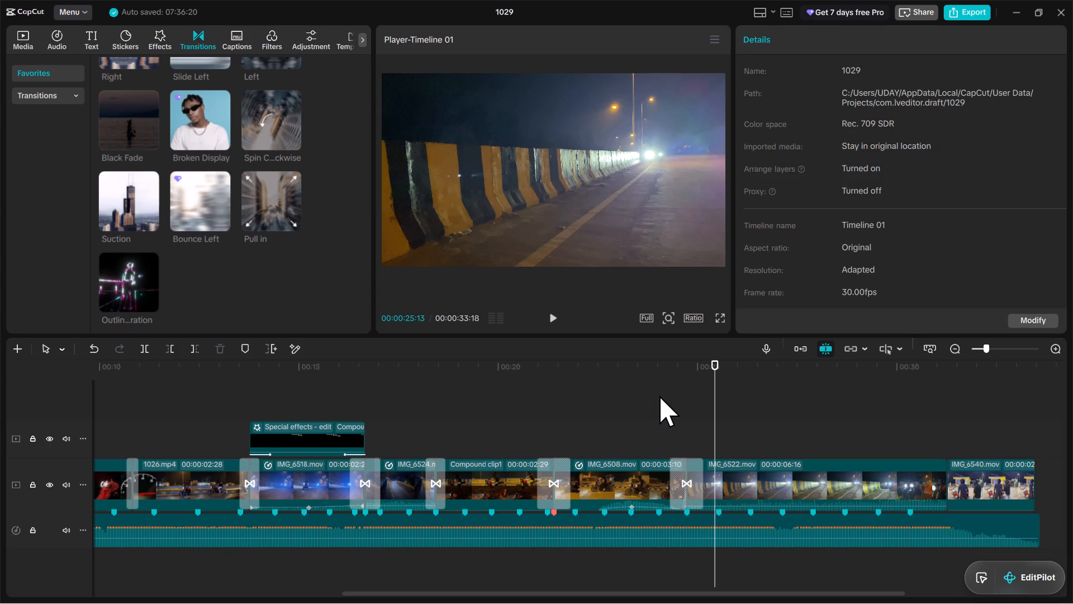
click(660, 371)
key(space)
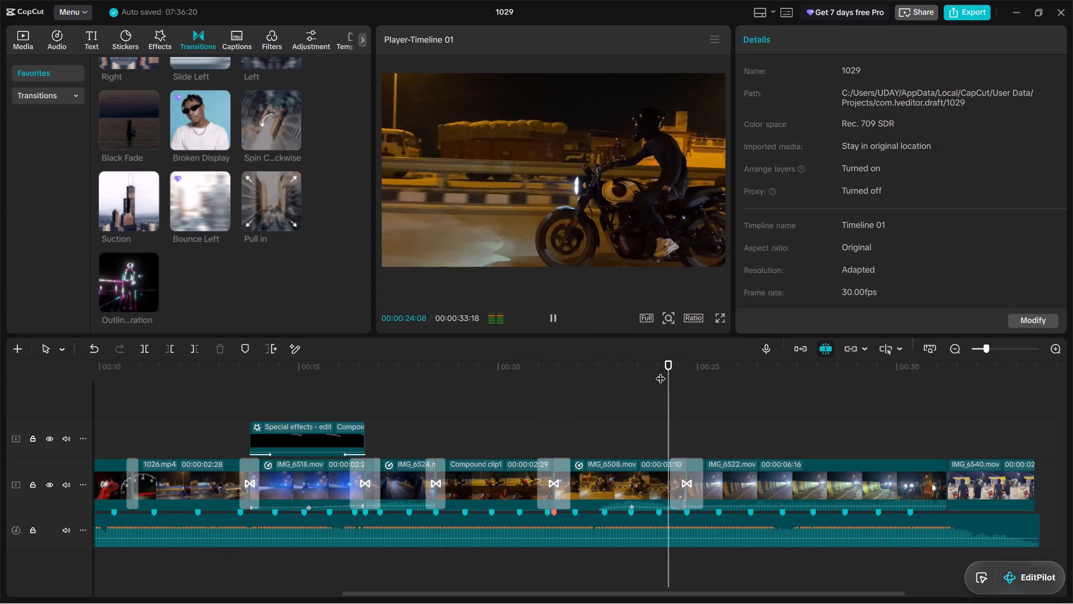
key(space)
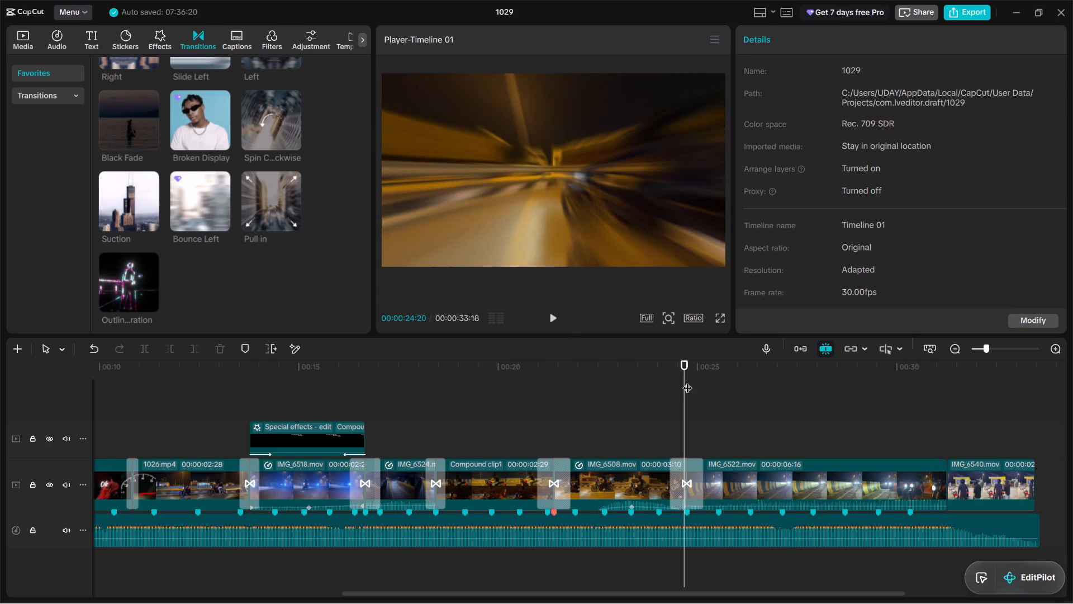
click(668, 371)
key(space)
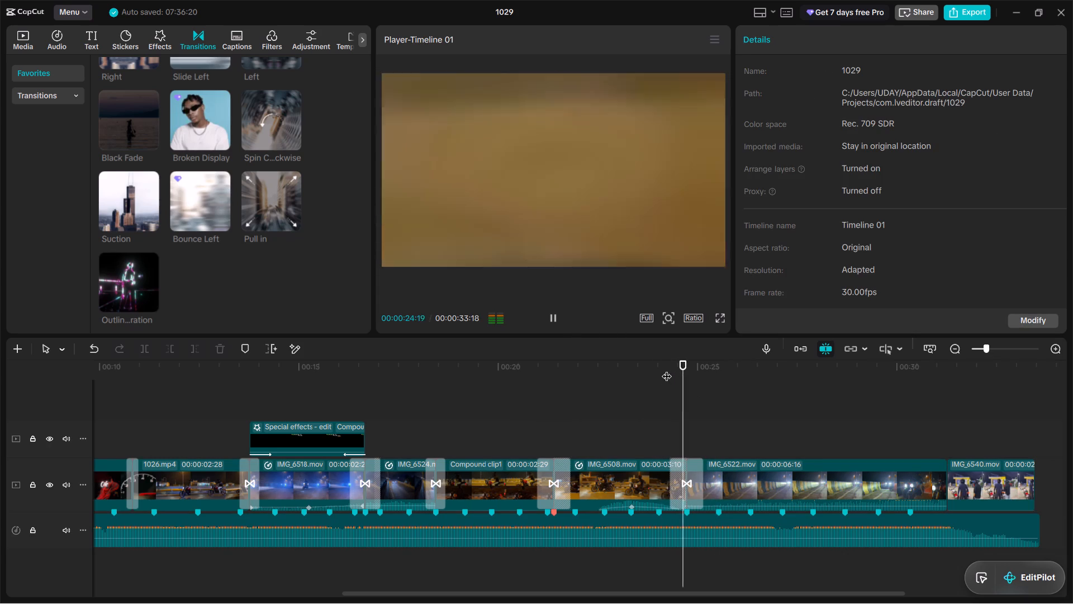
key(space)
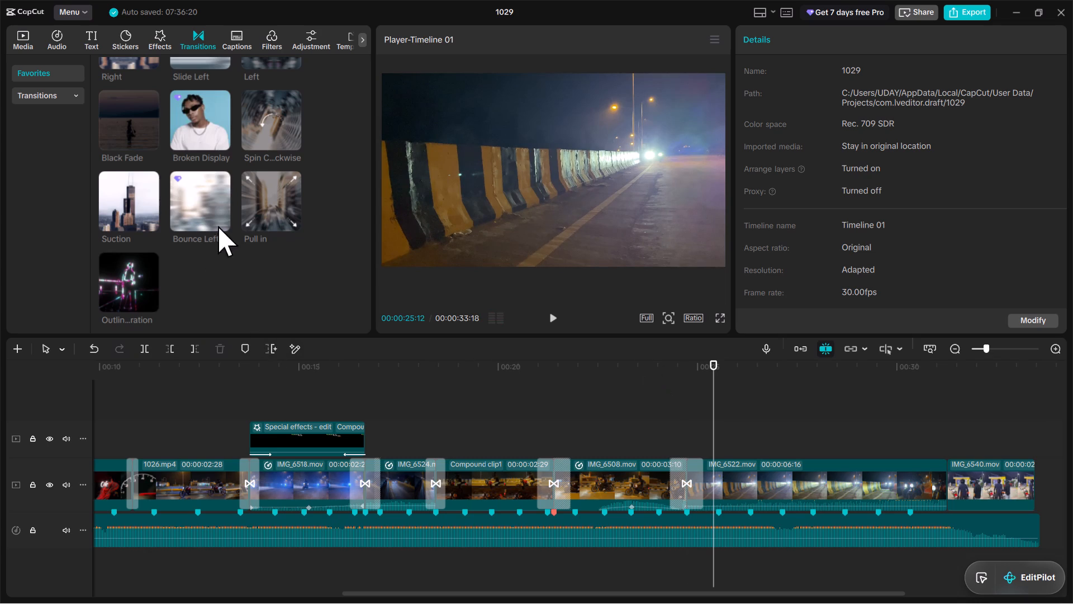
Replace the transition between IMG_6508.mov and IMG_6522.mov with the favorite Black Fade and play the cut.
scroll(136, 188, up, 3)
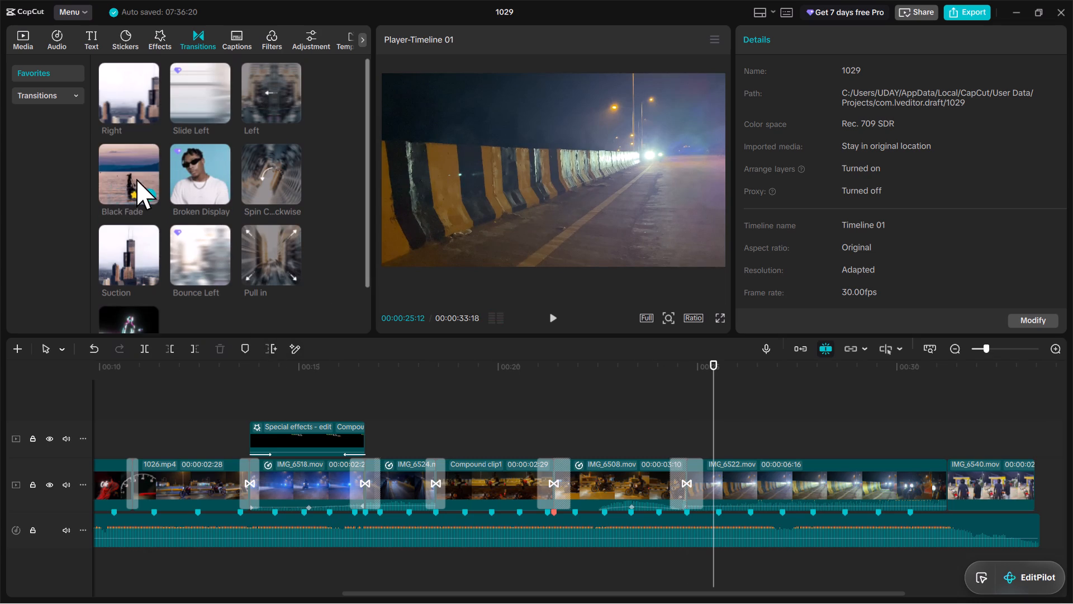
drag(131, 183, 696, 475)
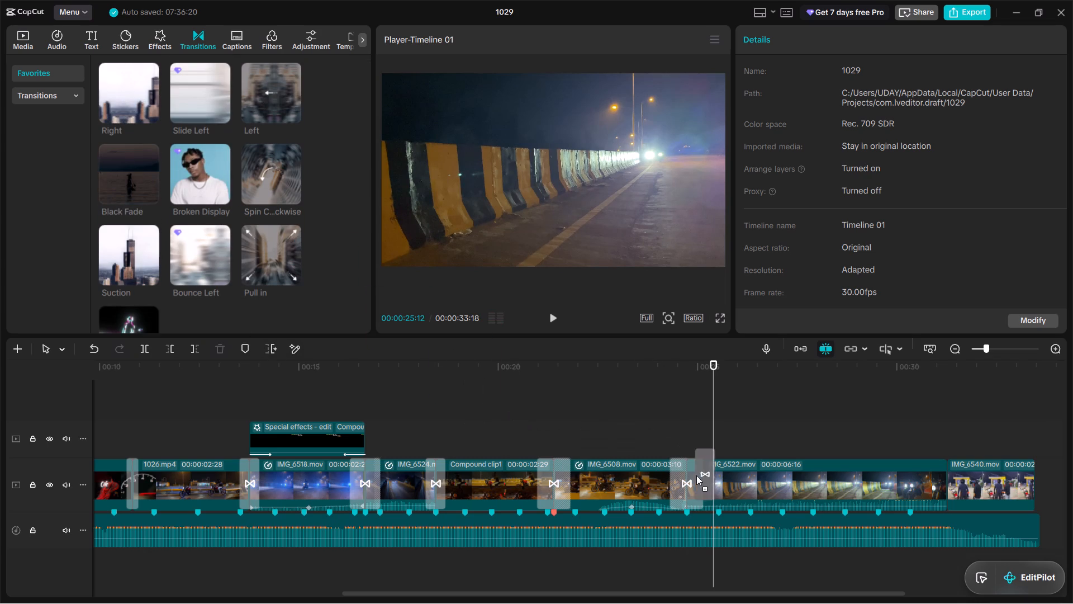
drag(696, 475, 682, 487)
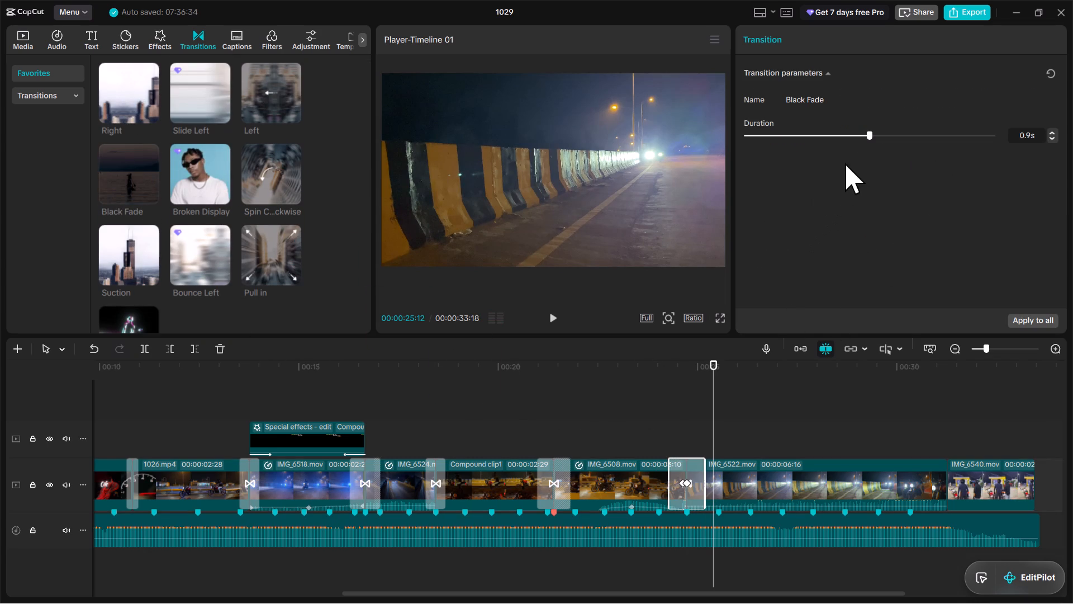
click(674, 369)
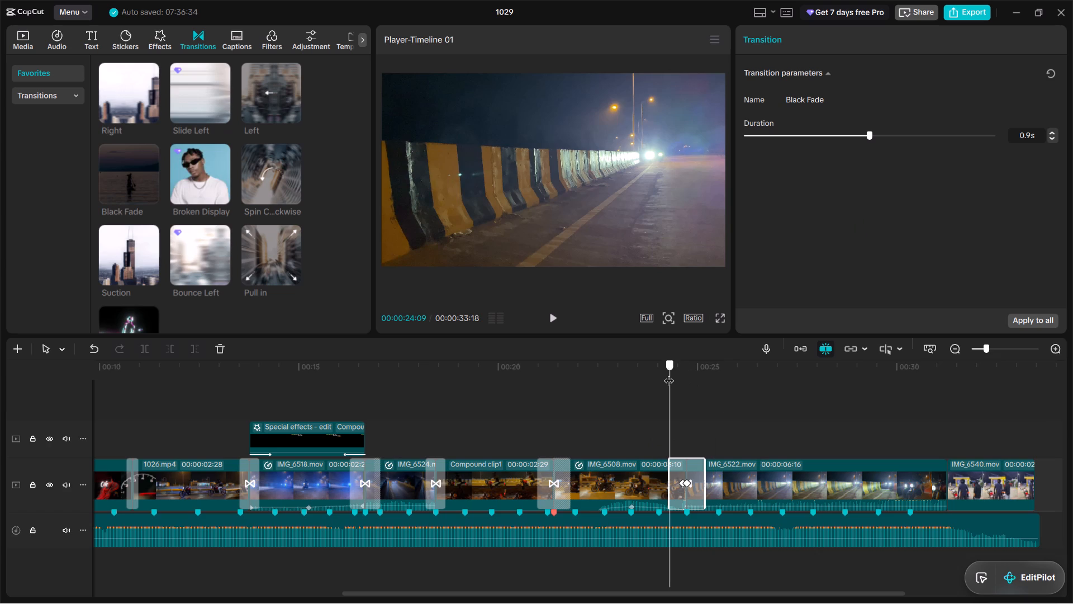
key(space)
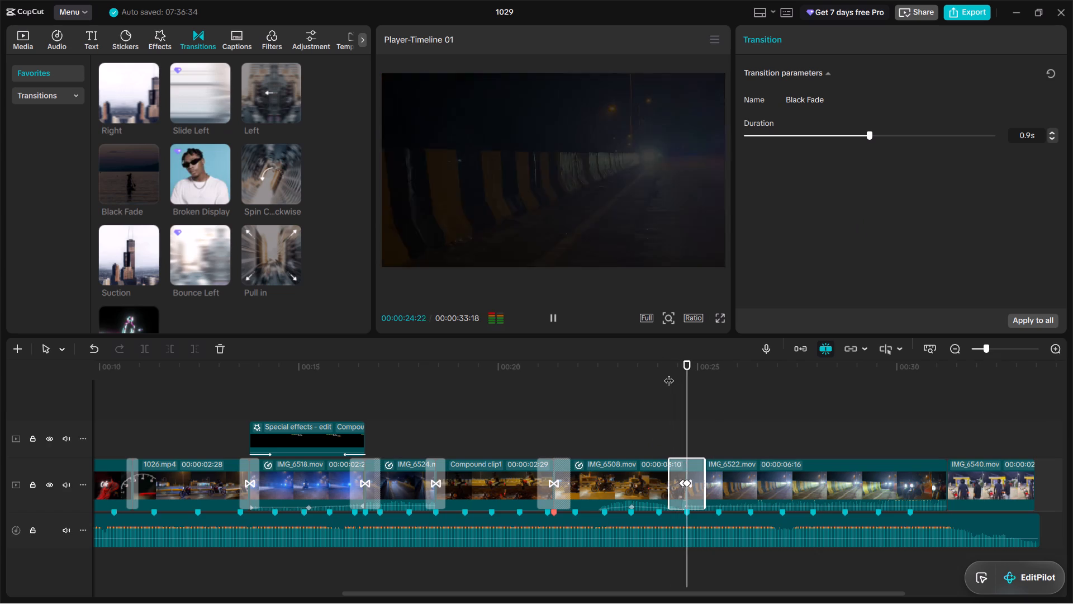
key(space)
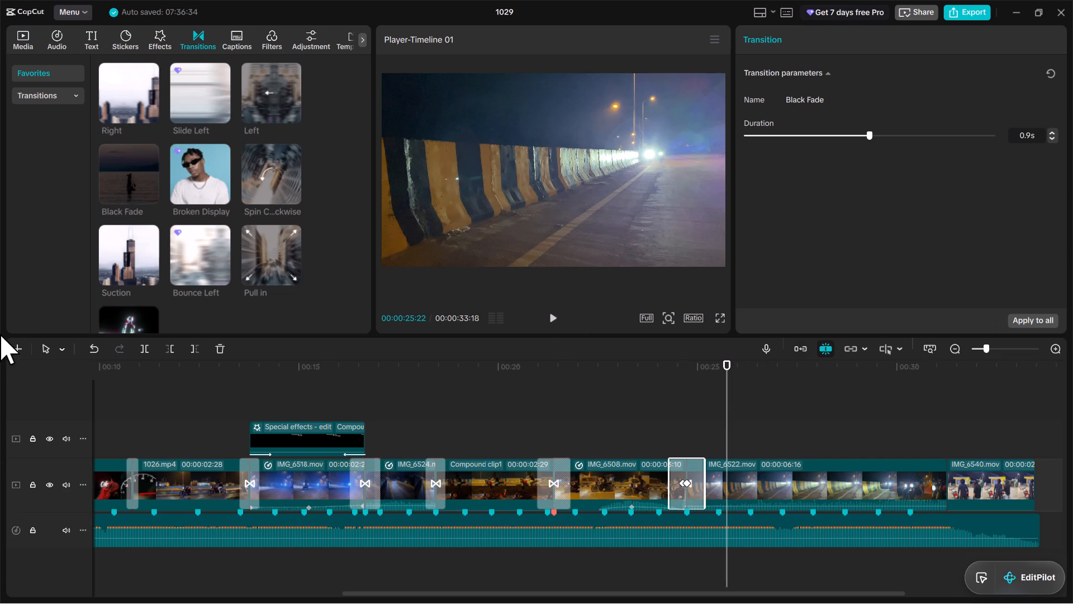
Browse the bike edit media folder for another riding clip, previewing IMG_6511.mov and selecting IMG_6508.mov.
click(20, 39)
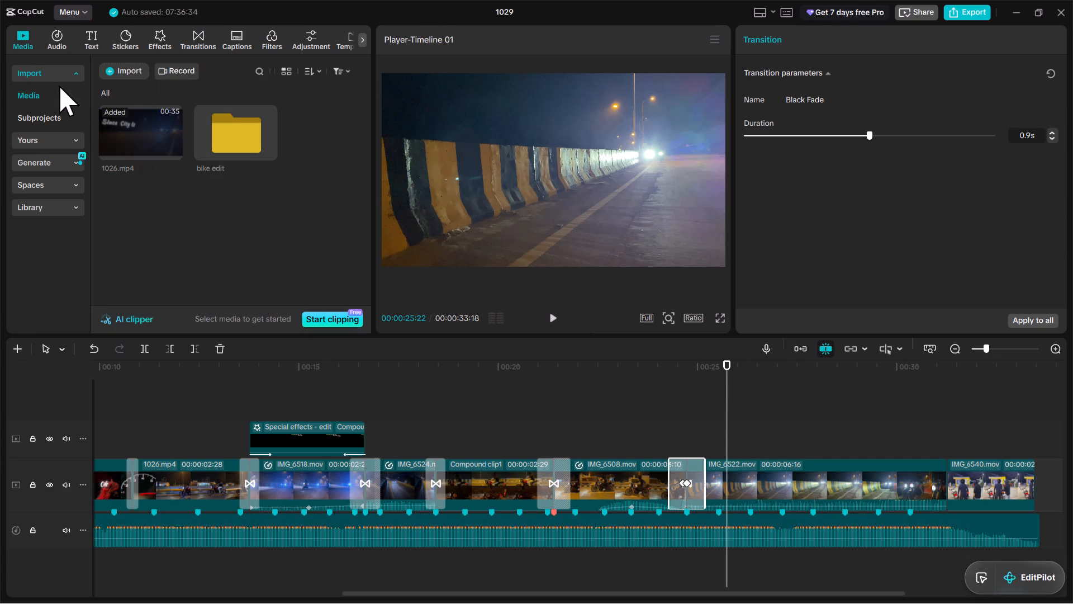
click(59, 115)
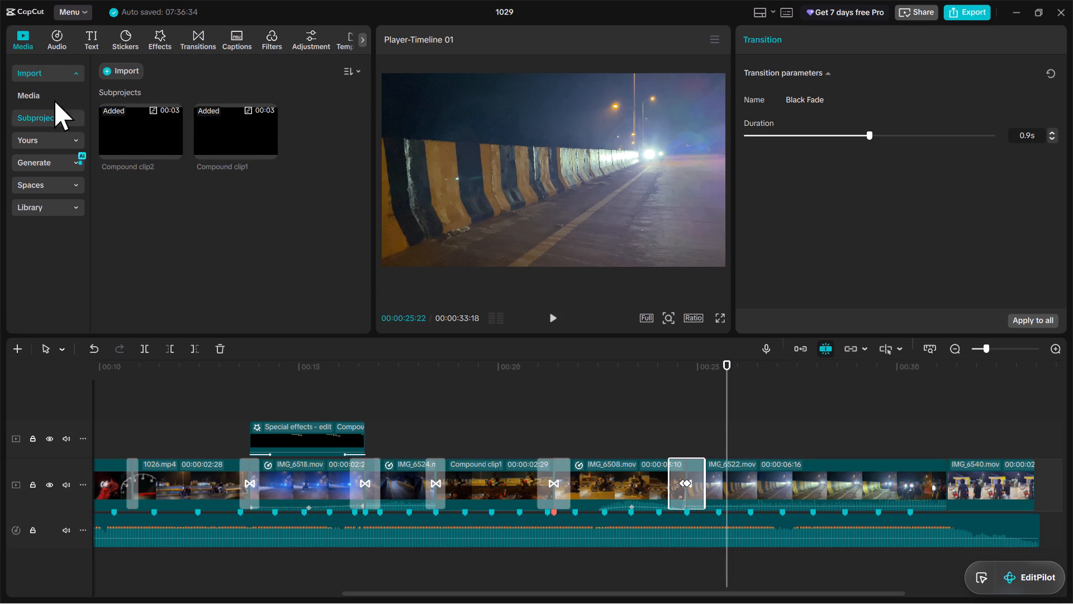
click(40, 55)
click(46, 72)
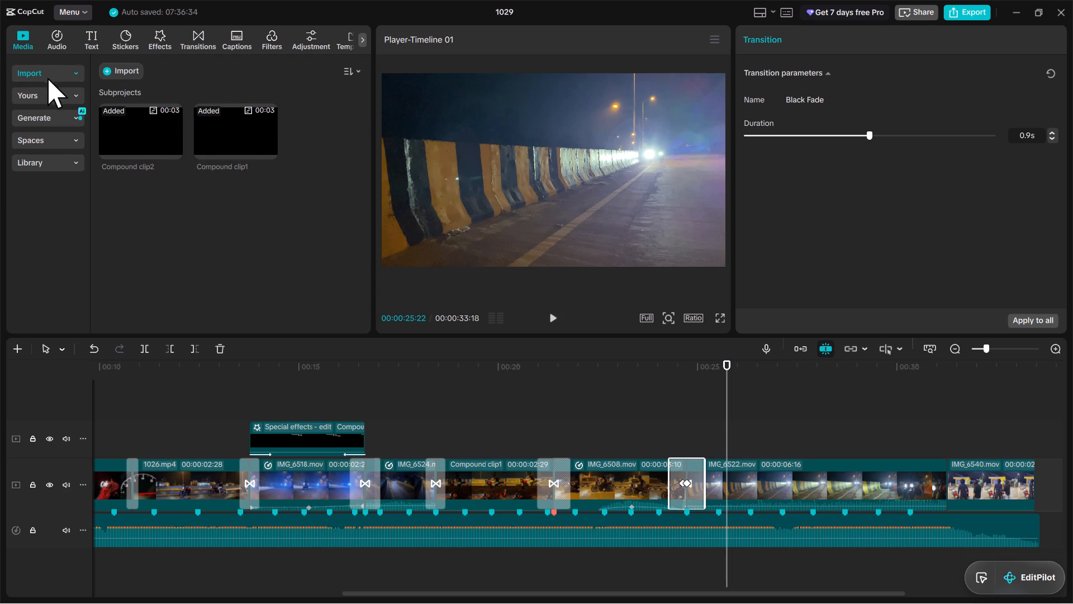
click(51, 91)
click(61, 70)
click(67, 101)
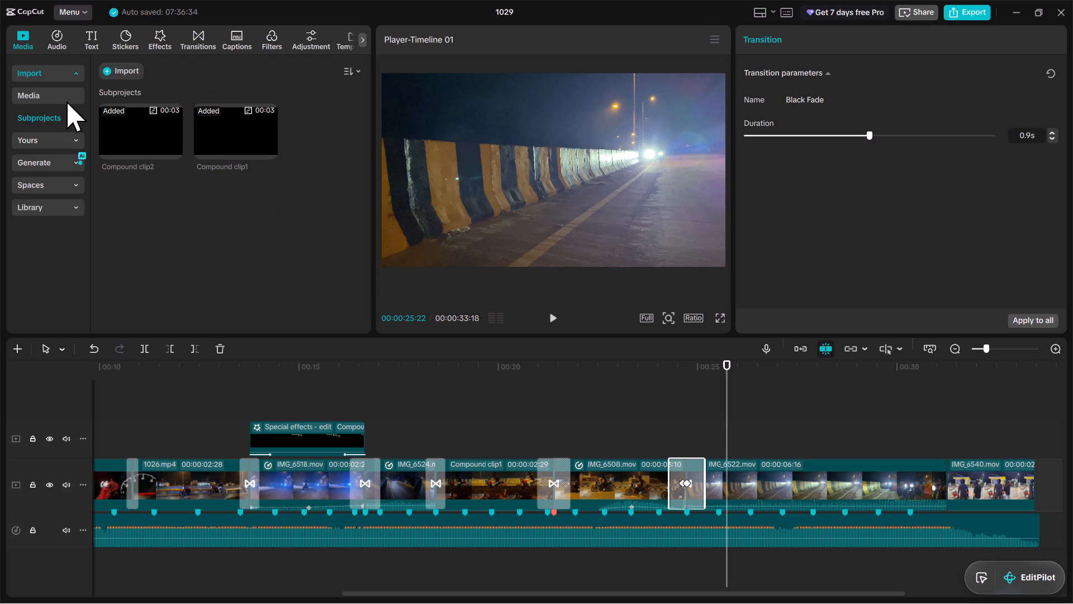
double_click(236, 130)
scroll(215, 163, down, 6)
scroll(226, 181, up, 2)
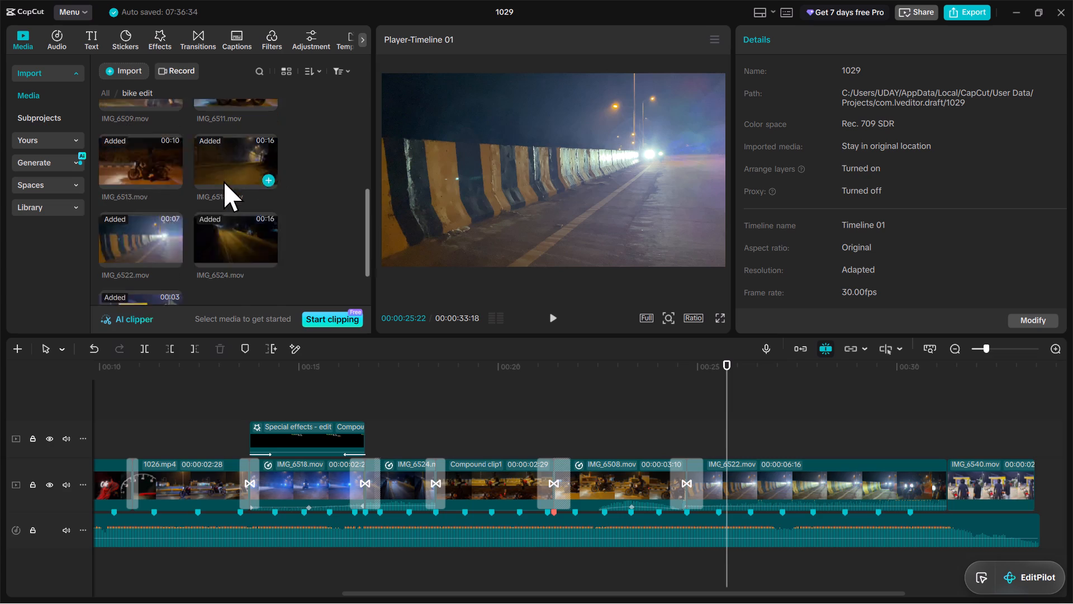
scroll(234, 233, up, 1)
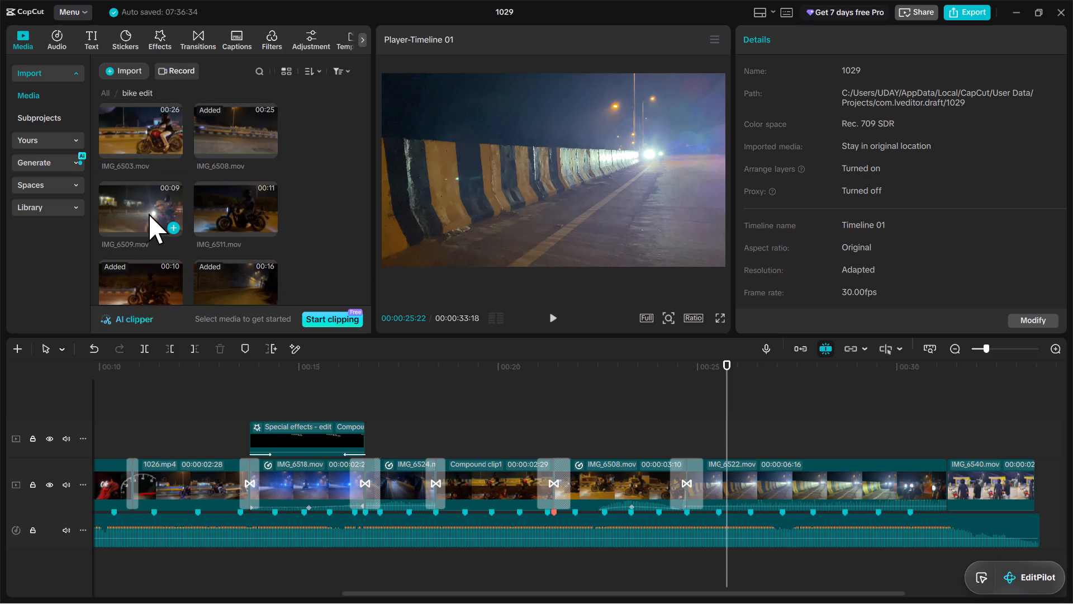
click(244, 205)
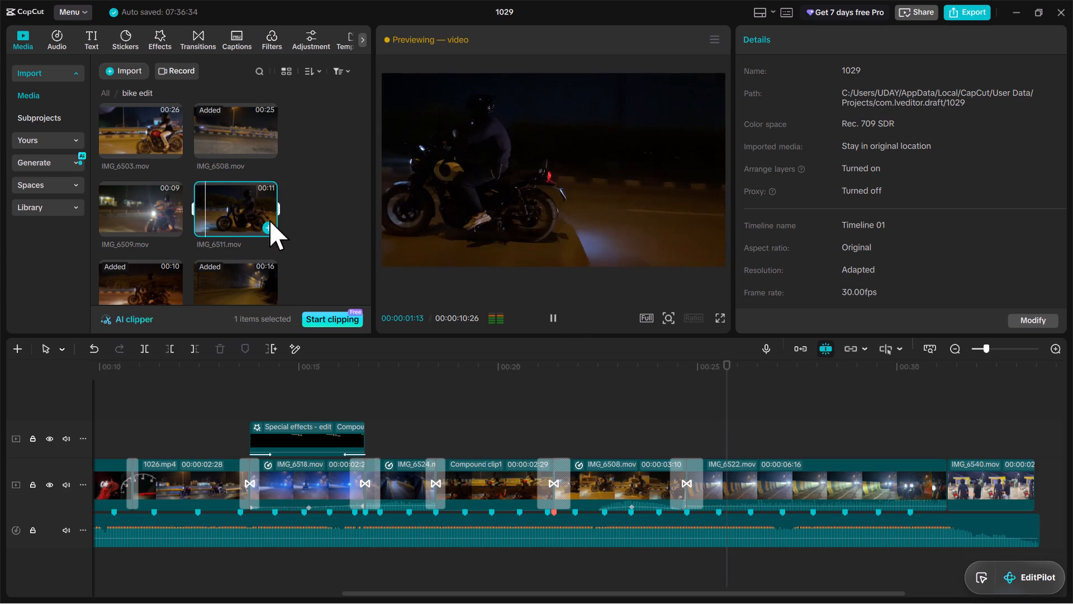
key(space)
click(256, 135)
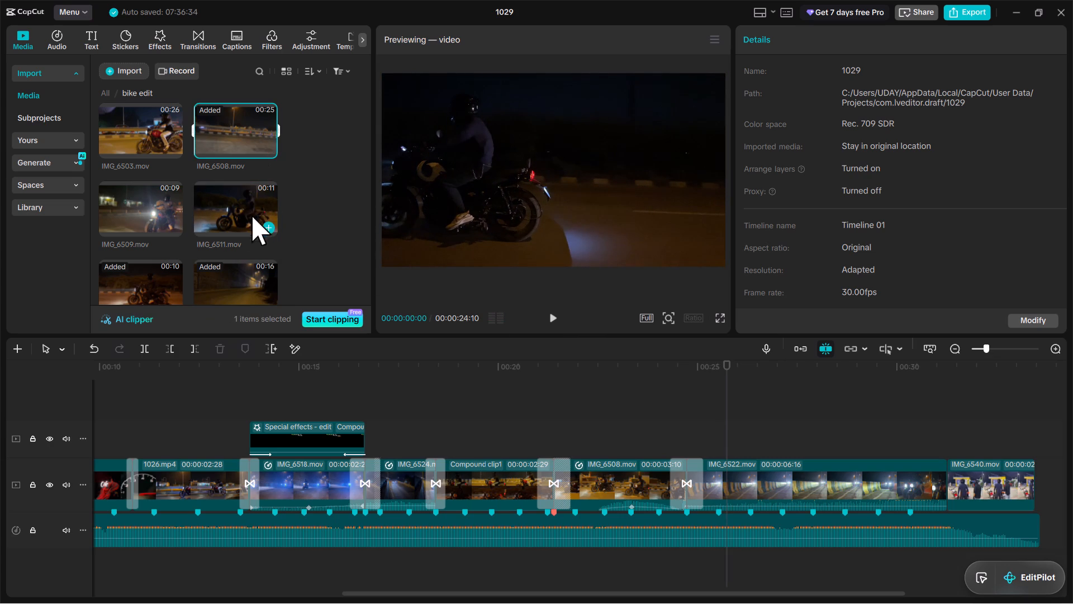
Delete IMG_6509.mov from the bike edit media folder.
click(169, 206)
key(equal)
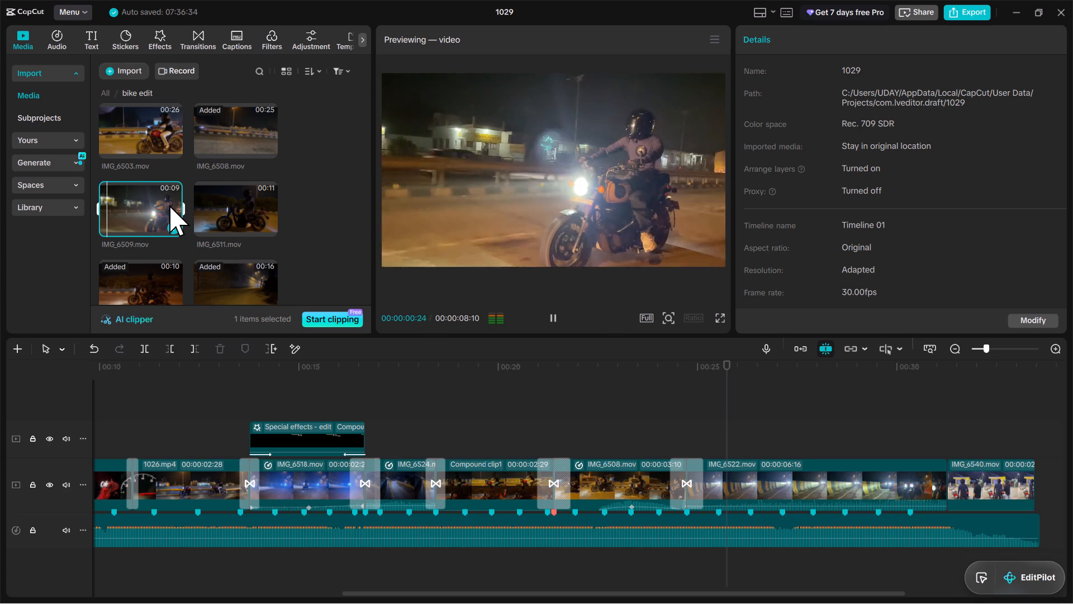
key(BackSpace)
Preview the IMG_6508.mov and IMG_6503.mov sources, and place IMG_6503.mov on the track above IMG_6522.mov, starting right after the Black Fade transition.
click(219, 126)
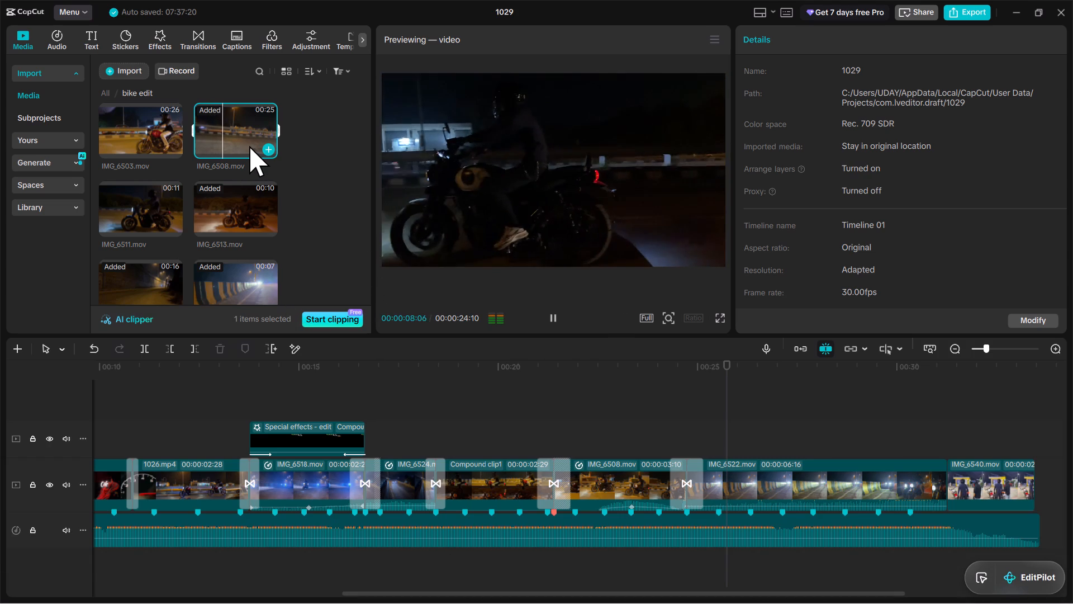
key(space)
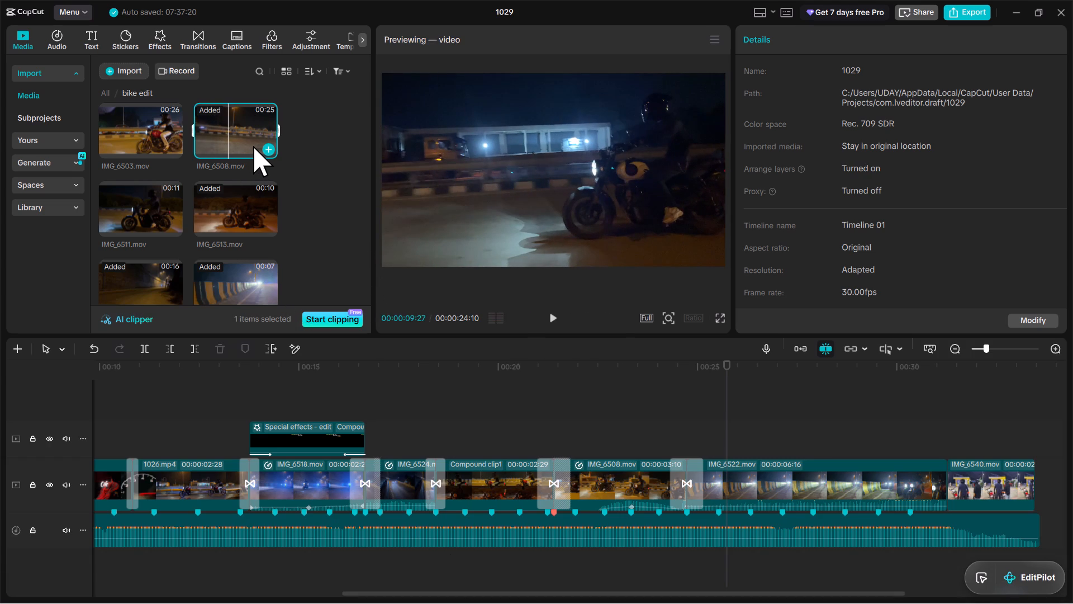
click(137, 139)
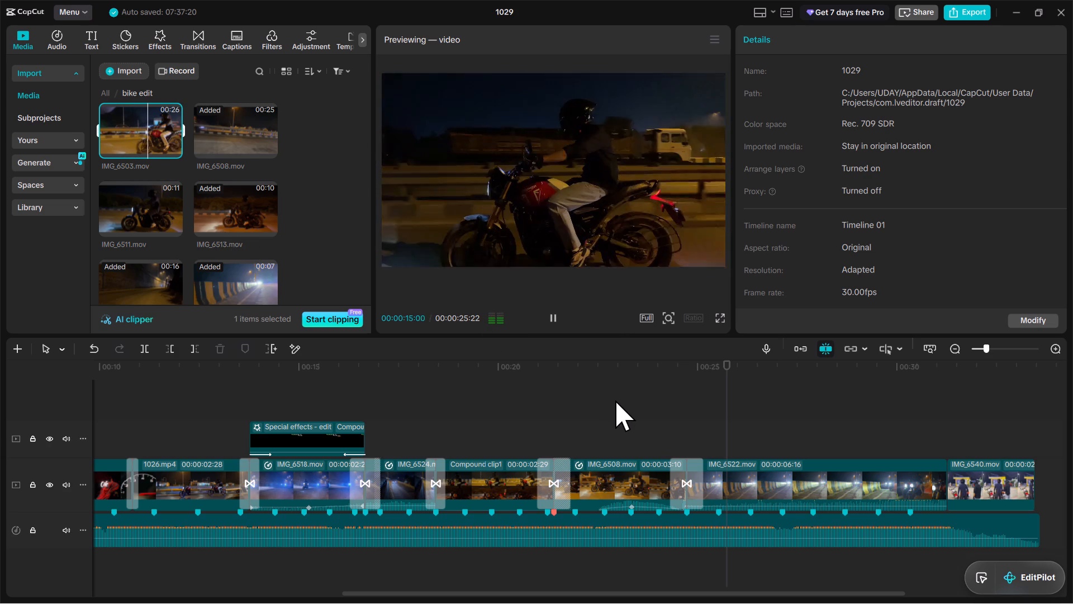
key(space)
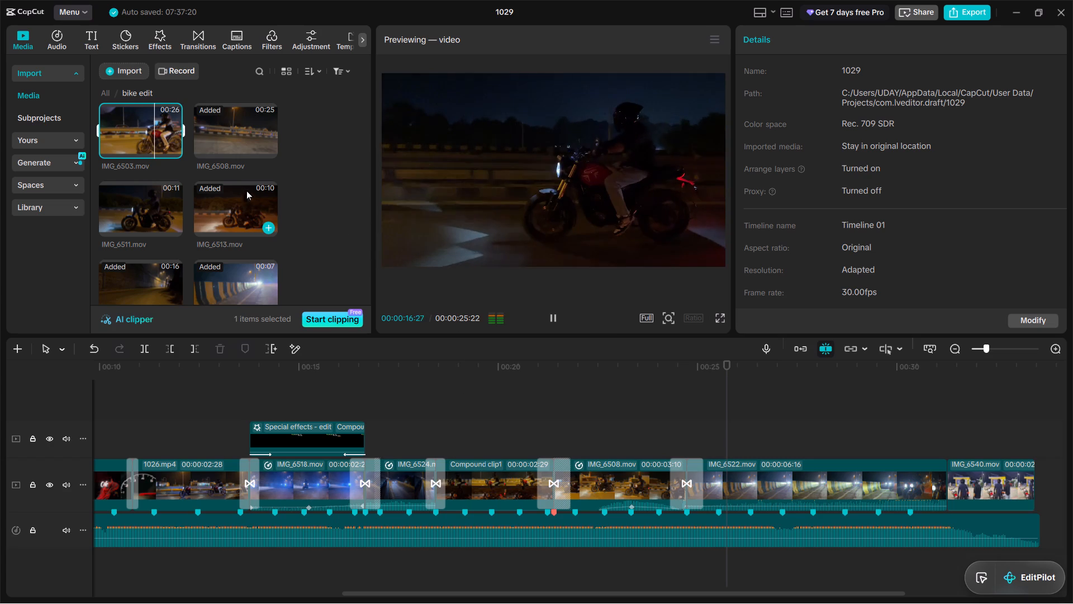
drag(142, 124, 710, 428)
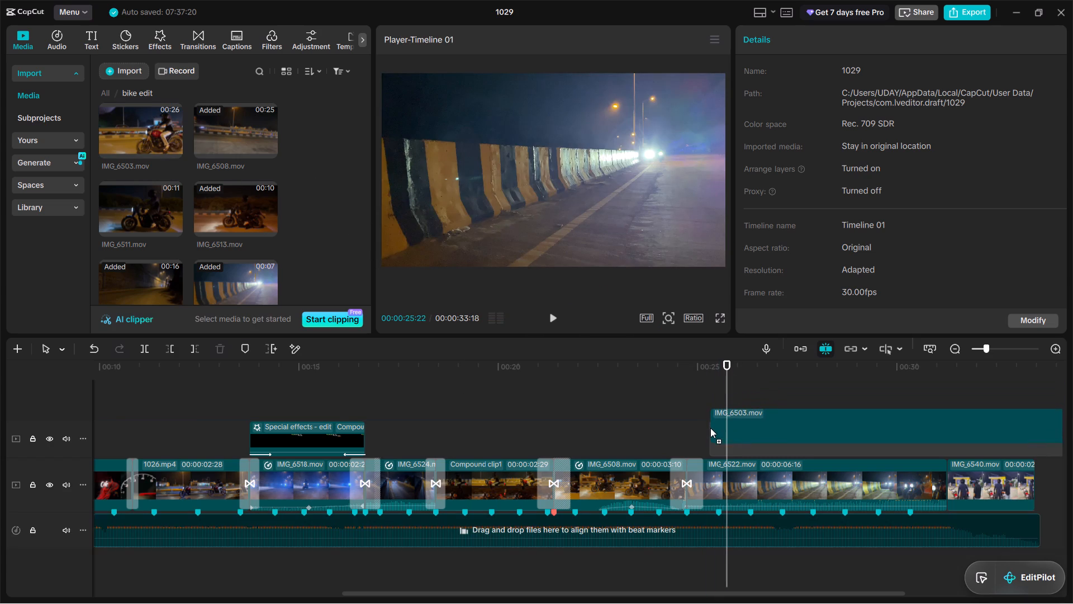
drag(710, 428, 706, 433)
drag(861, 483, 869, 483)
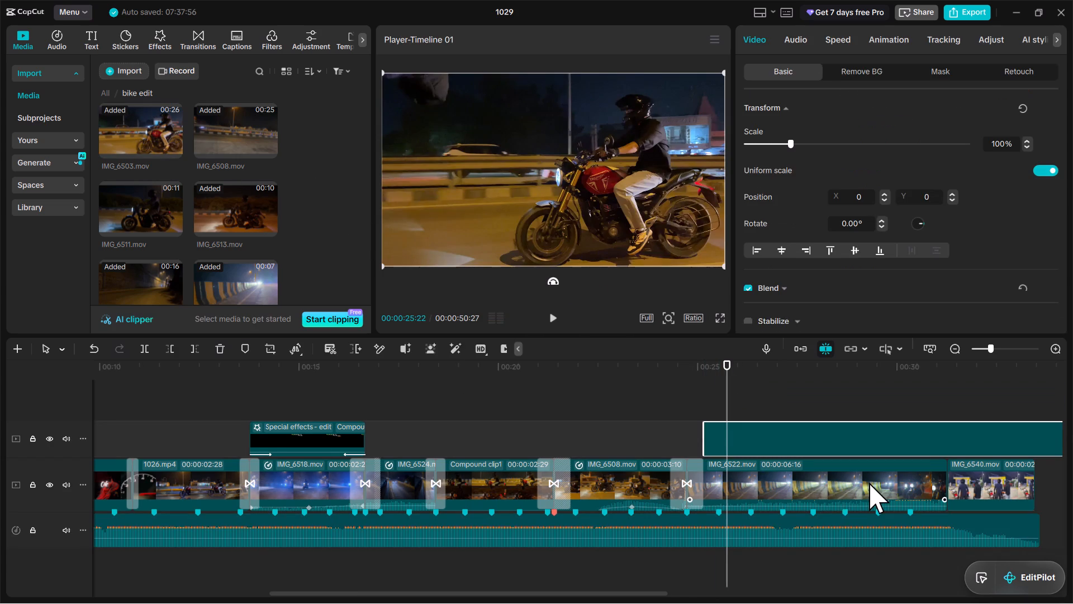
drag(869, 483, 526, 490)
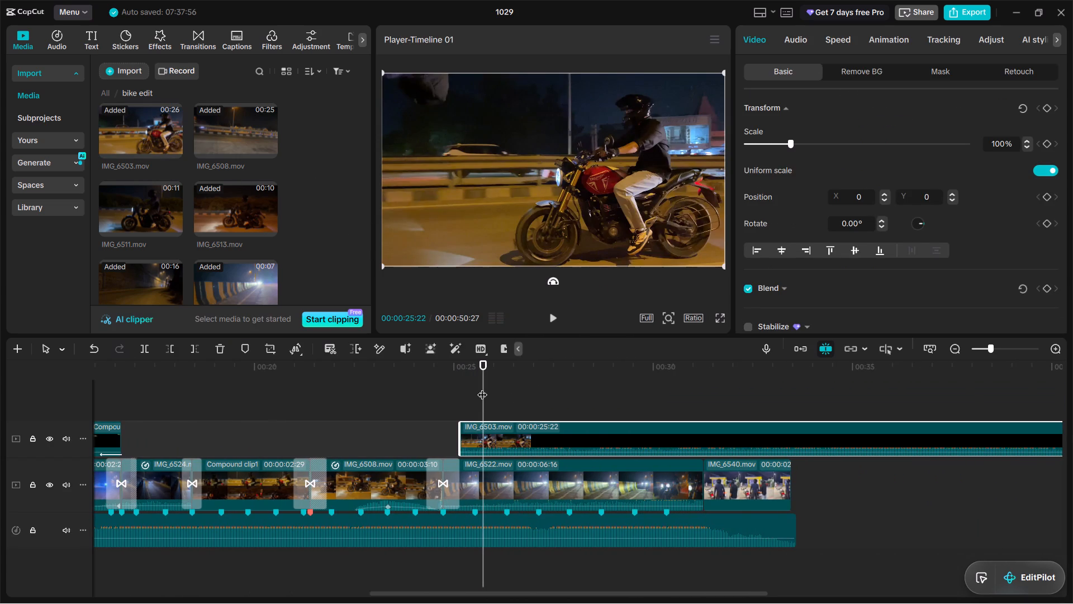
drag(482, 388, 555, 405)
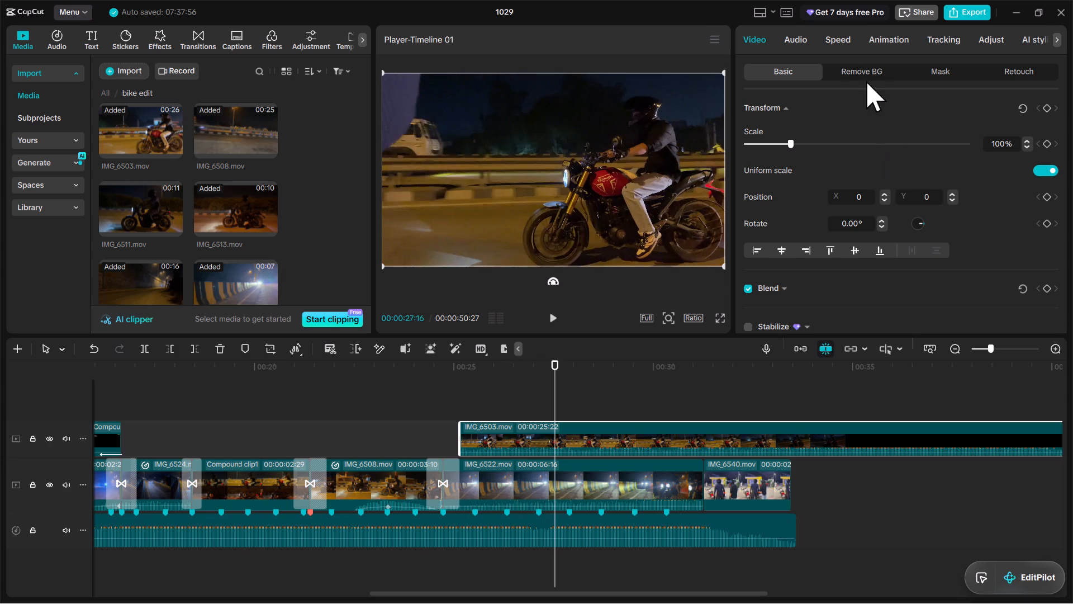
Lower the volume of the upper-track IMG_6503.mov clip to about -10.2 dB.
click(808, 39)
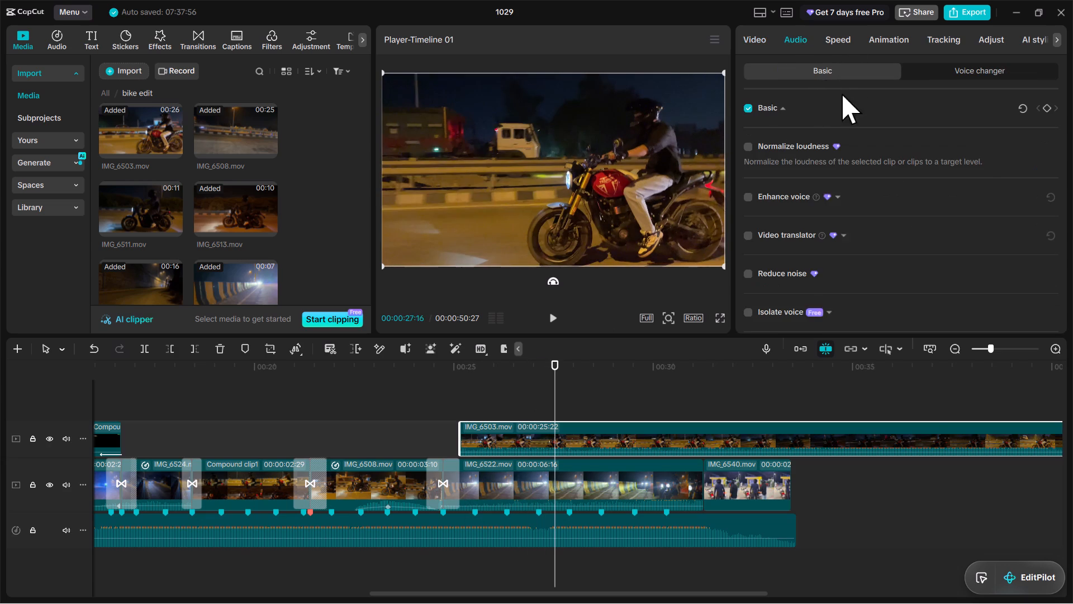
drag(910, 145, 881, 146)
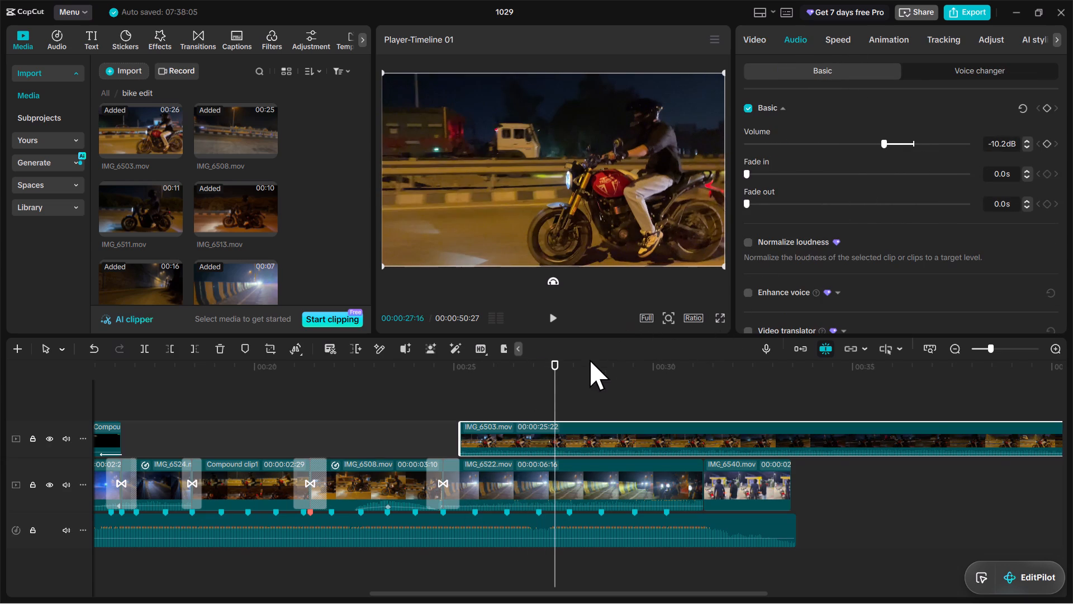
Split the upper-track IMG_6503.mov at 00:00:29:26 and delete the portion after the cut.
drag(557, 386, 602, 395)
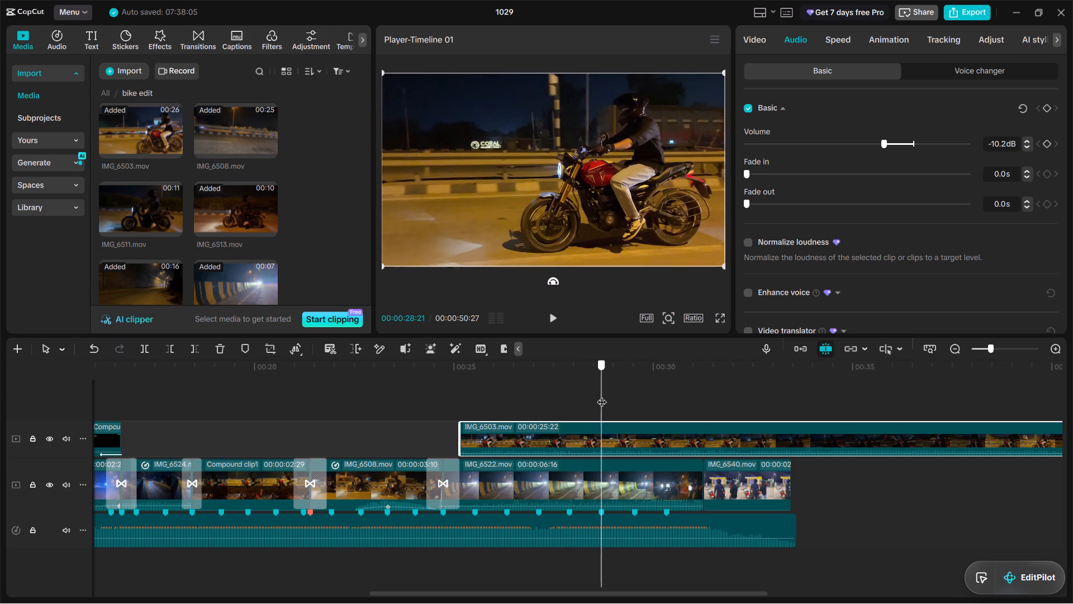
drag(602, 395, 647, 402)
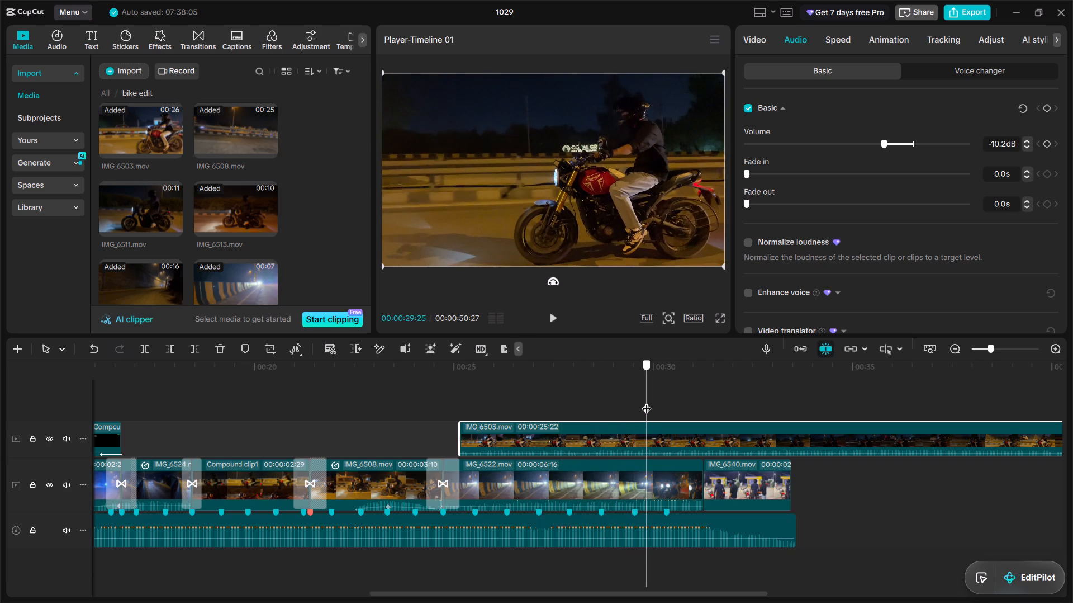
drag(647, 402, 648, 402)
key(s)
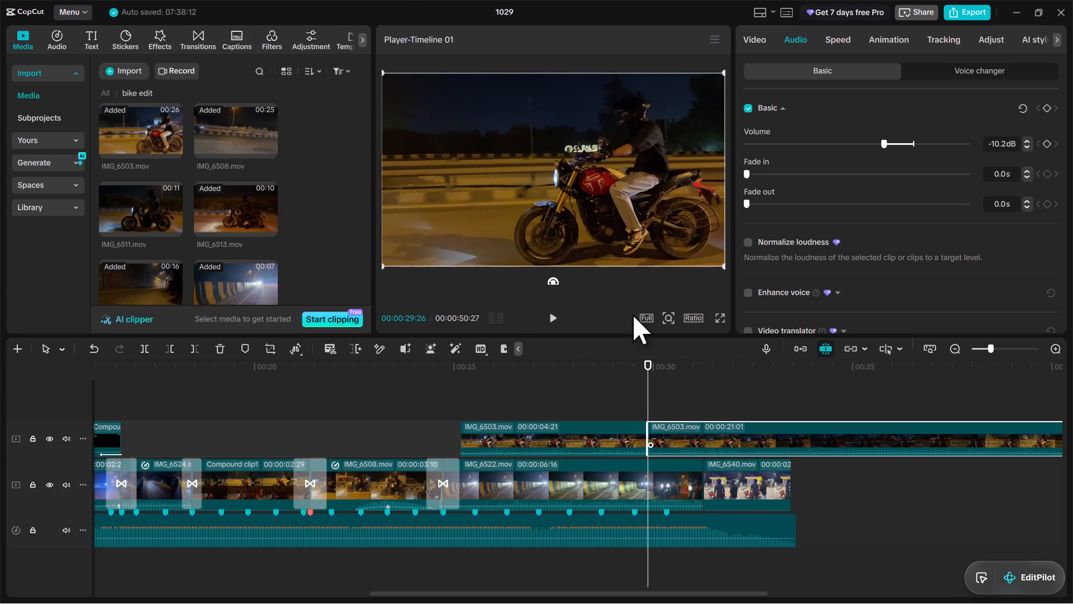
key(backslash)
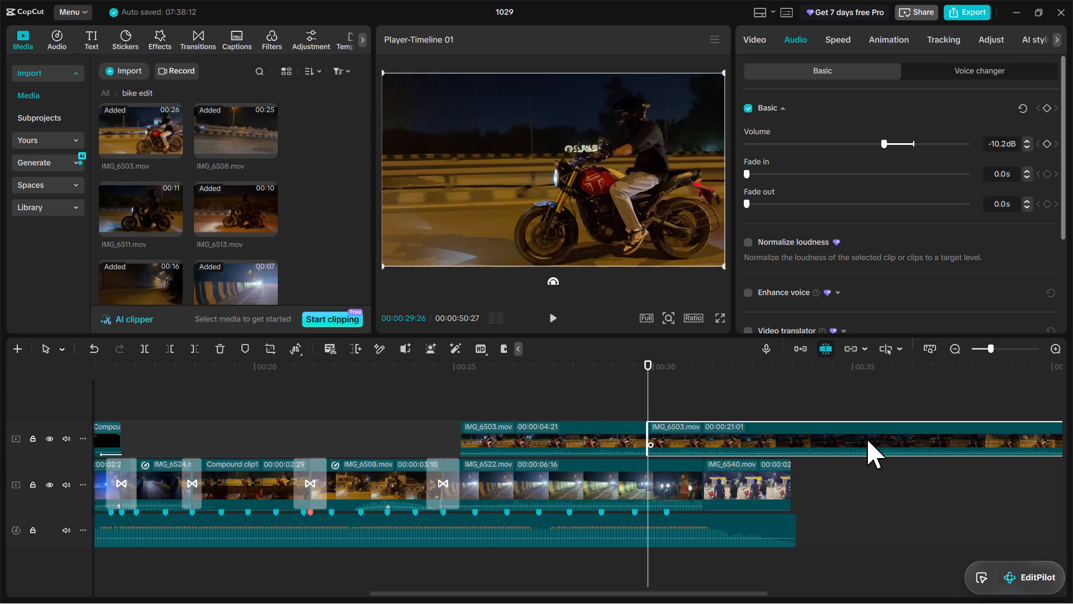
click(865, 443)
key(BackSpace)
Delete the transition between IMG_6508.mov and IMG_6522.mov on the main track.
scroll(865, 443, up, 1)
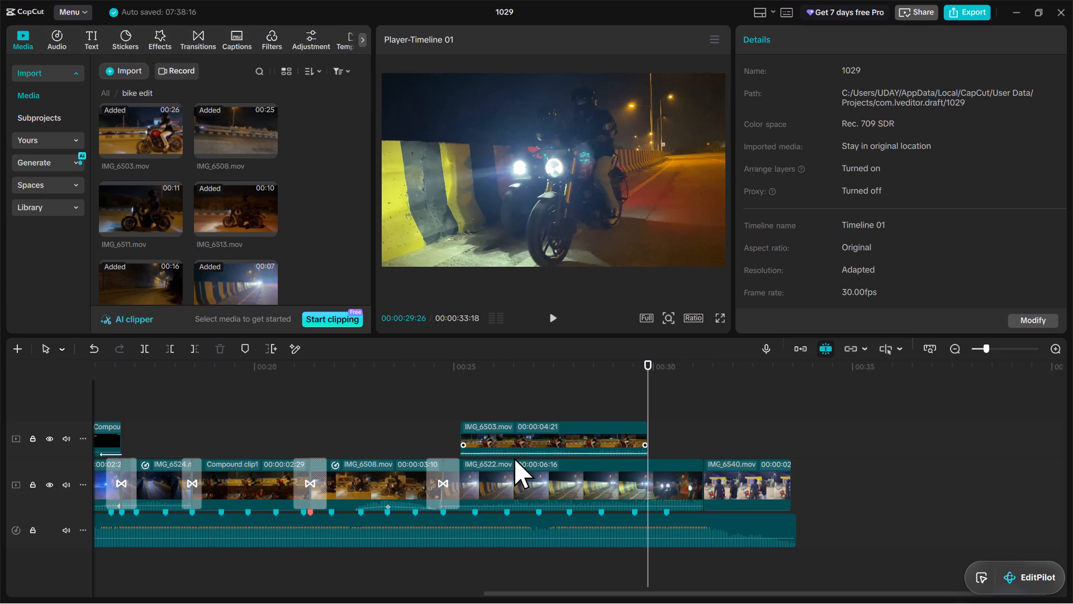
drag(574, 440, 534, 497)
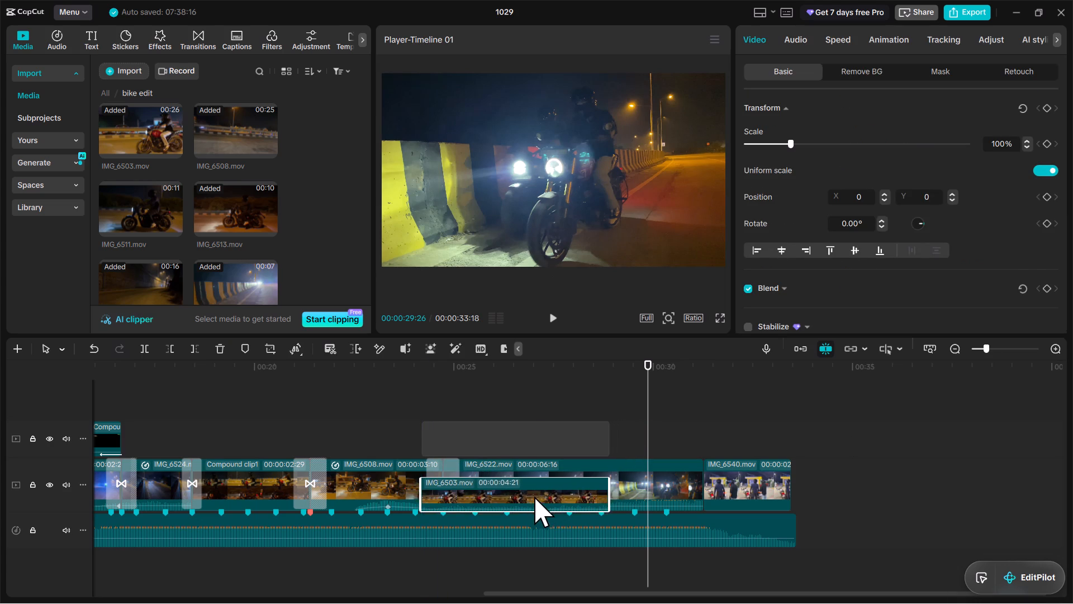
drag(534, 497, 549, 435)
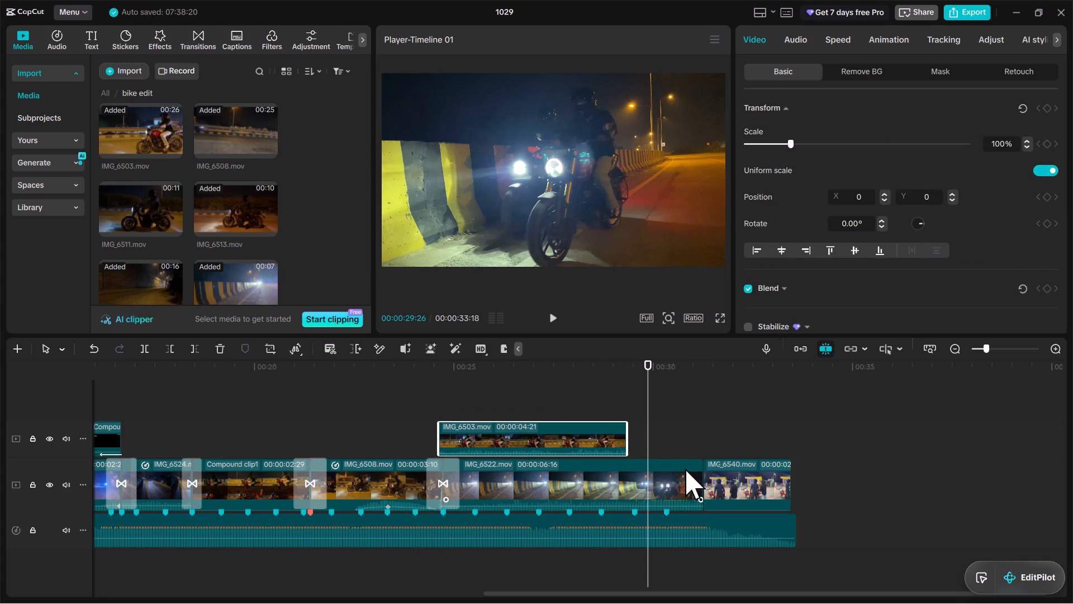
click(446, 469)
key(BackSpace)
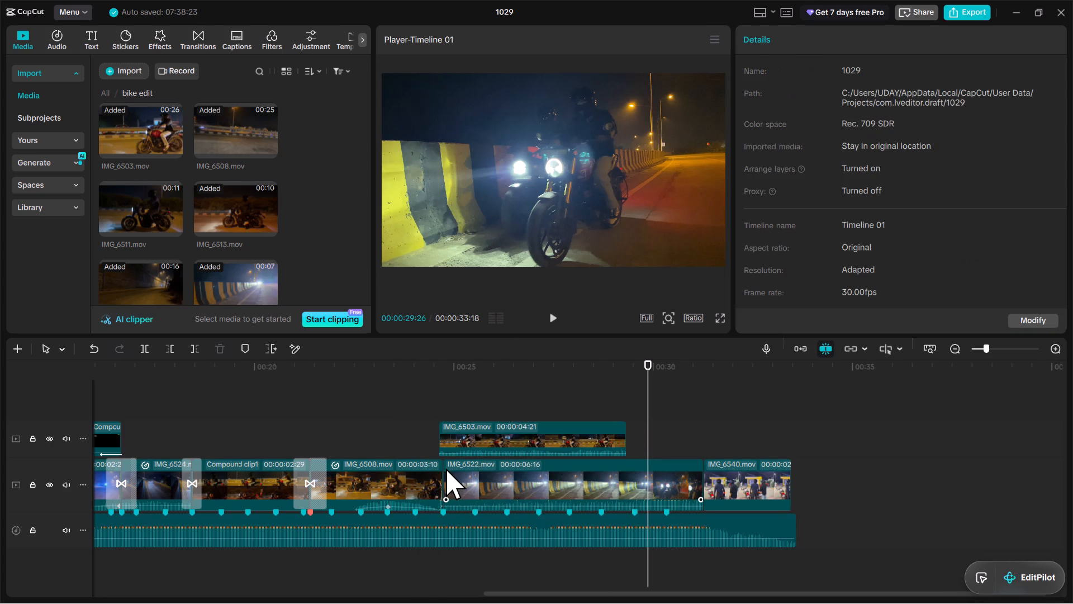
Move IMG_6522.mov along the main track past IMG_6540.mov to free the space after IMG_6508.mov.
drag(507, 444, 476, 499)
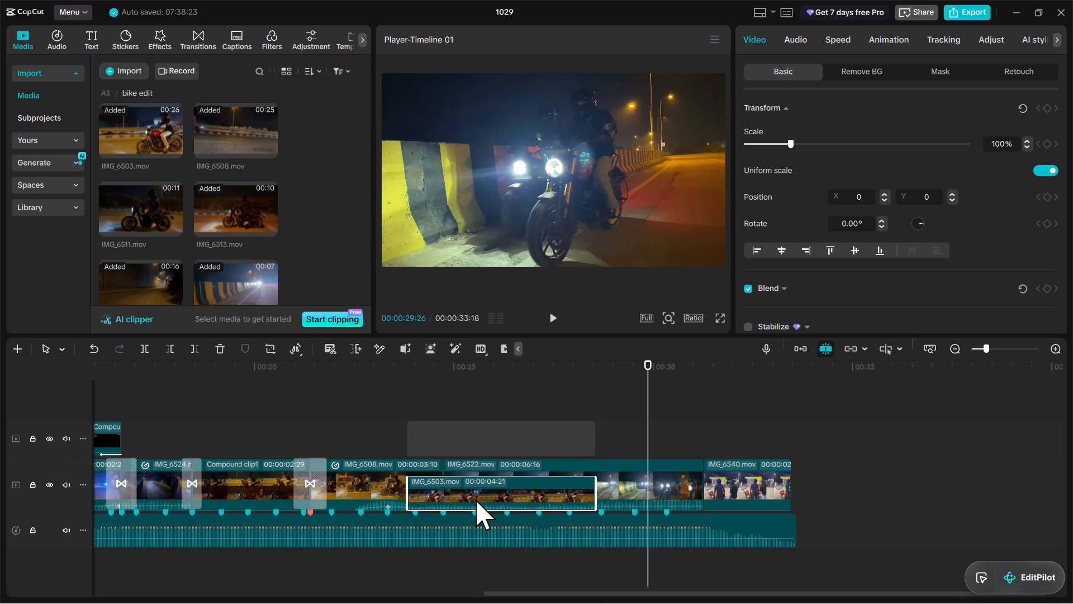
drag(476, 499, 475, 499)
drag(553, 482, 847, 466)
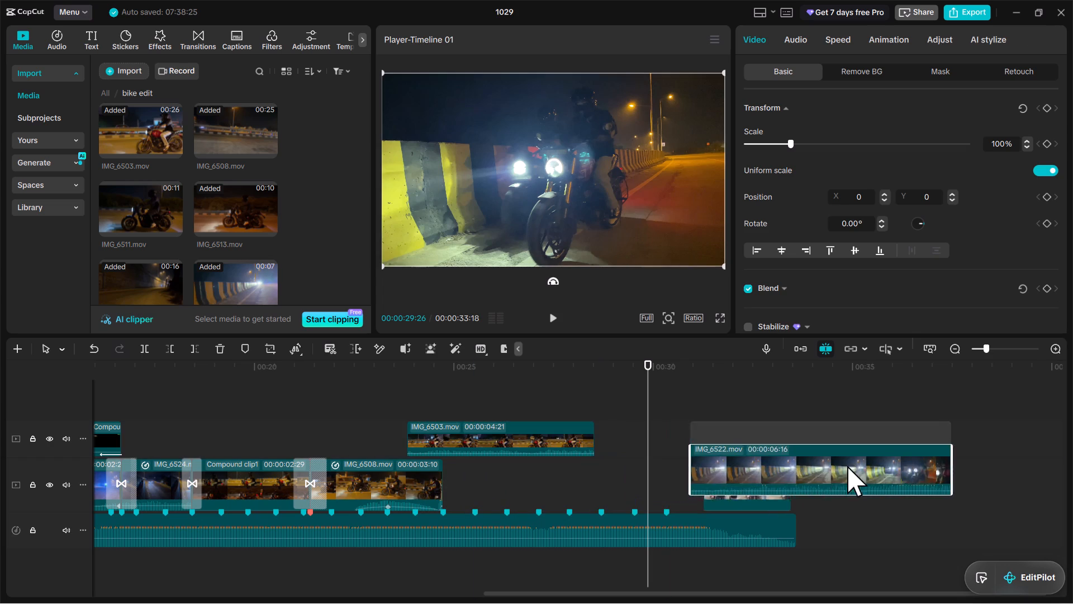
drag(847, 466, 922, 473)
Move IMG_6503.mov down onto the main track so it starts directly at the end of IMG_6508.mov.
drag(514, 426, 564, 474)
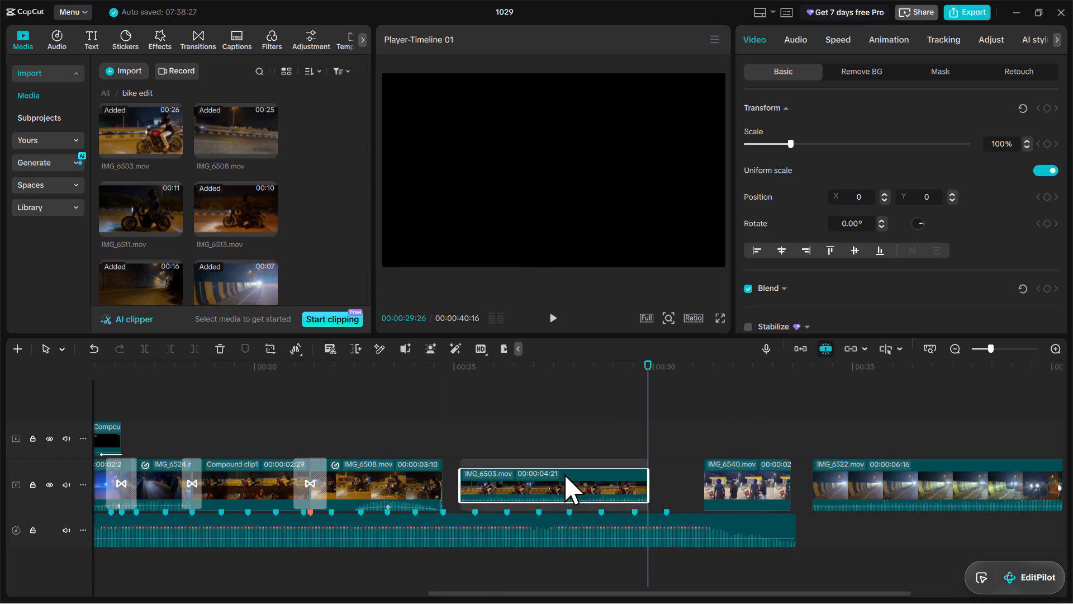
drag(564, 474, 556, 474)
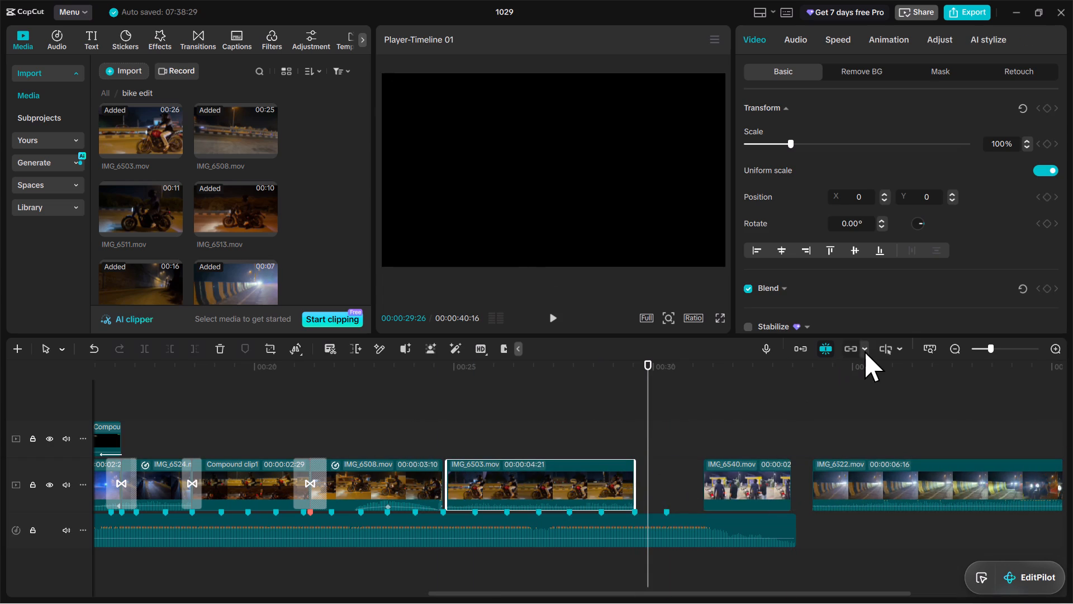
click(831, 348)
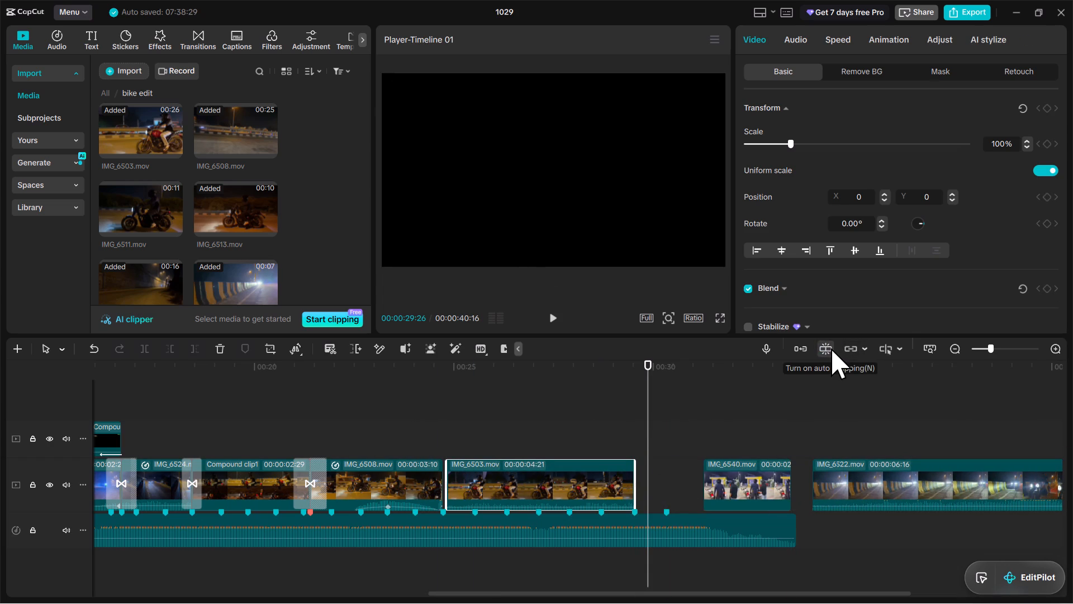
click(831, 348)
drag(526, 464, 519, 452)
drag(514, 438, 521, 474)
drag(521, 472, 518, 472)
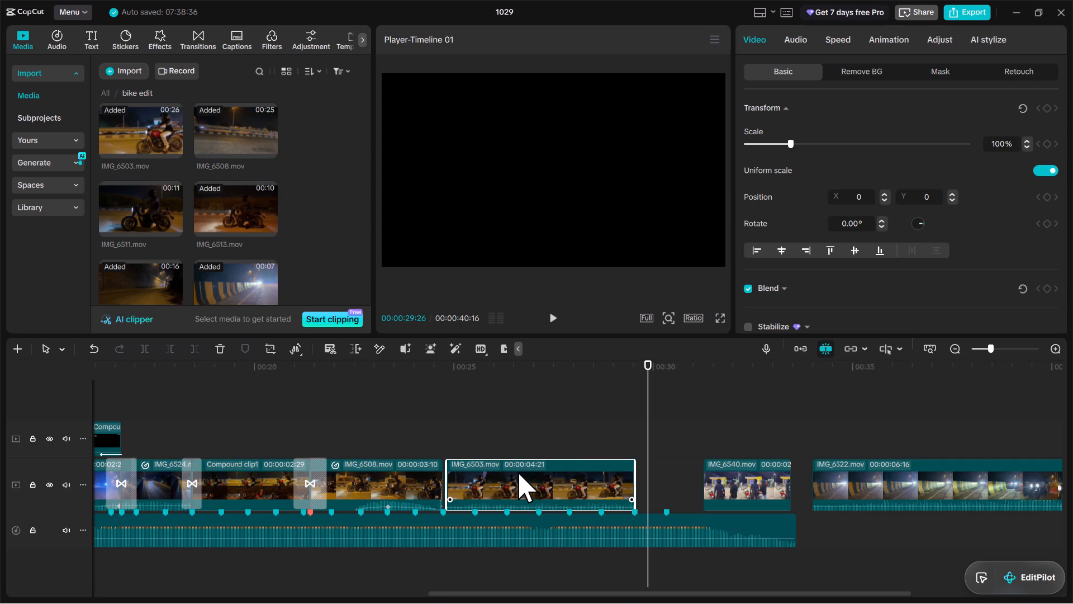
drag(518, 472, 512, 472)
drag(500, 444, 505, 469)
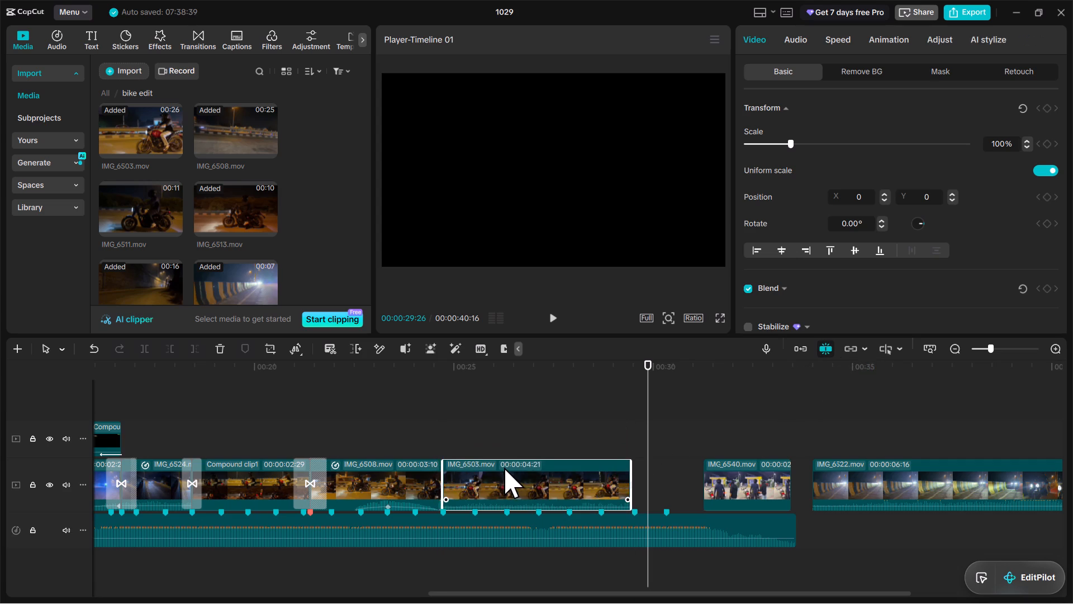
Turn on the main track magnet and reorder the clips so IMG_6522.mov follows IMG_6503.mov and IMG_6540.mov comes last.
drag(883, 478, 662, 475)
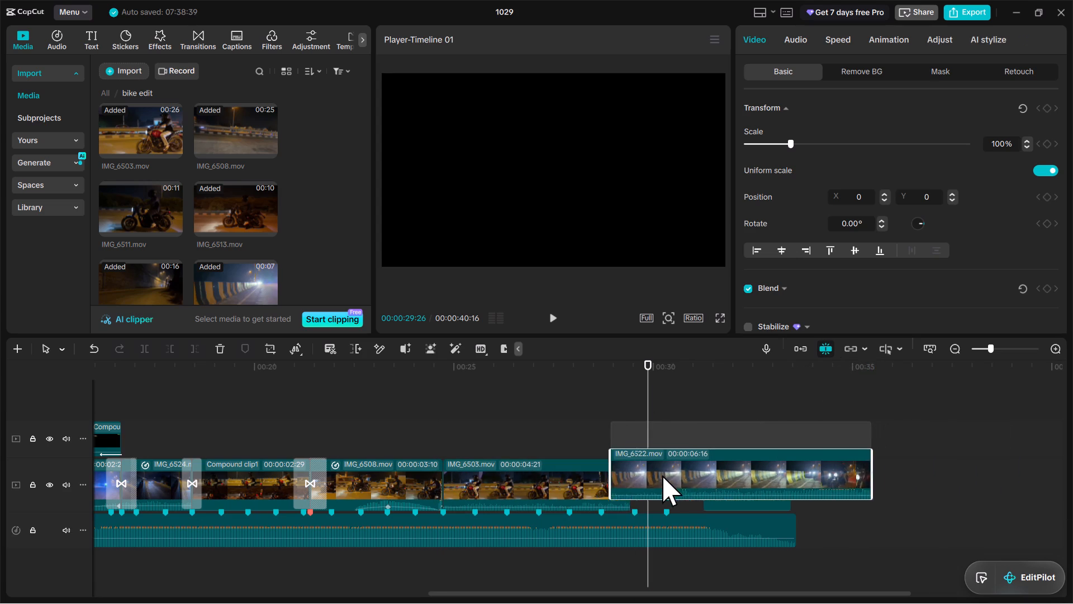
drag(662, 475, 655, 483)
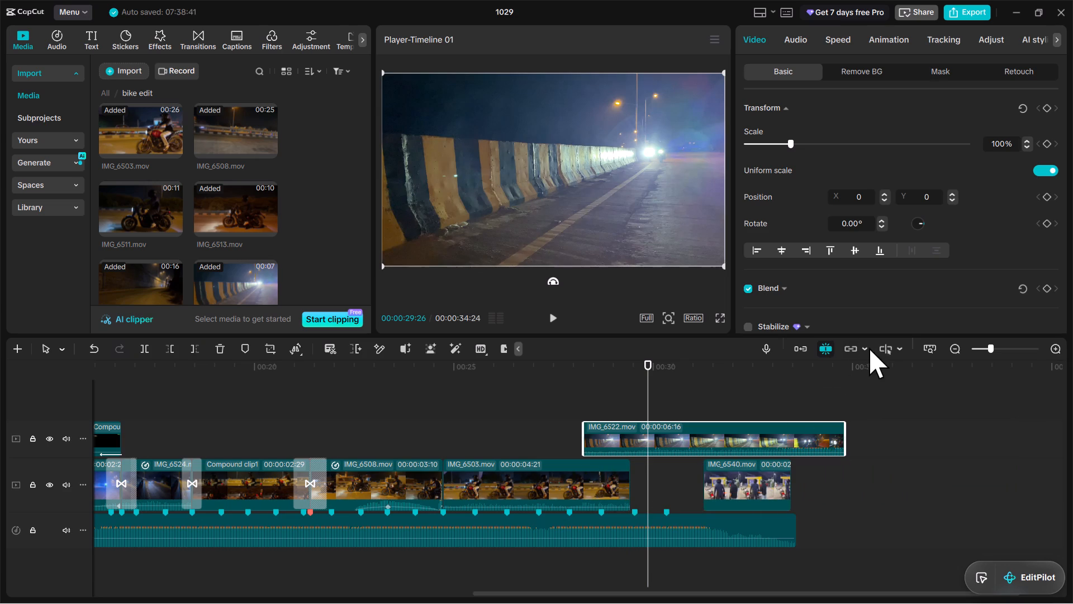
click(800, 351)
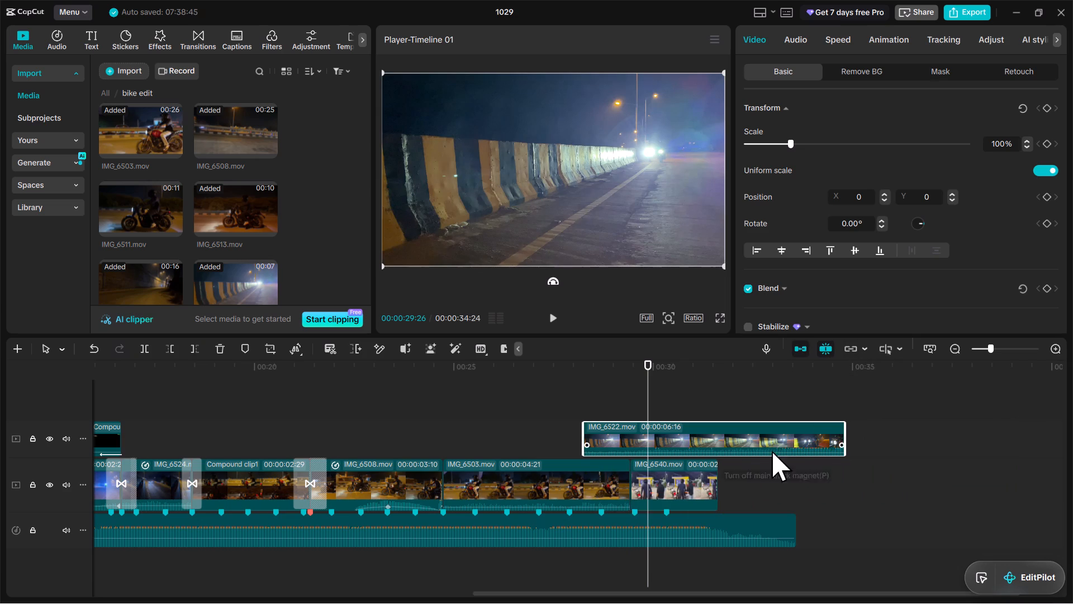
drag(709, 446, 690, 496)
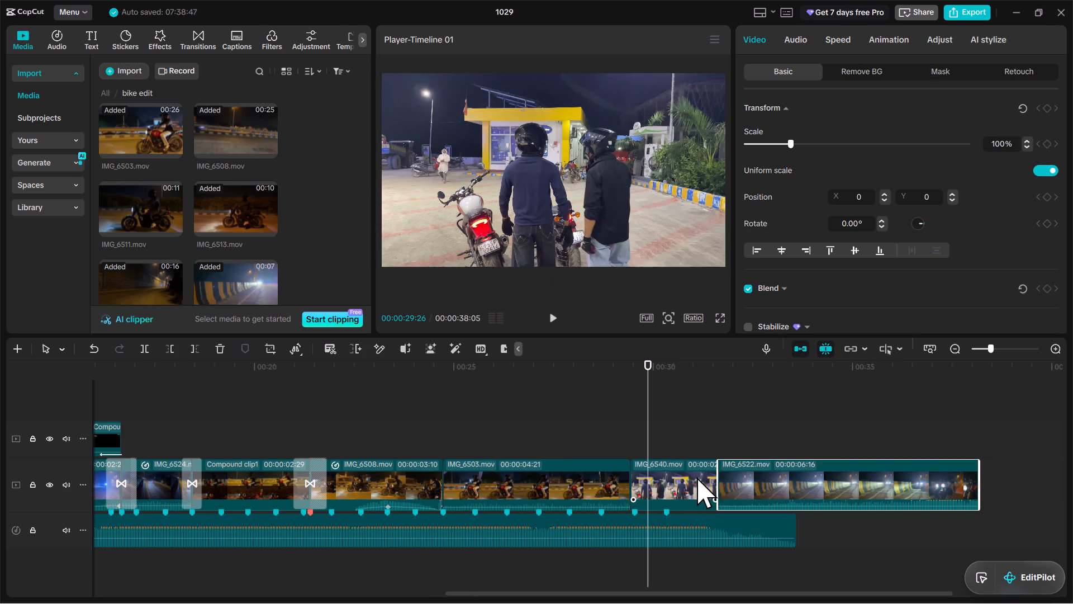
drag(686, 475, 891, 471)
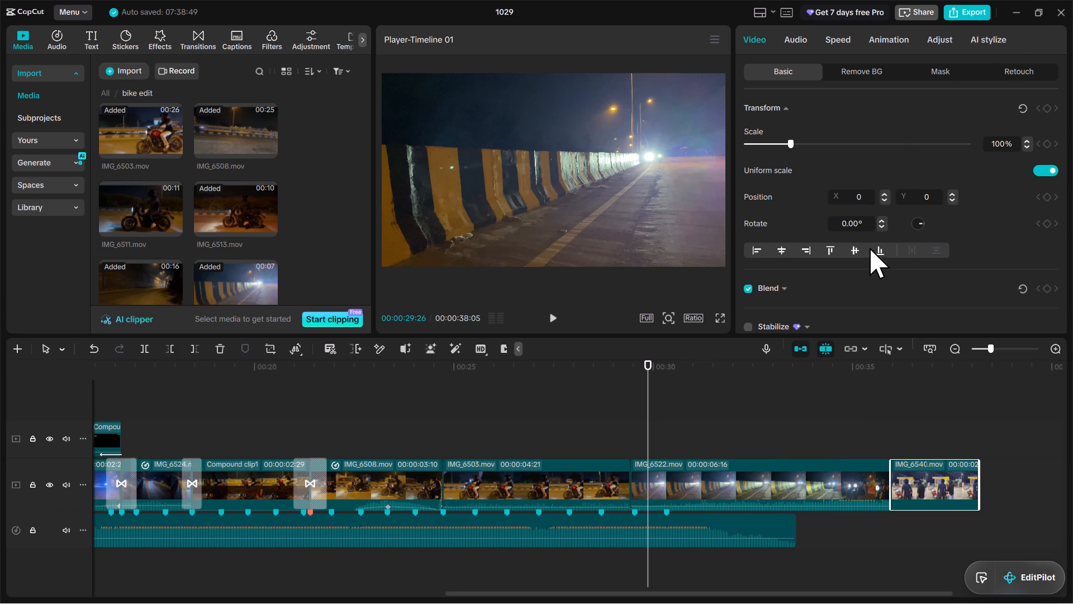
Split the main-track IMG_6503.mov at 00:00:27:17 and delete the part before the cut.
click(466, 430)
click(473, 431)
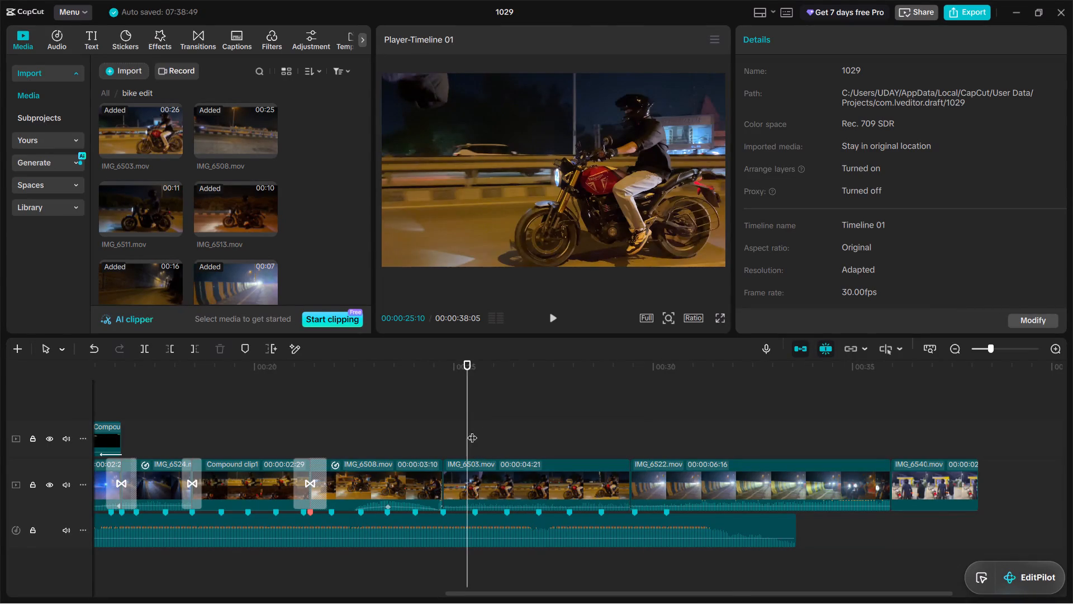
drag(472, 431, 453, 441)
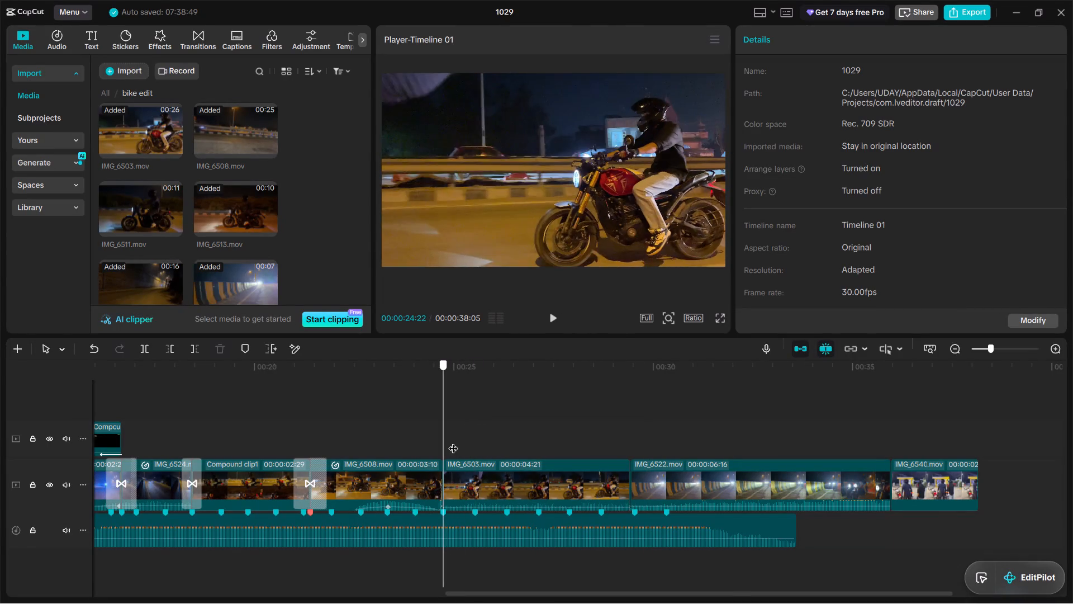
drag(453, 441, 557, 454)
key(s)
click(519, 468)
key(BackSpace)
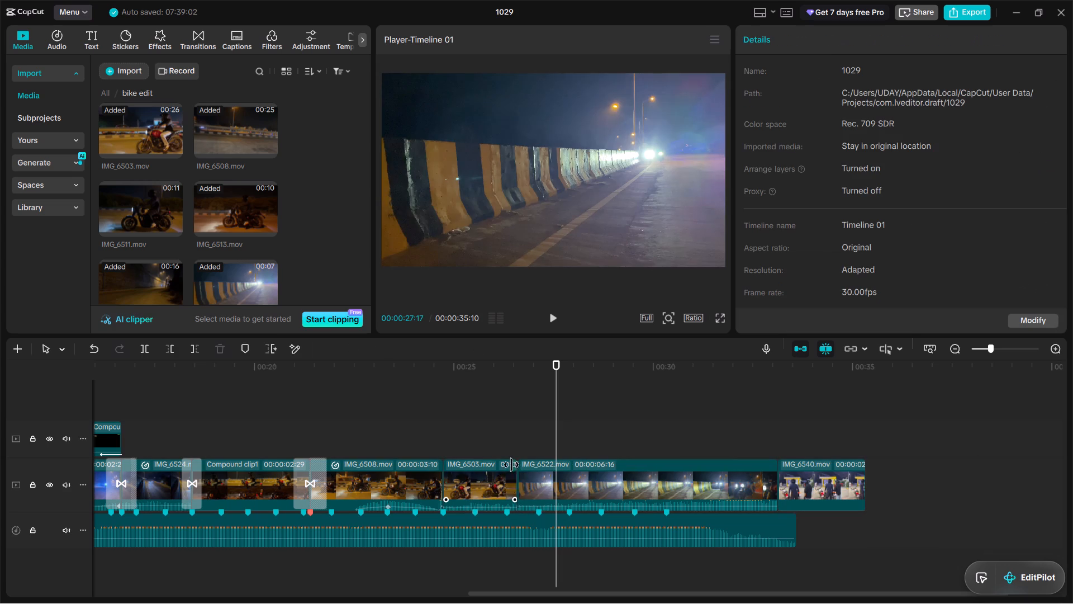
Extend the end of IMG_6503.mov to a clip duration of 00:00:03:29 and play it back.
click(495, 477)
drag(518, 476, 545, 480)
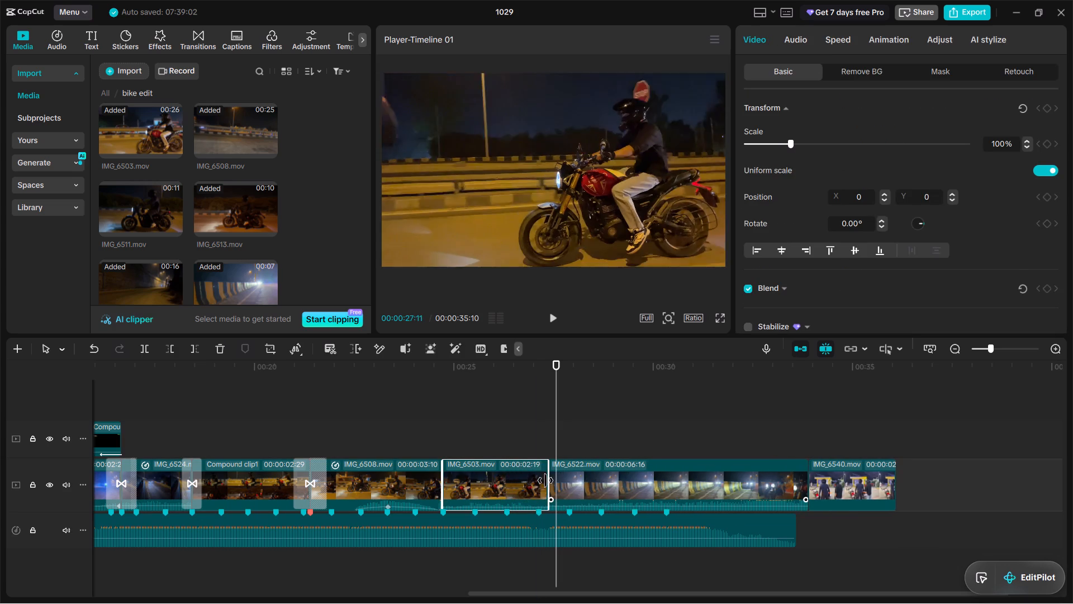
drag(545, 480, 588, 480)
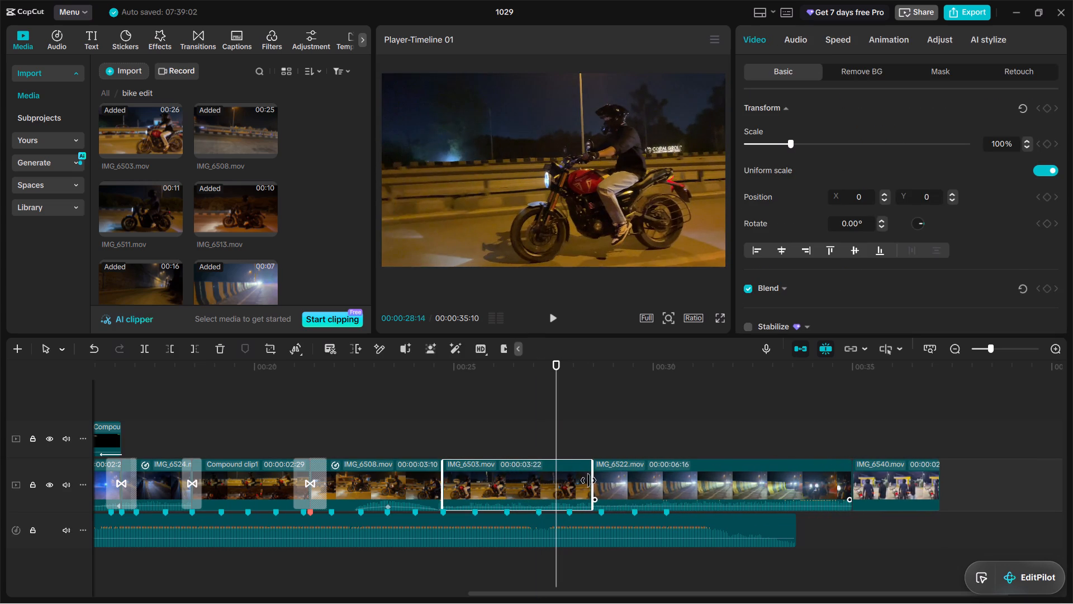
drag(588, 480, 596, 480)
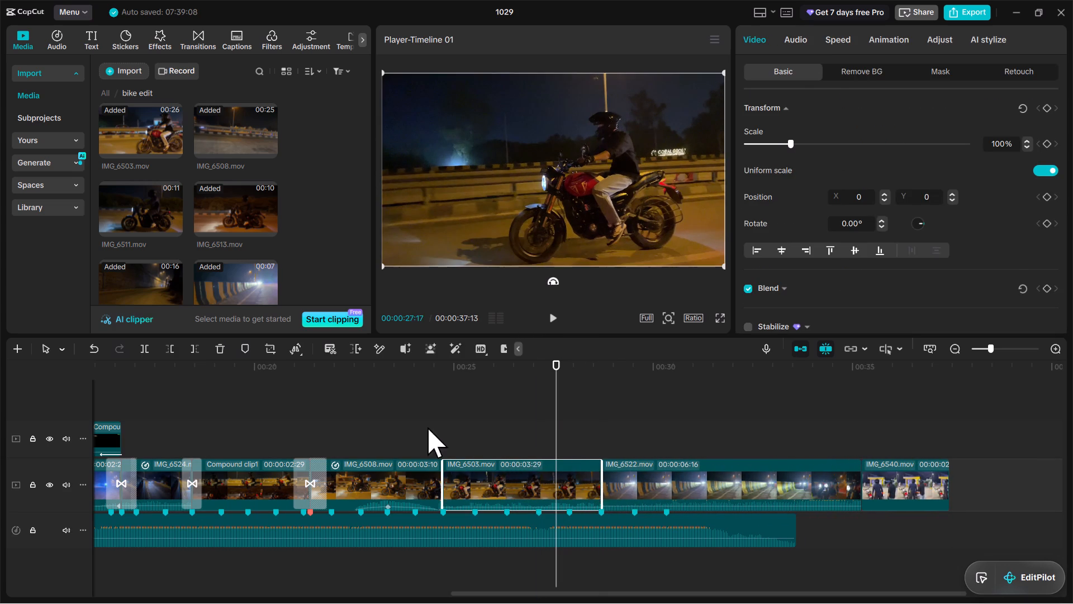
click(446, 425)
key(space)
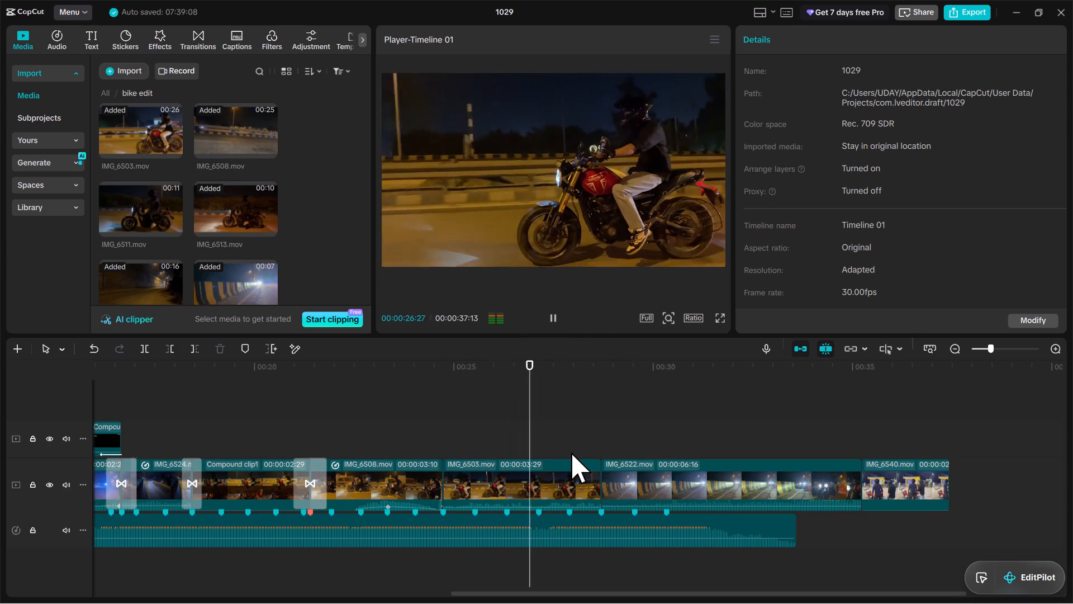
key(space)
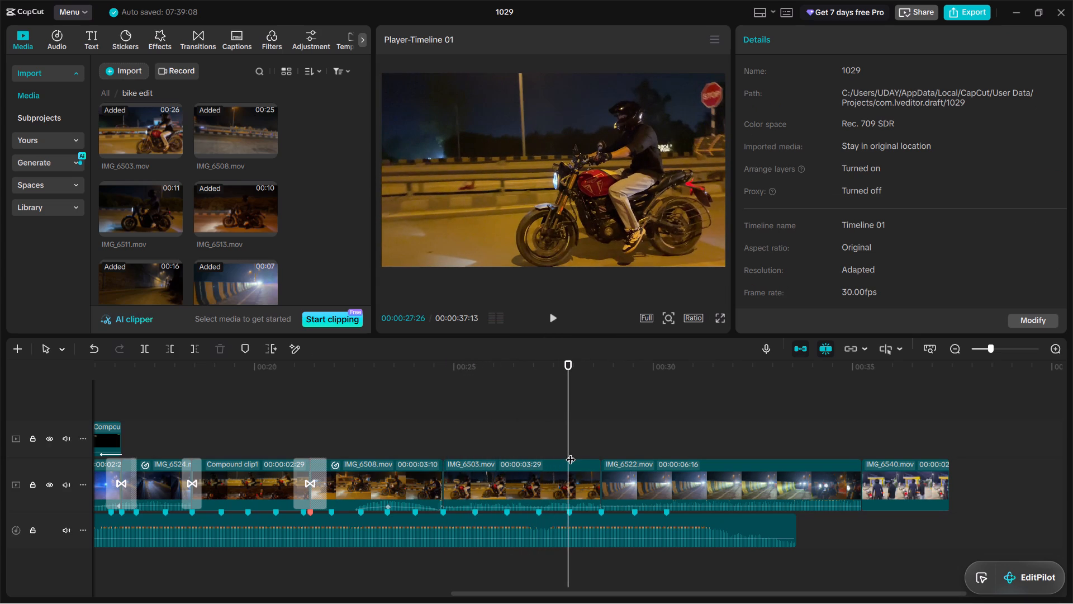
Apply a Custom speed curve to IMG_6503.mov and raise its start point well above 1x.
click(559, 483)
click(833, 40)
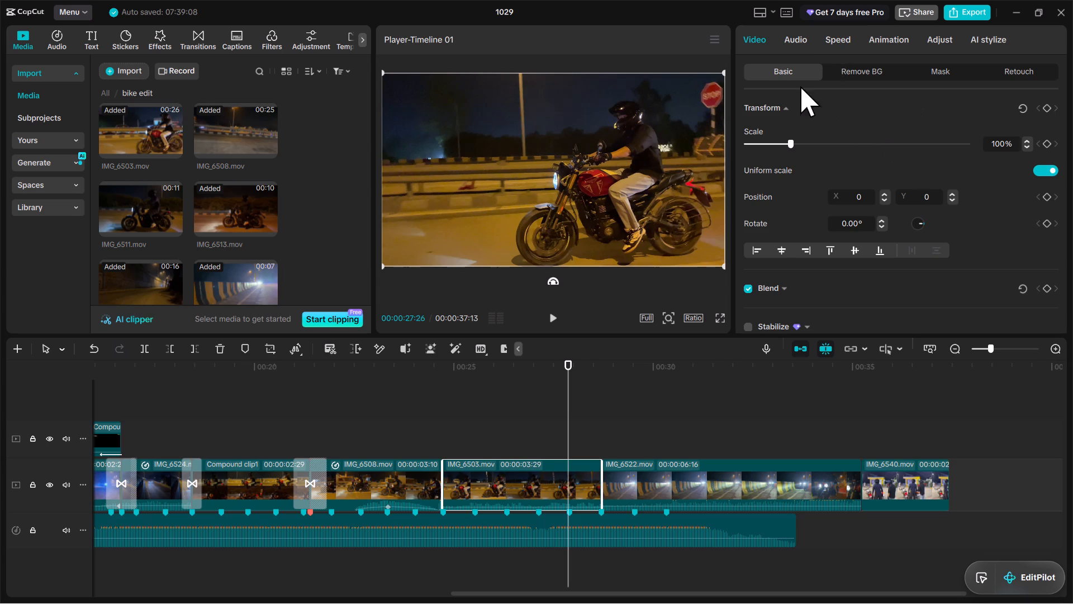
click(886, 67)
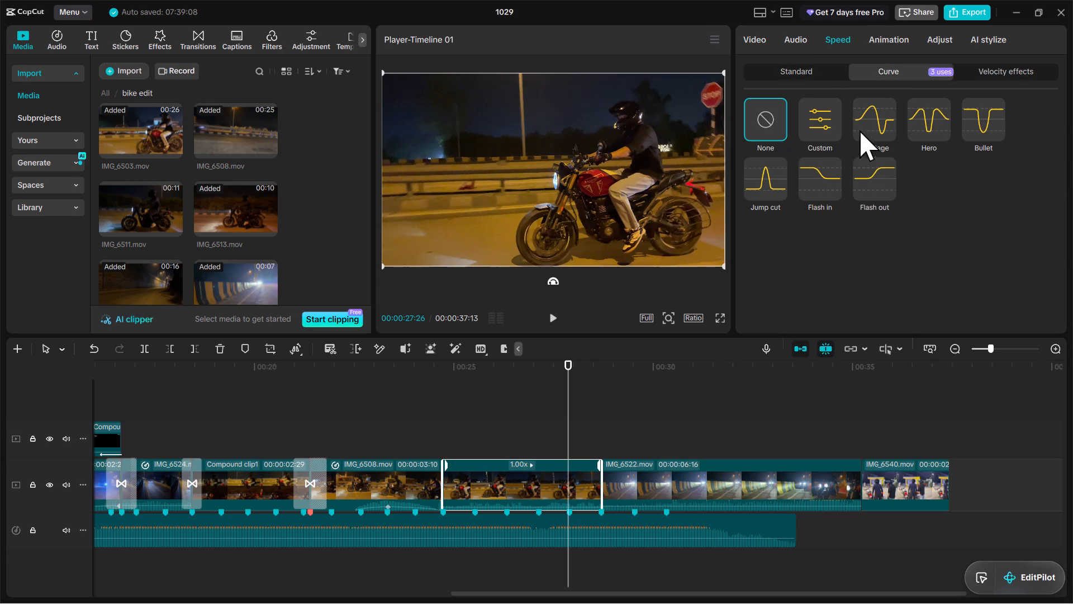
click(824, 124)
scroll(882, 278, down, 2)
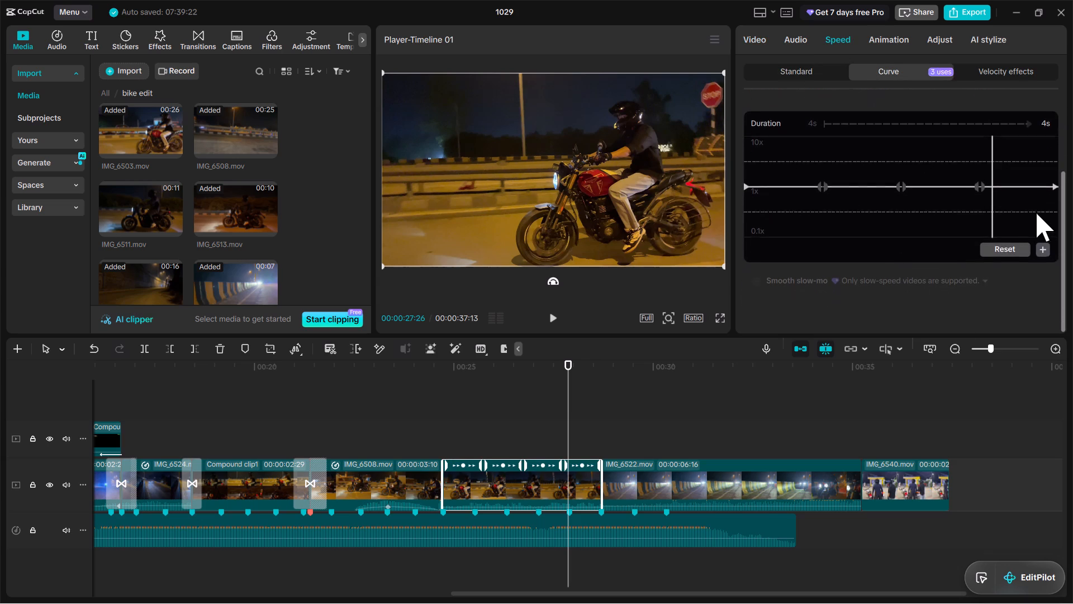
drag(746, 186, 748, 166)
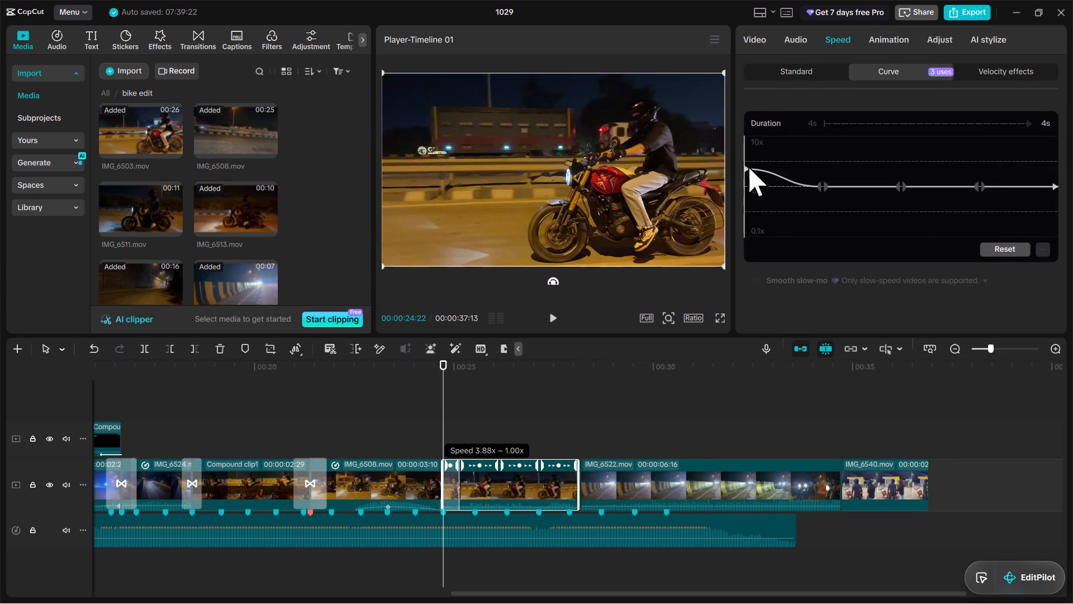
drag(748, 166, 748, 166)
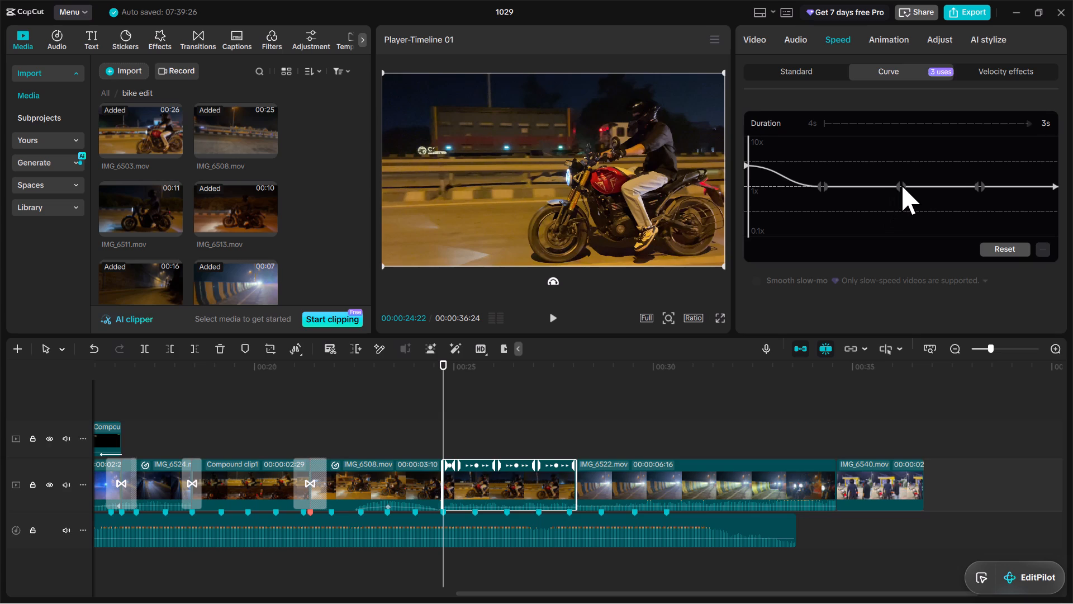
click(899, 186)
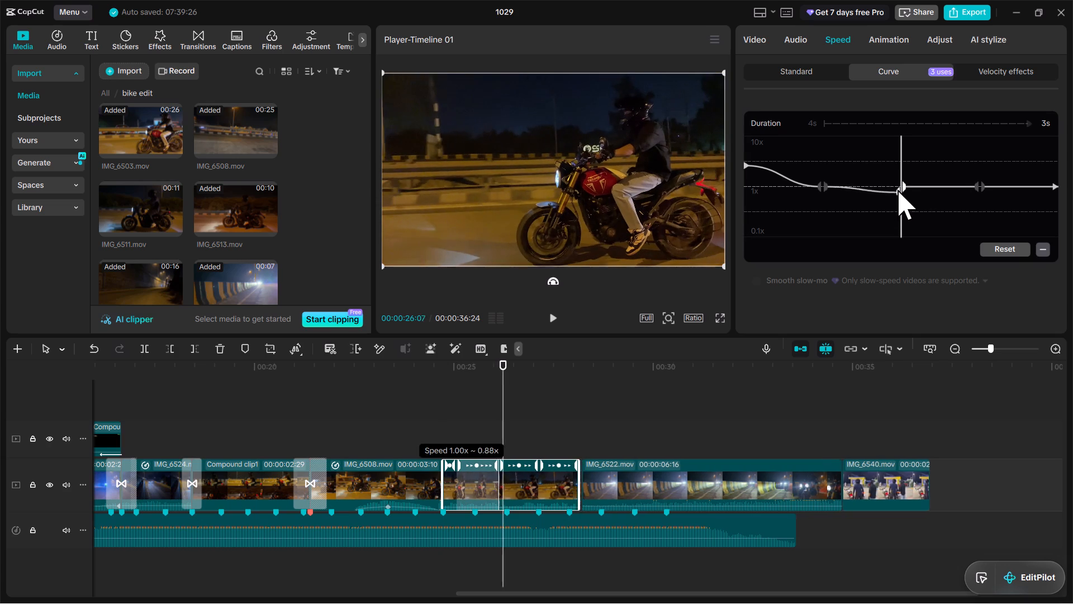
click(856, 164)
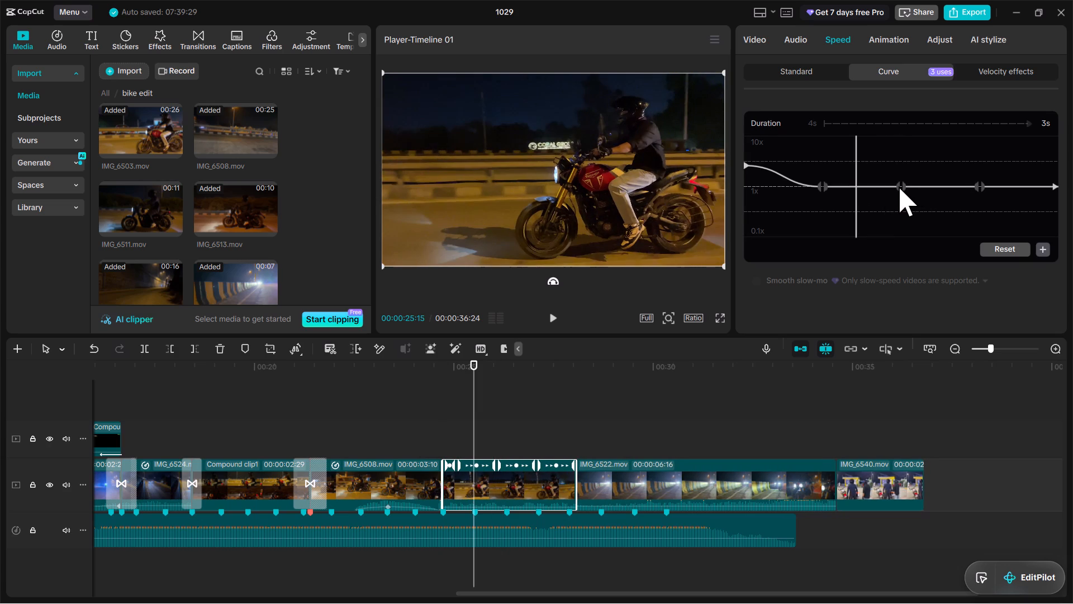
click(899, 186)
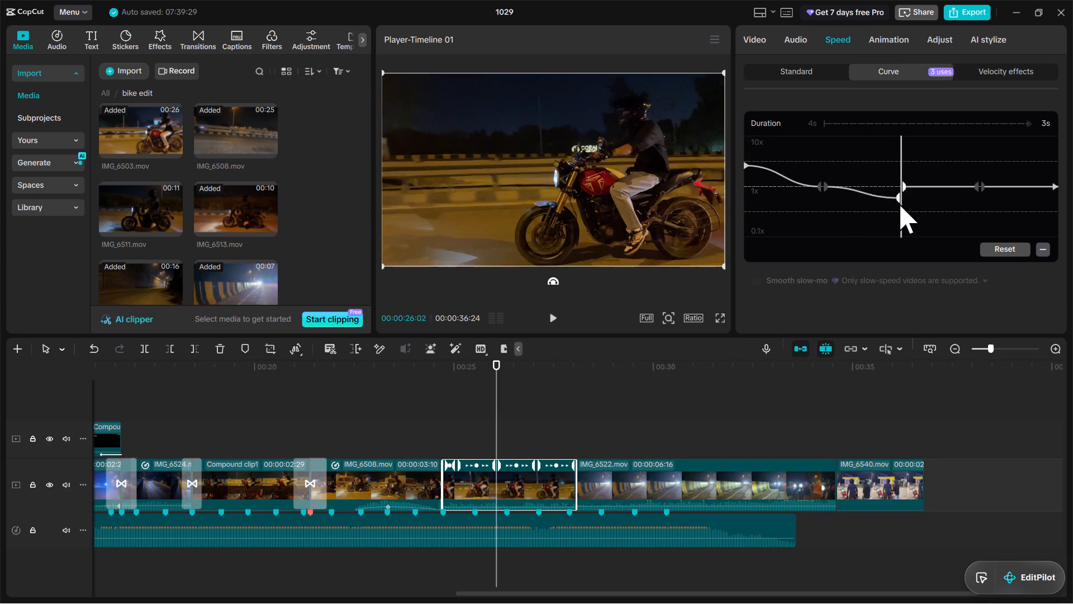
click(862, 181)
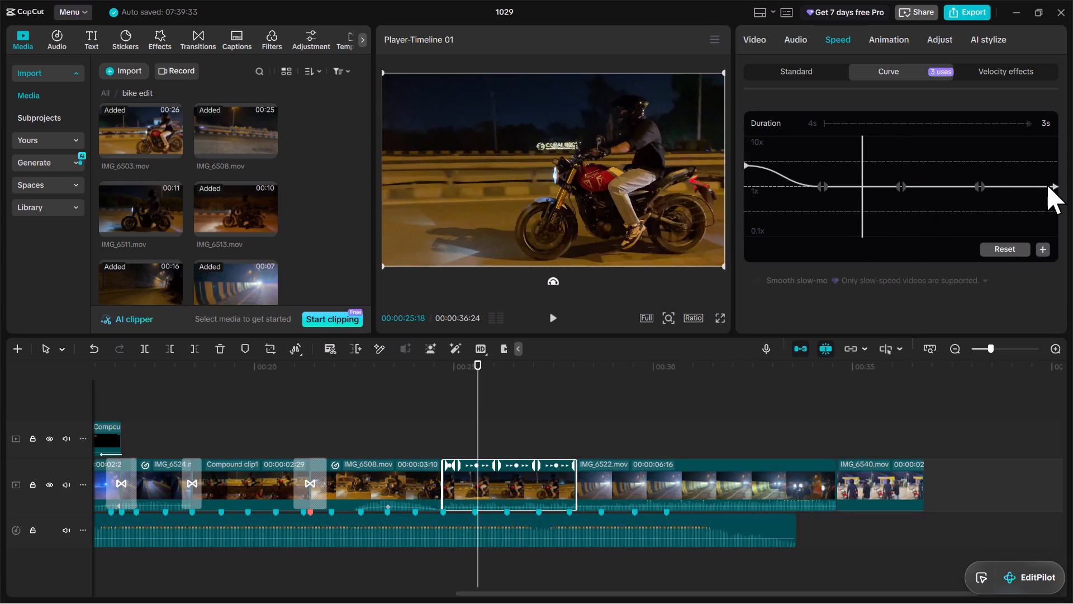
Shape the curve into a dip by raising the end point to about 3.5x and lowering the middle point below 1x, and play it back.
drag(1048, 184, 1052, 171)
drag(1054, 185, 1058, 173)
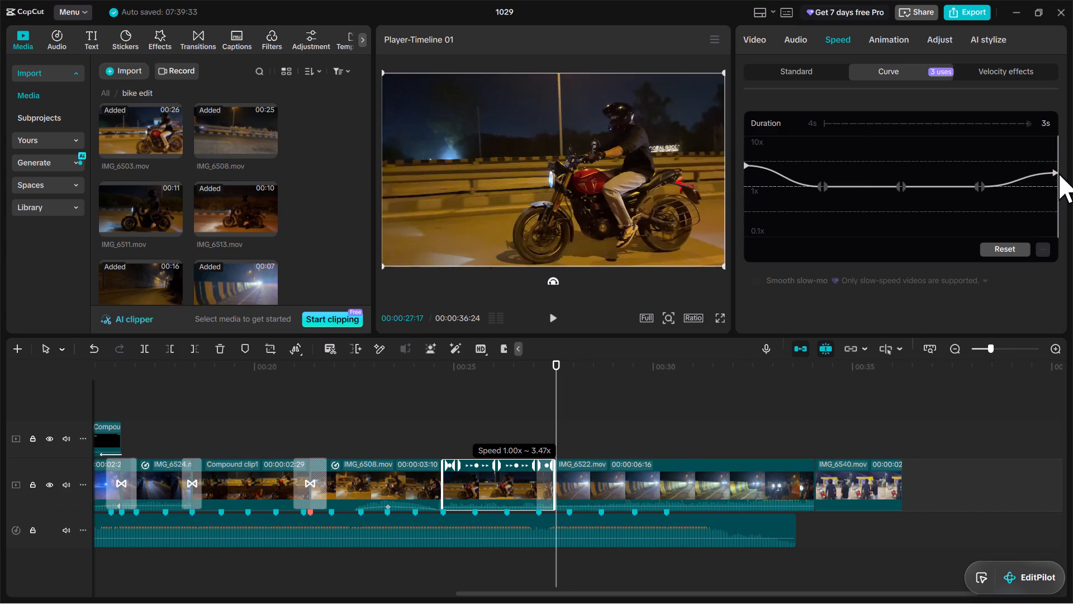
drag(1058, 173, 1058, 171)
drag(901, 187, 902, 217)
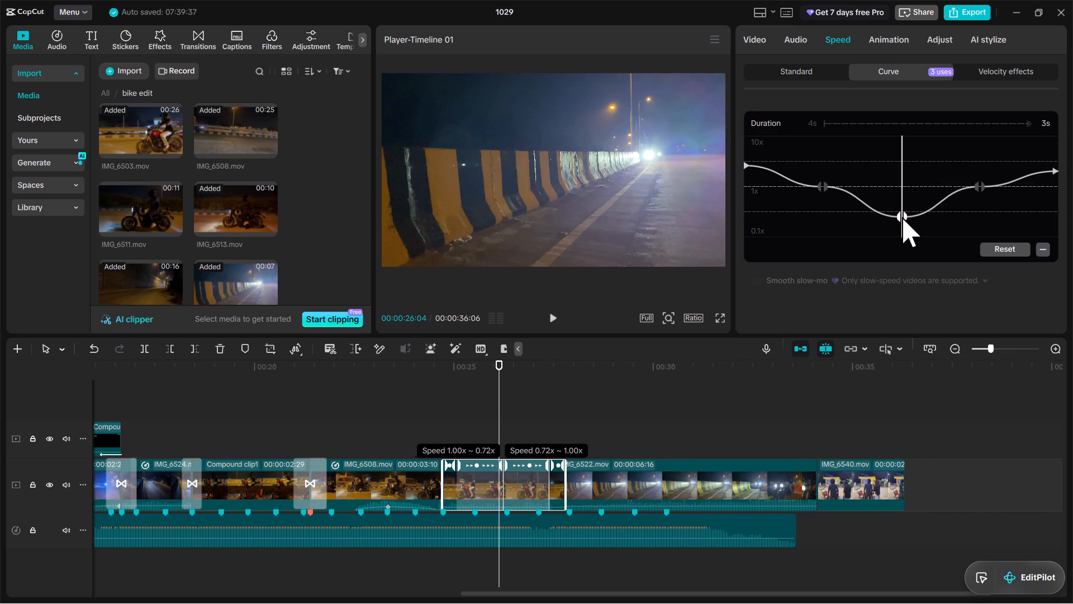
drag(902, 217, 903, 211)
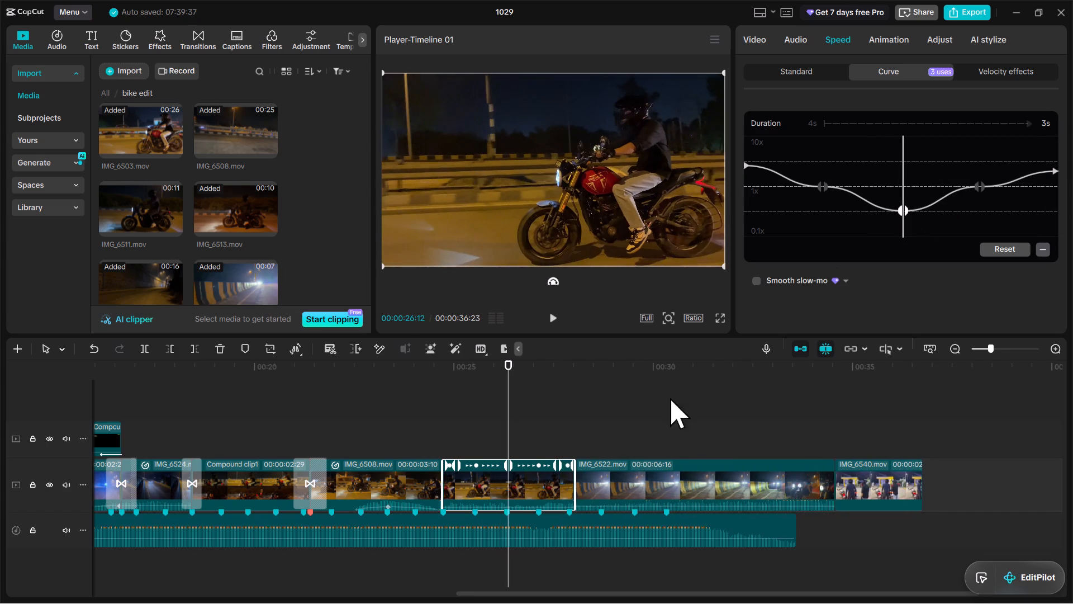
click(557, 514)
click(567, 511)
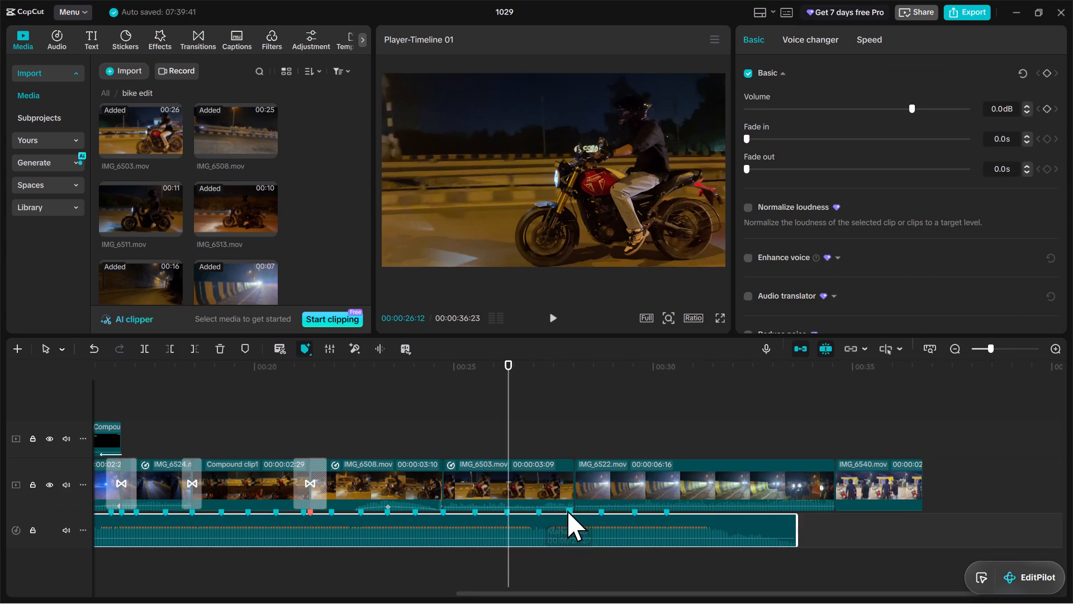
key(space)
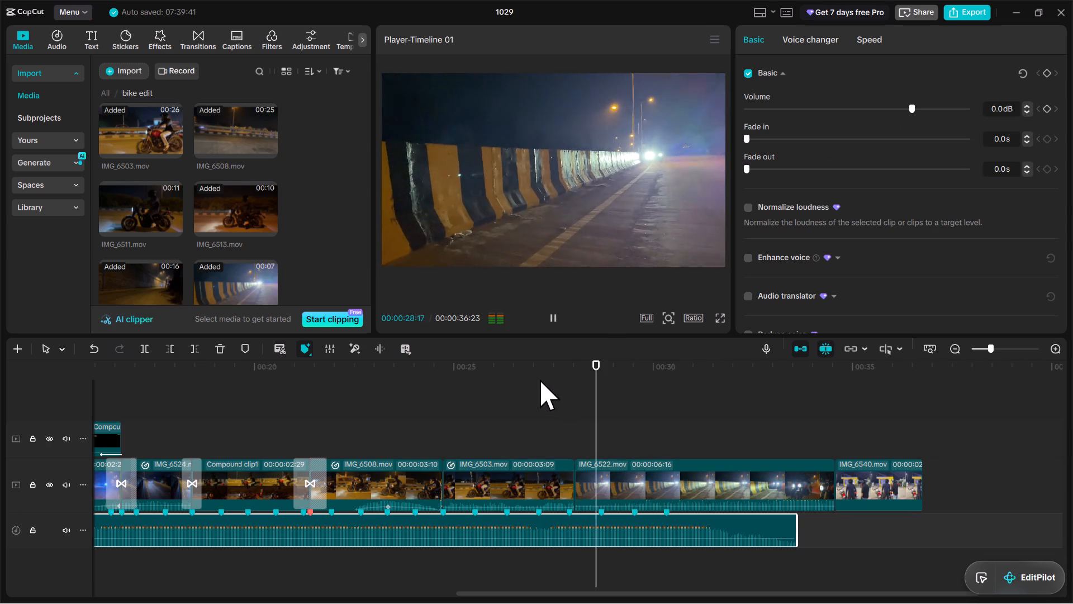
click(540, 380)
Raise the end point of IMG_6503.mov's speed curve further until the clip ends on the beat marker near 00:00:27:27.
click(549, 488)
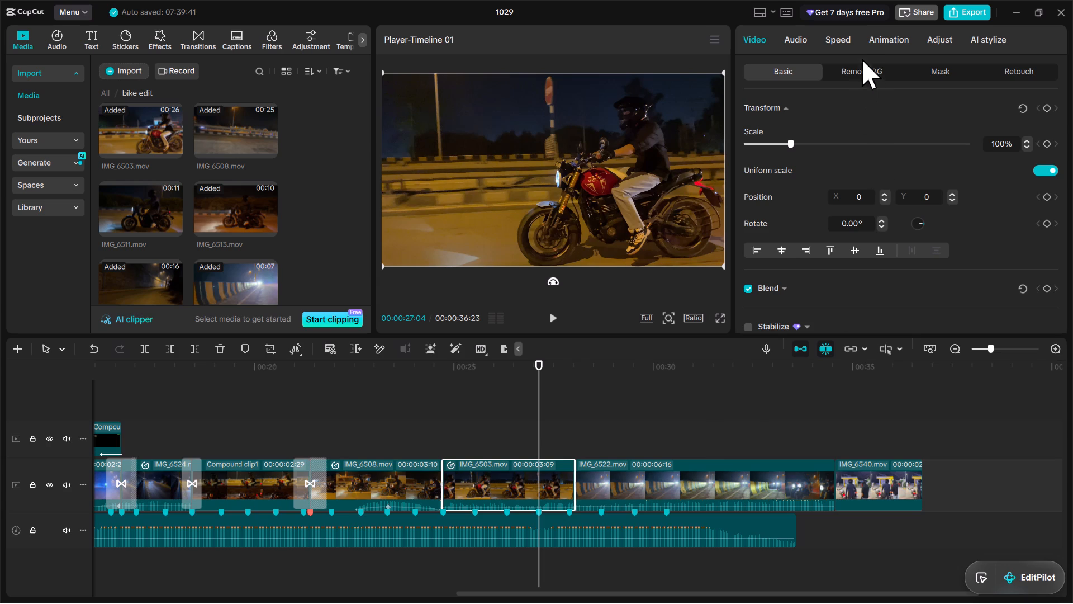
click(836, 40)
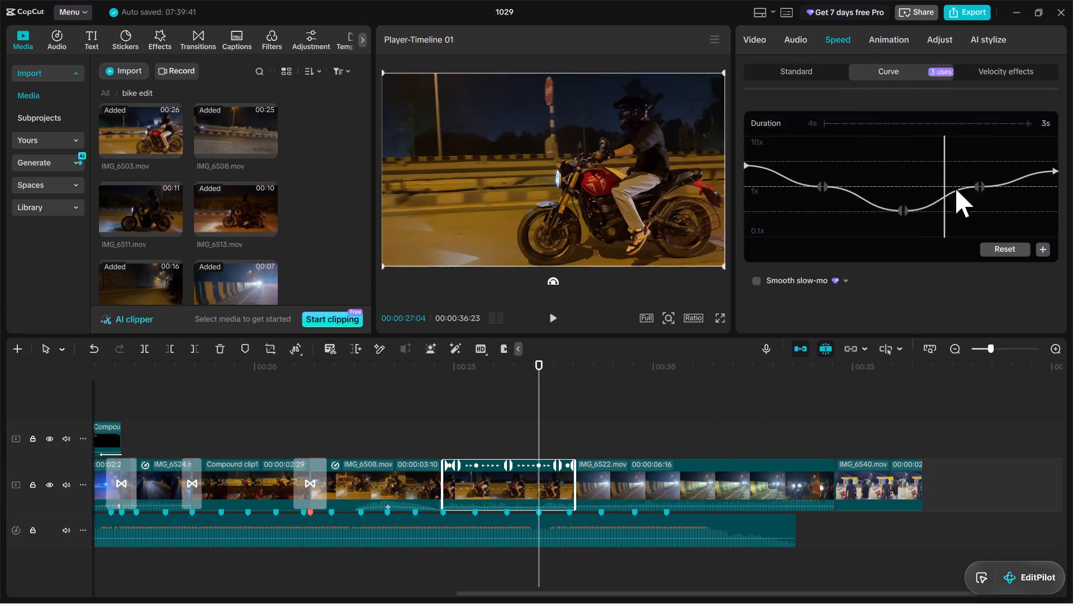
click(1056, 166)
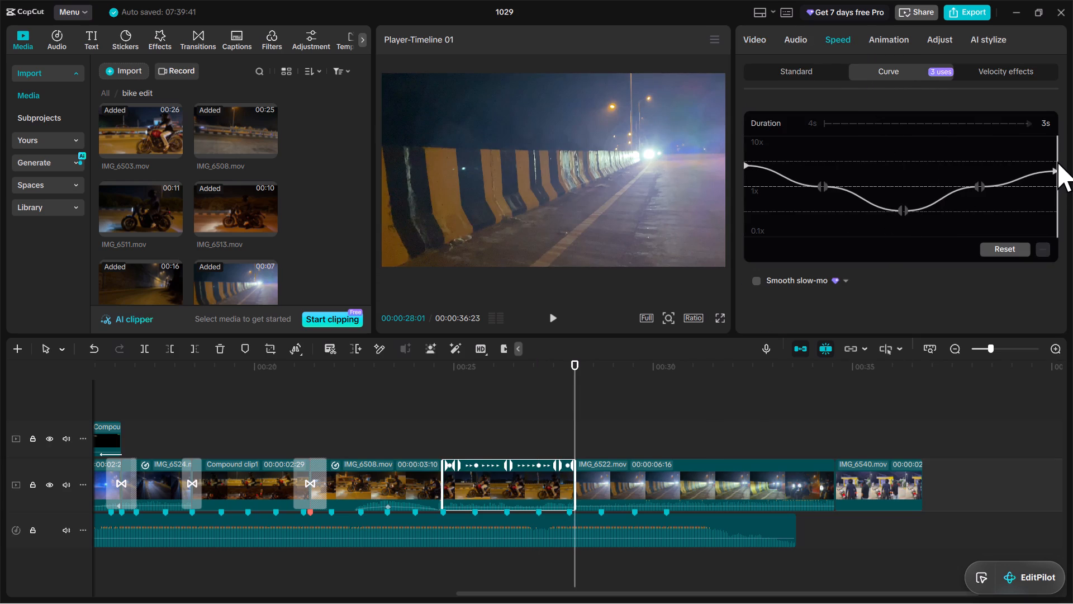
drag(1052, 169, 1053, 160)
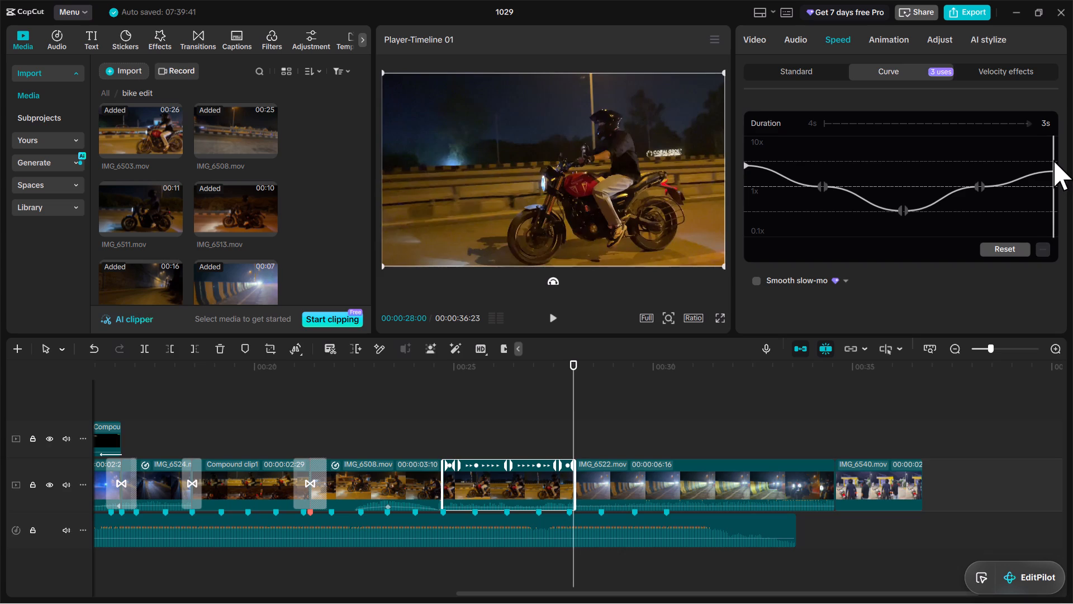
drag(1053, 160, 1056, 157)
drag(1056, 167, 1059, 139)
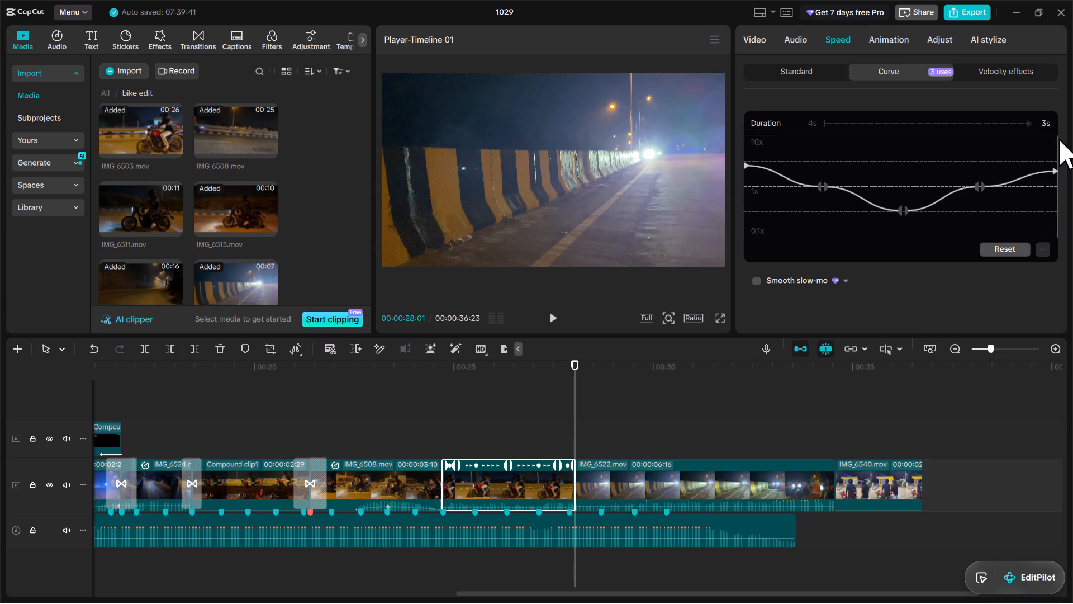
drag(1059, 139, 1059, 140)
drag(1055, 169, 1057, 161)
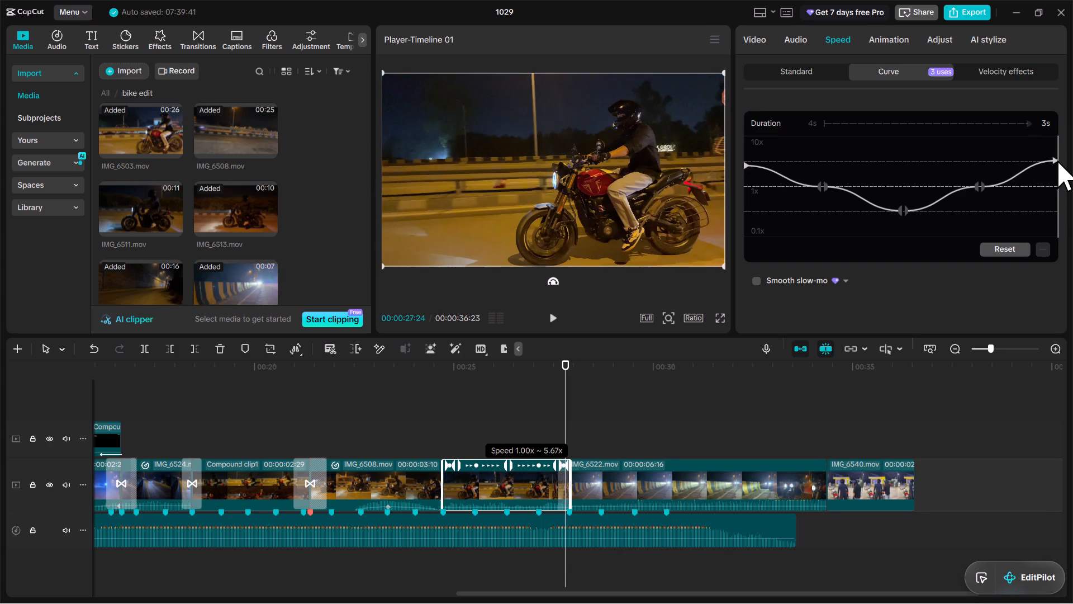
drag(1057, 161, 1057, 163)
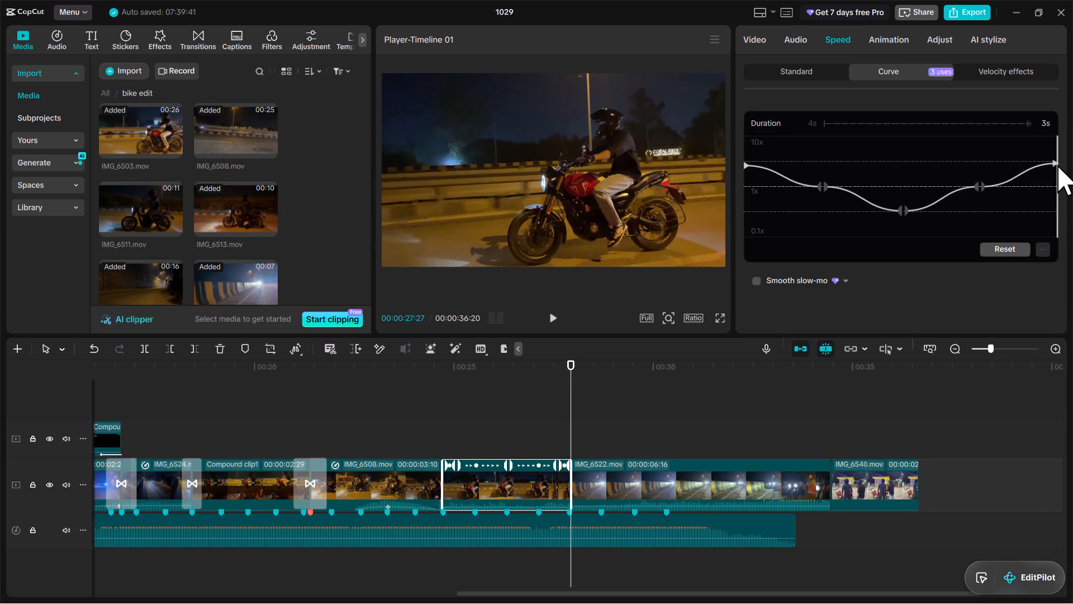
click(570, 512)
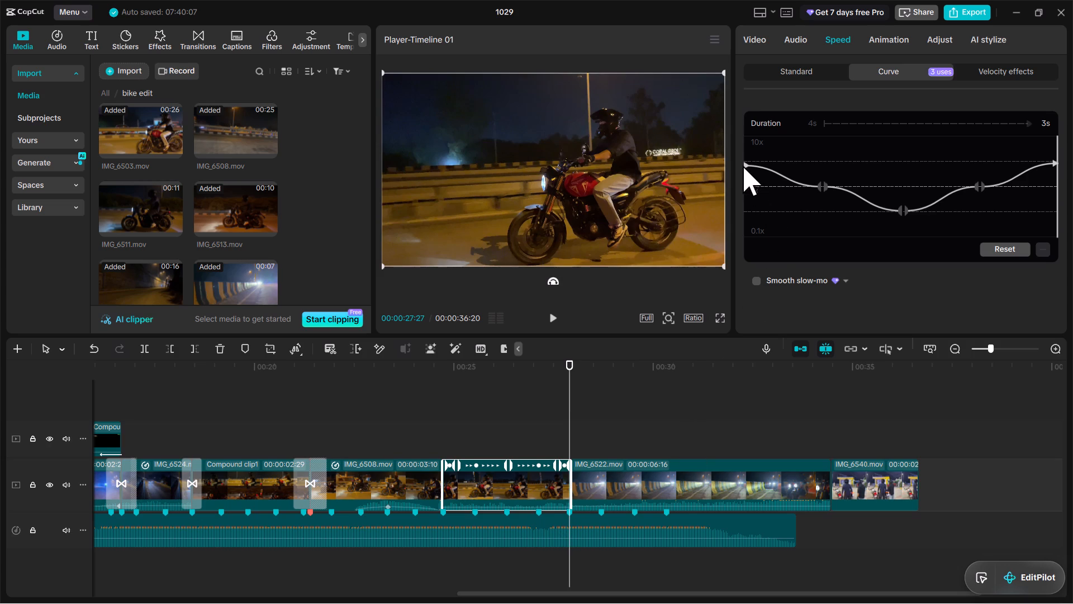
Raise the start point of IMG_6503.mov's speed curve to about the upper guide line.
drag(743, 164, 745, 156)
drag(746, 166, 748, 157)
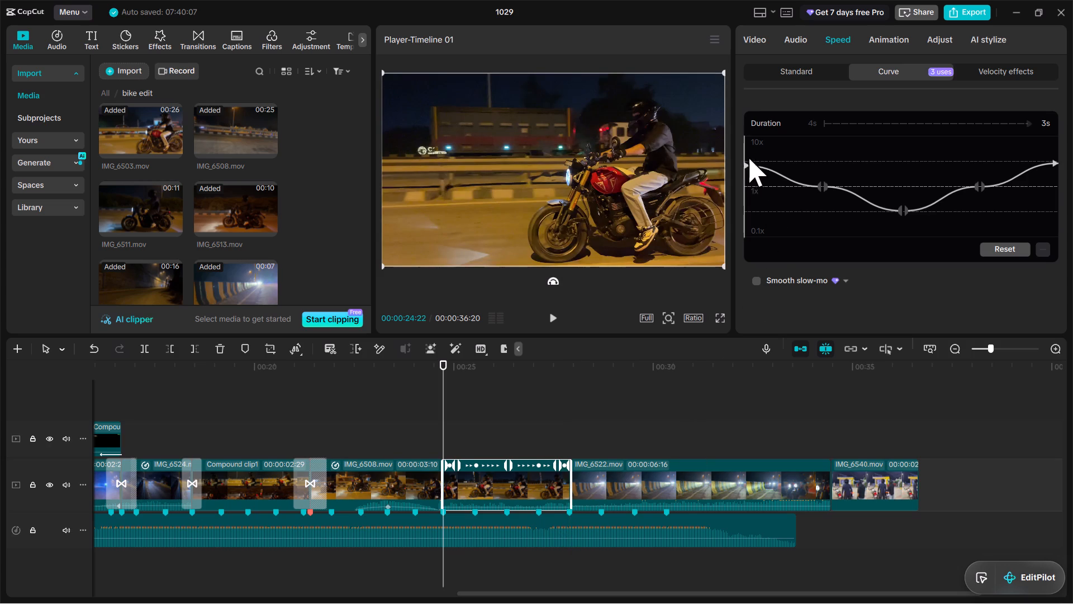
drag(748, 157, 749, 160)
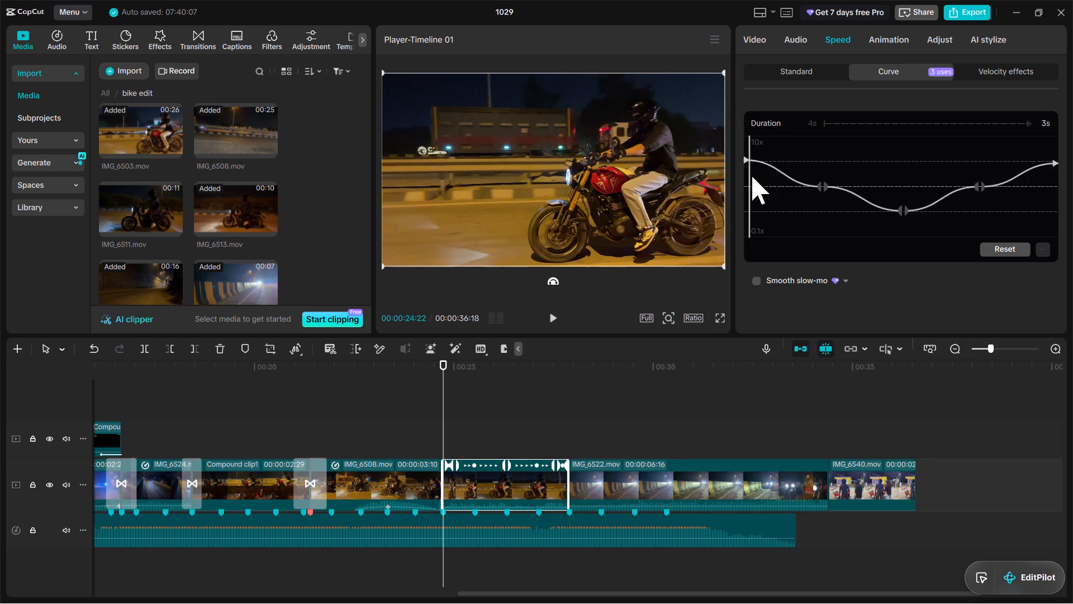
Enable Smooth slow-mo for IMG_6503.mov with the Optical flow method.
click(756, 280)
click(797, 306)
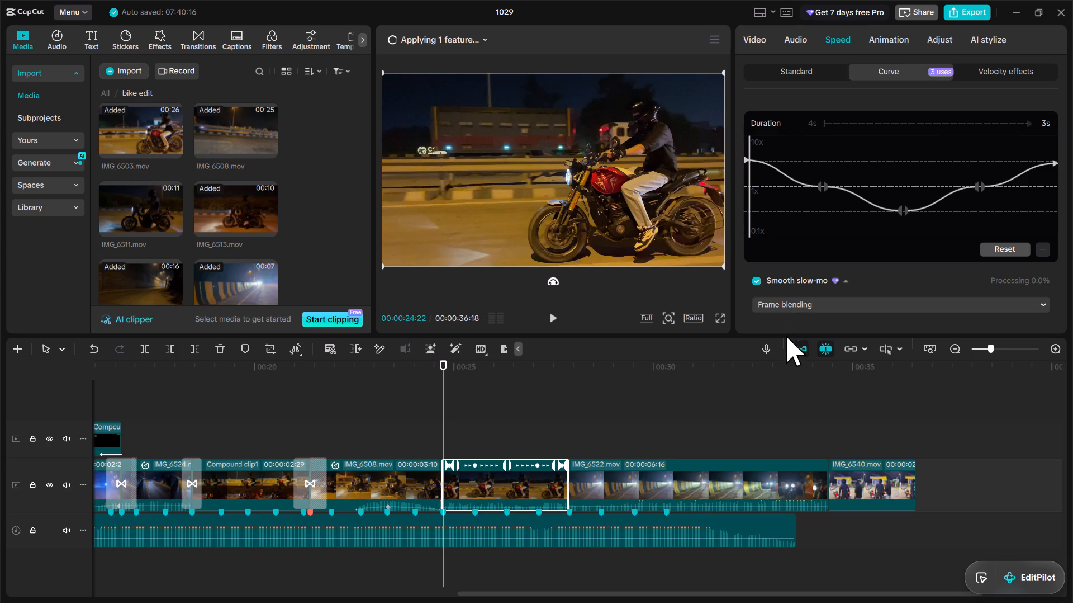
click(803, 364)
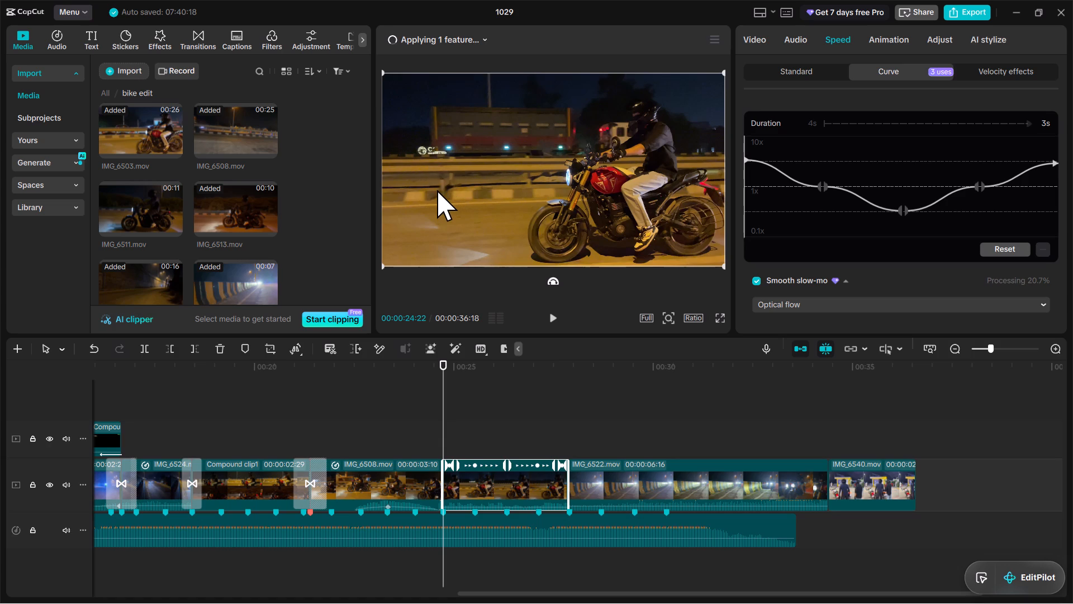
Preview parts of IMG_6503.mov and IMG_6508.mov on the timeline and check the Smooth slow-mo processing progress.
click(428, 449)
click(457, 426)
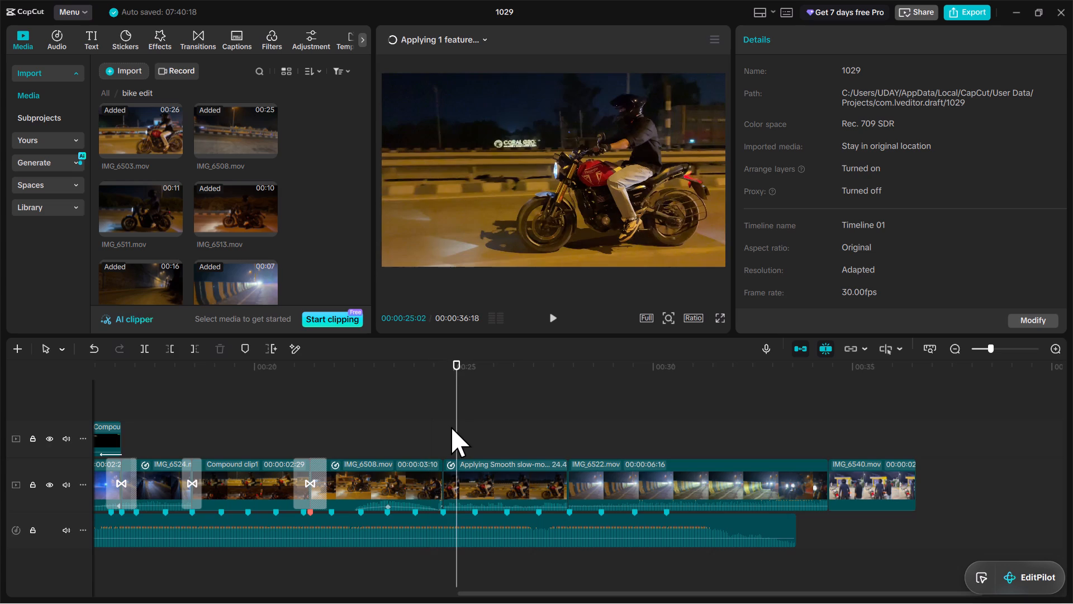
drag(458, 416, 471, 419)
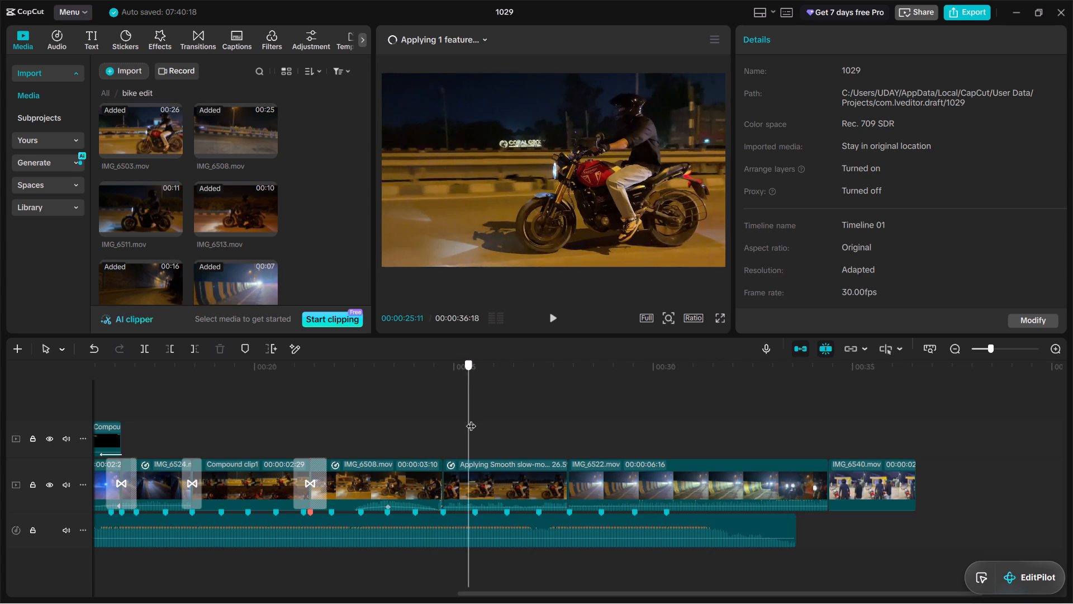
drag(471, 419, 466, 422)
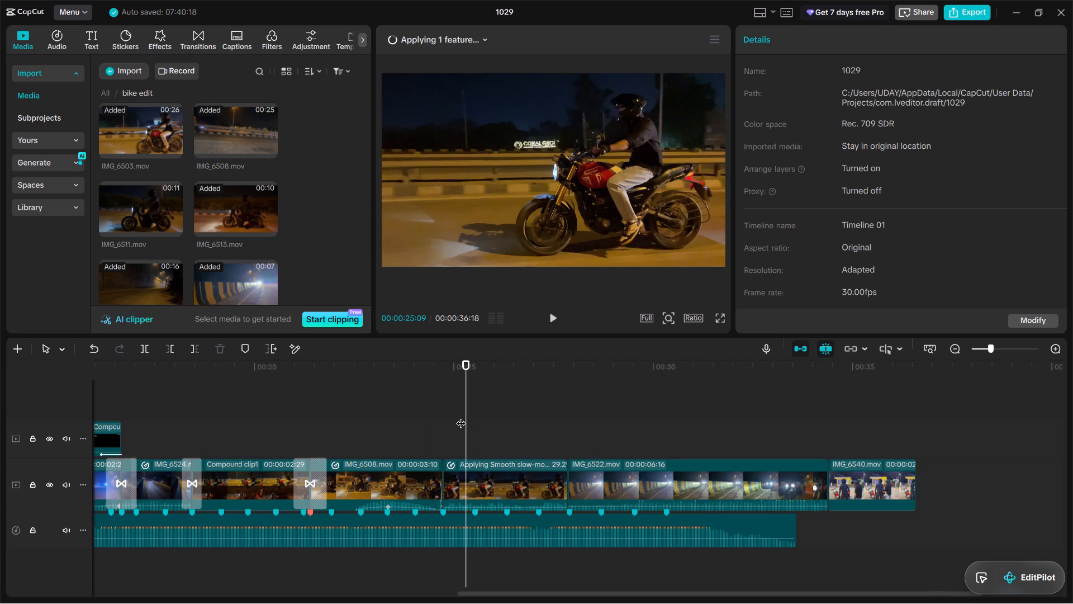
click(481, 48)
click(483, 42)
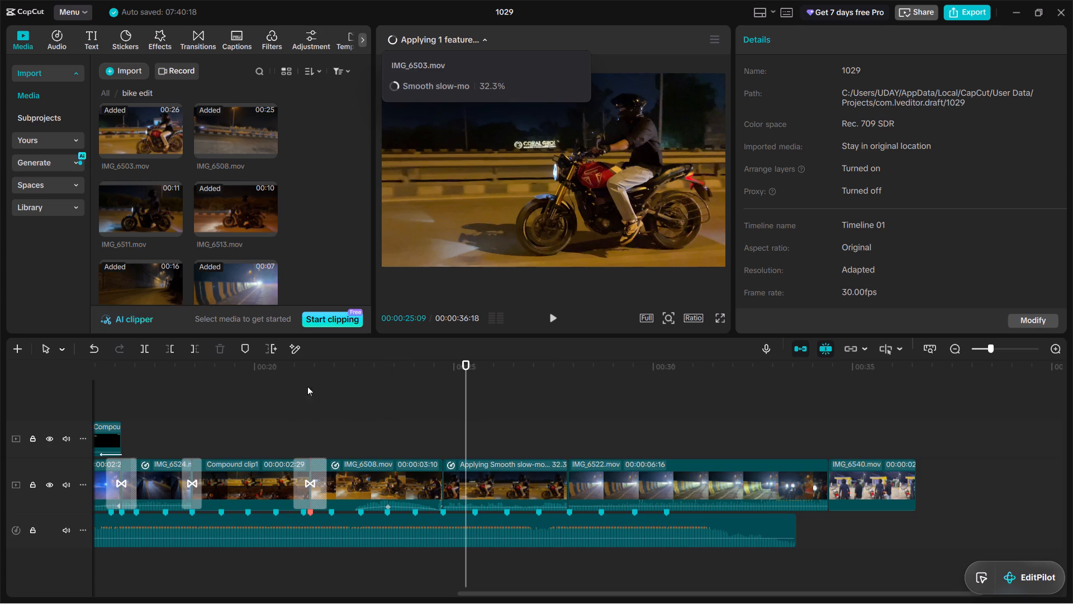
click(314, 366)
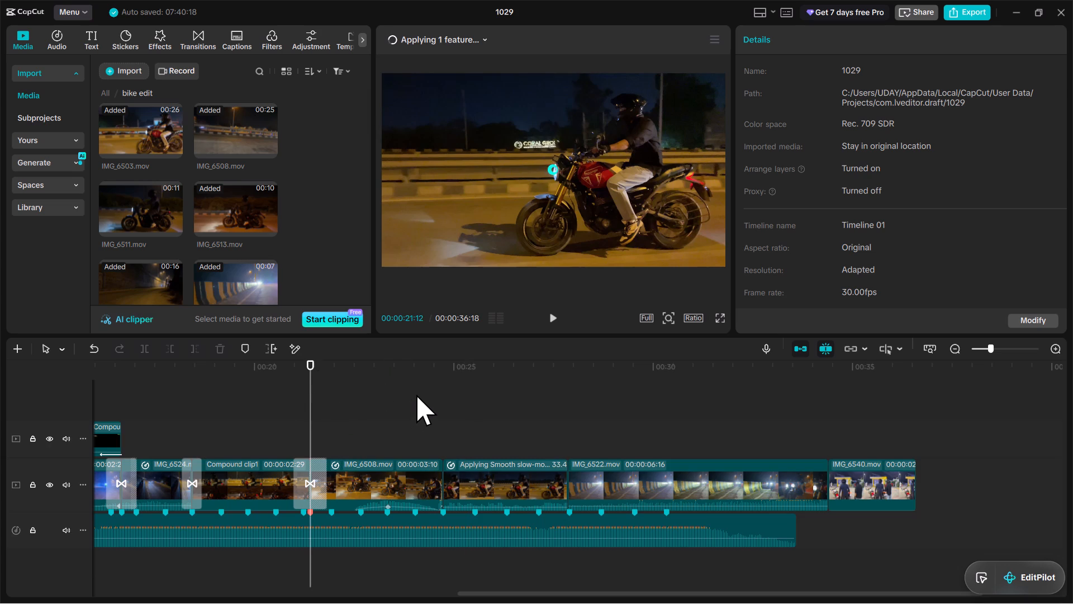
key(space)
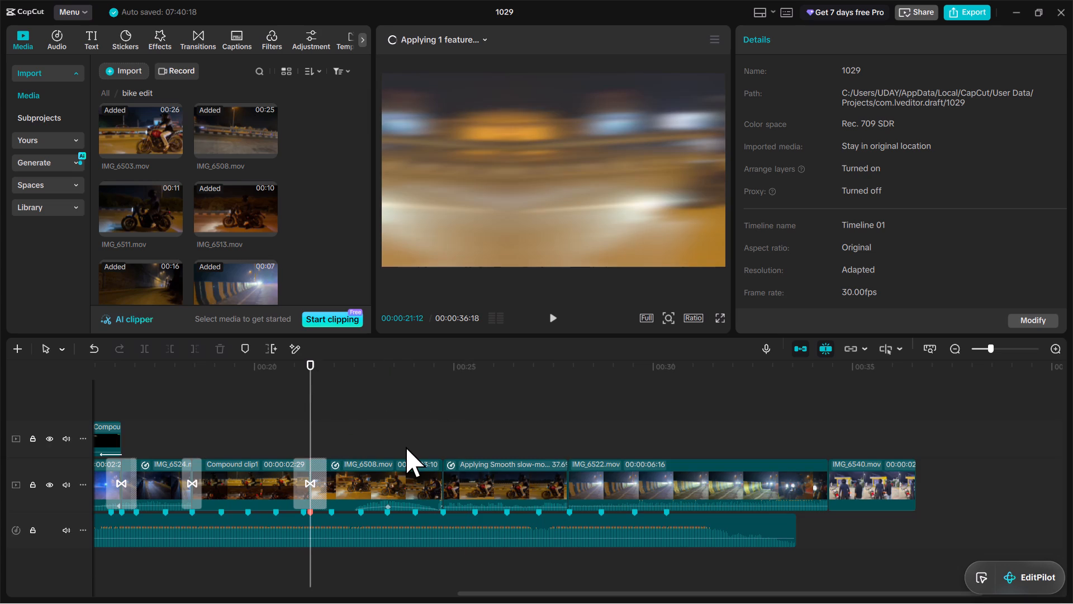
key(space)
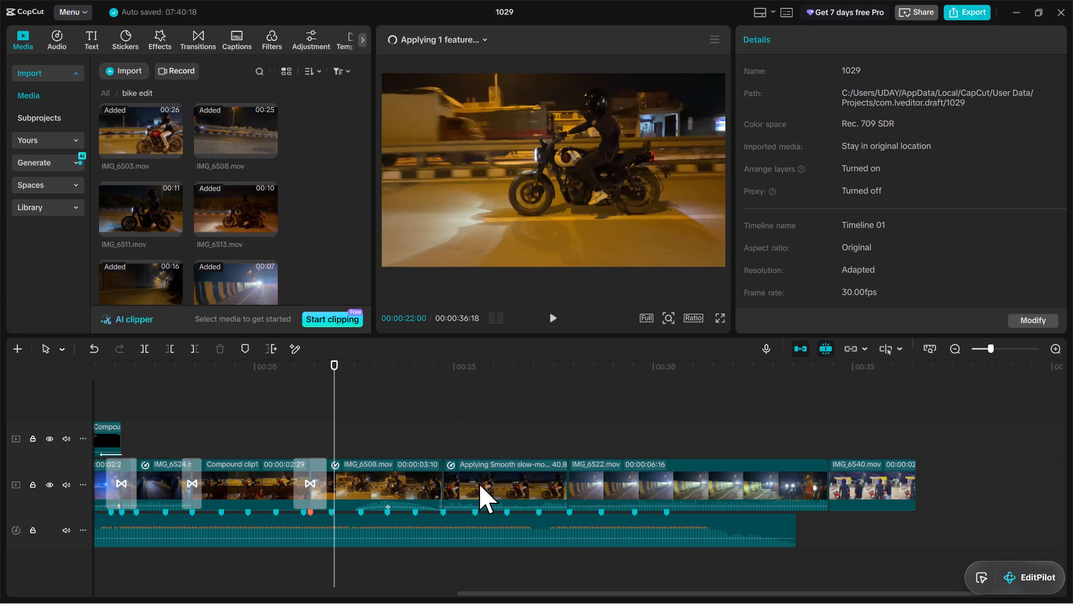
click(477, 38)
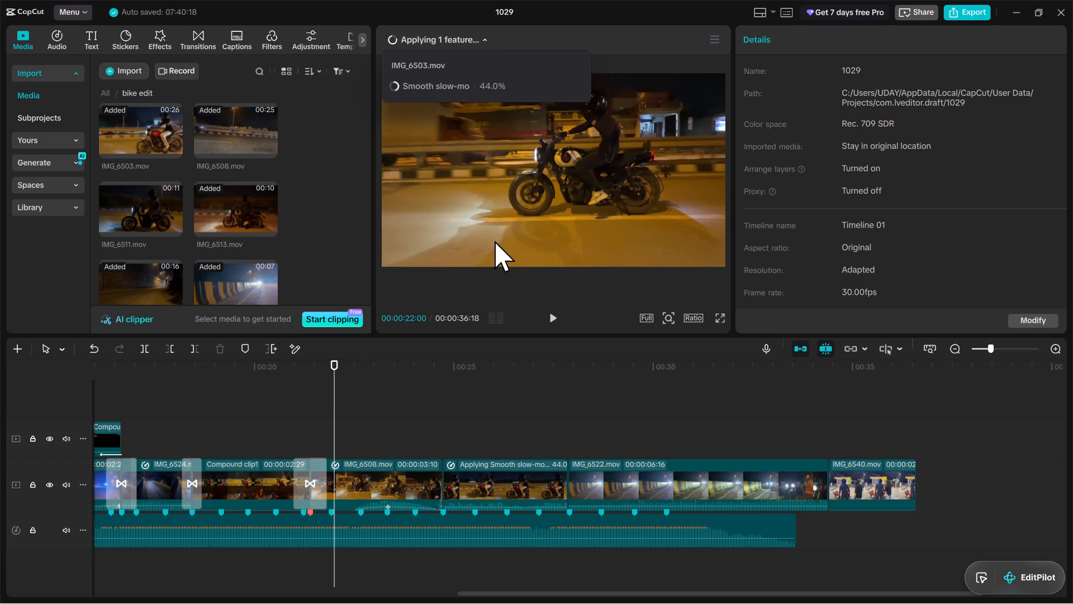
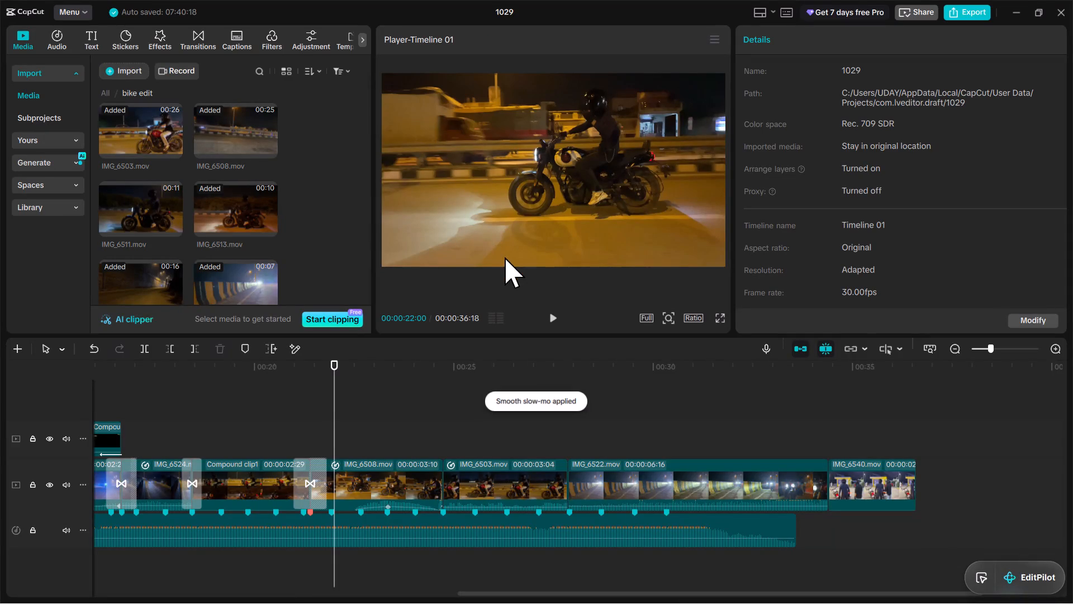
Play back the timeline from IMG_6508.mov through IMG_6503.mov into IMG_6522.mov to review the speed ramps.
key(space)
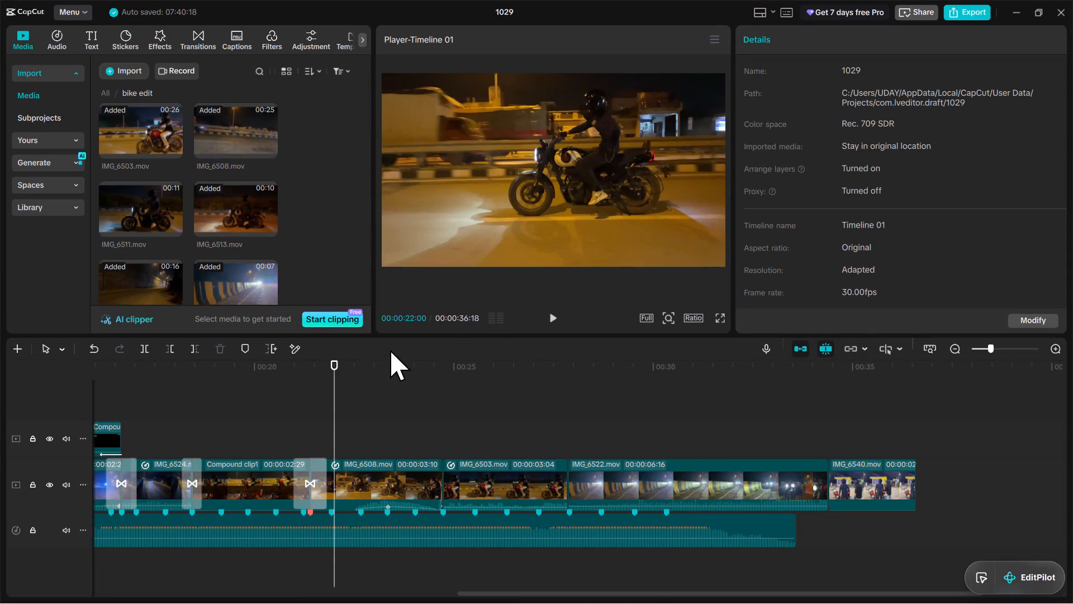
text(ll)
key(space)
click(549, 320)
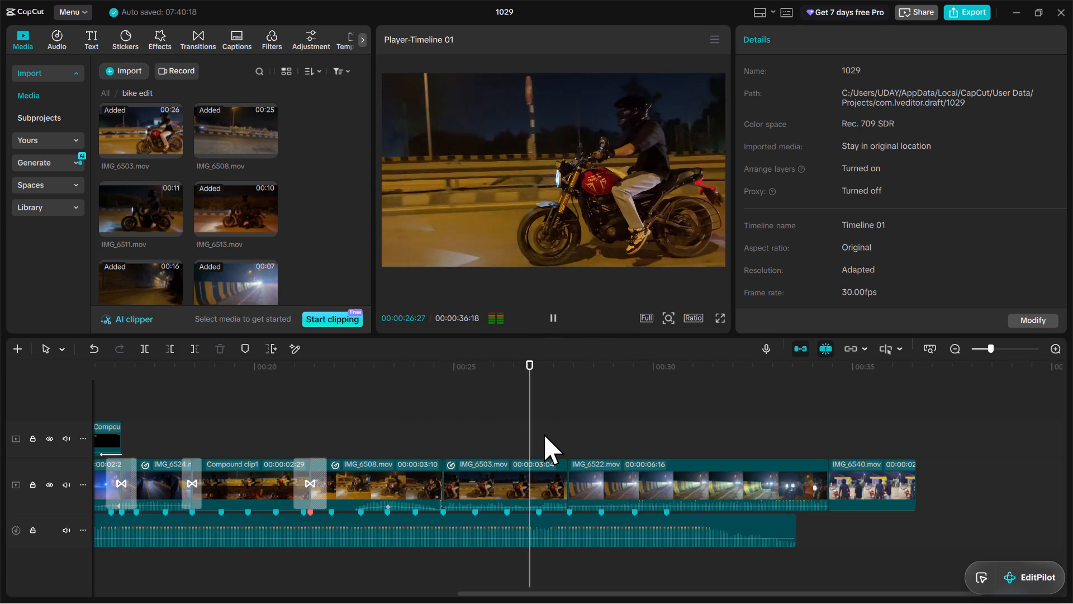
click(474, 370)
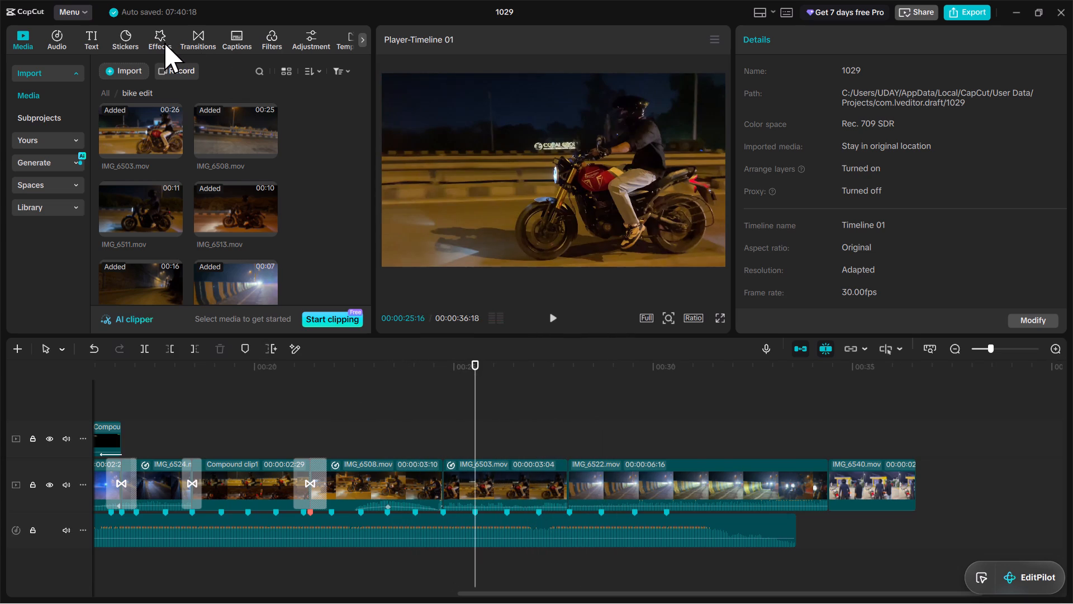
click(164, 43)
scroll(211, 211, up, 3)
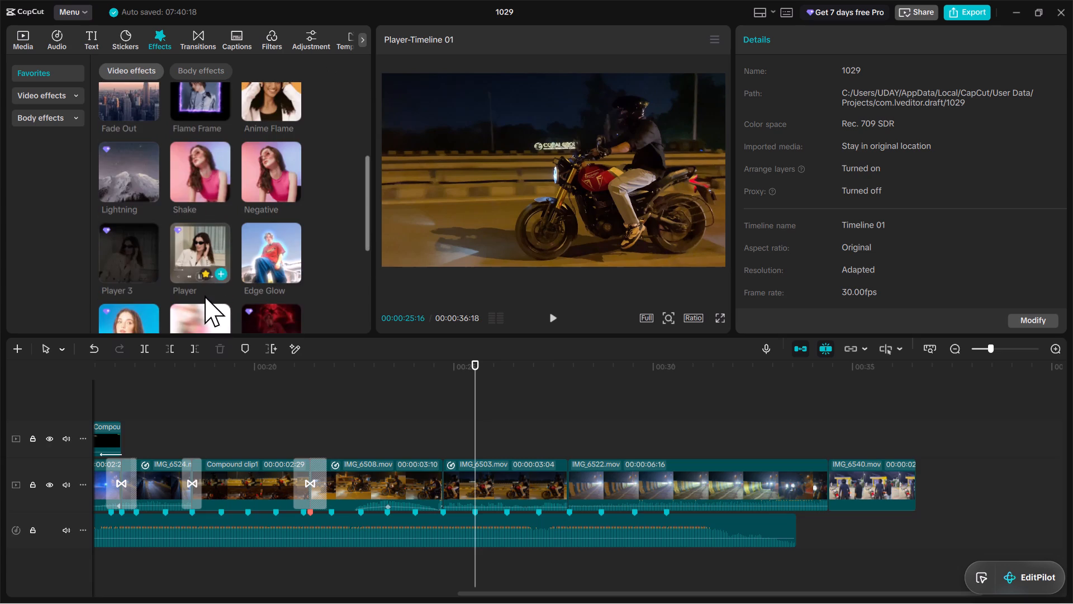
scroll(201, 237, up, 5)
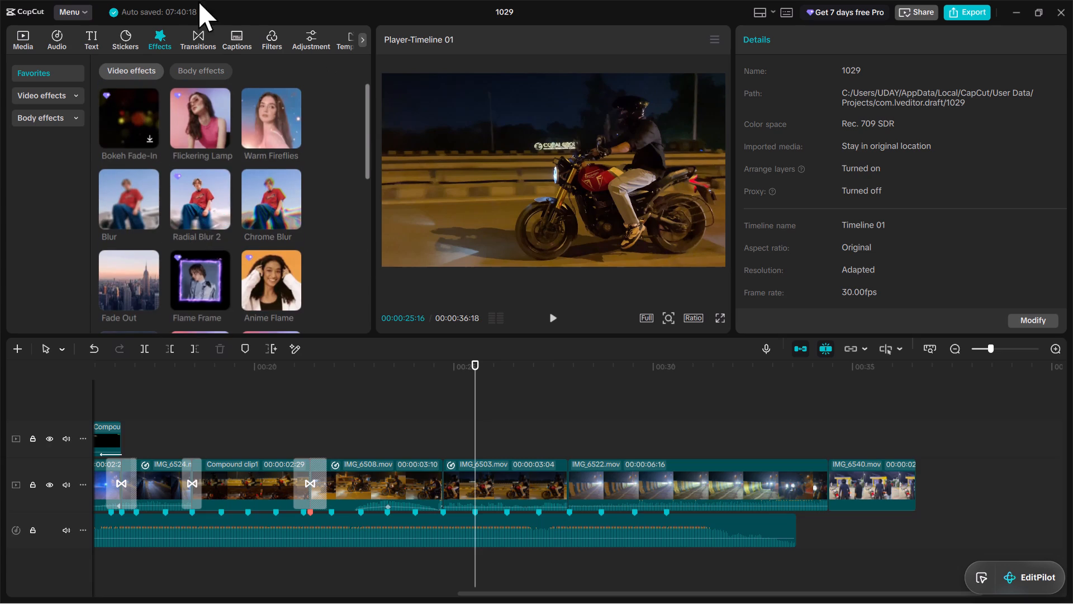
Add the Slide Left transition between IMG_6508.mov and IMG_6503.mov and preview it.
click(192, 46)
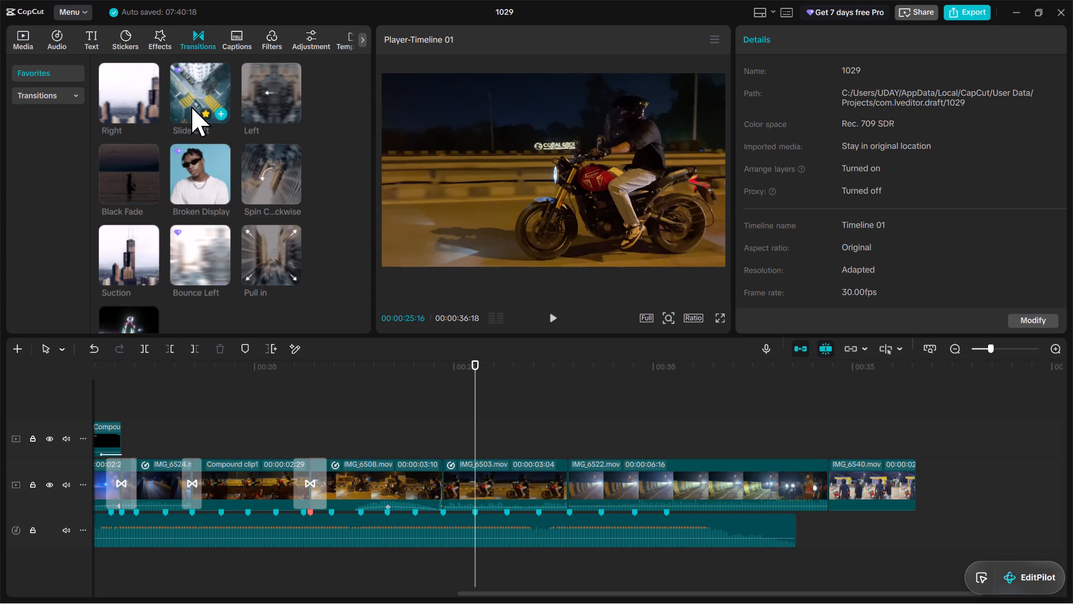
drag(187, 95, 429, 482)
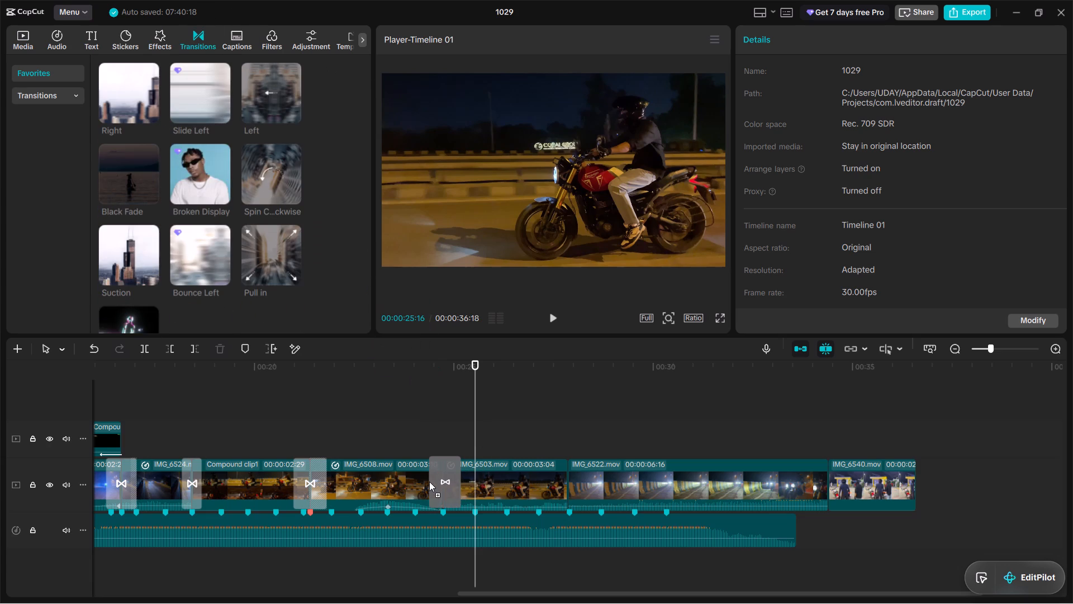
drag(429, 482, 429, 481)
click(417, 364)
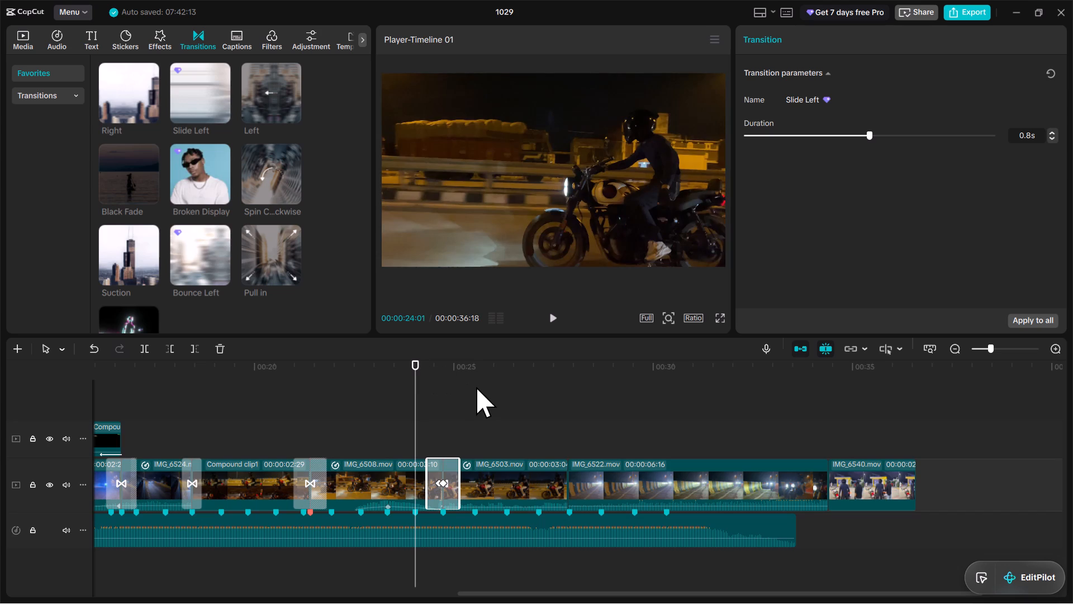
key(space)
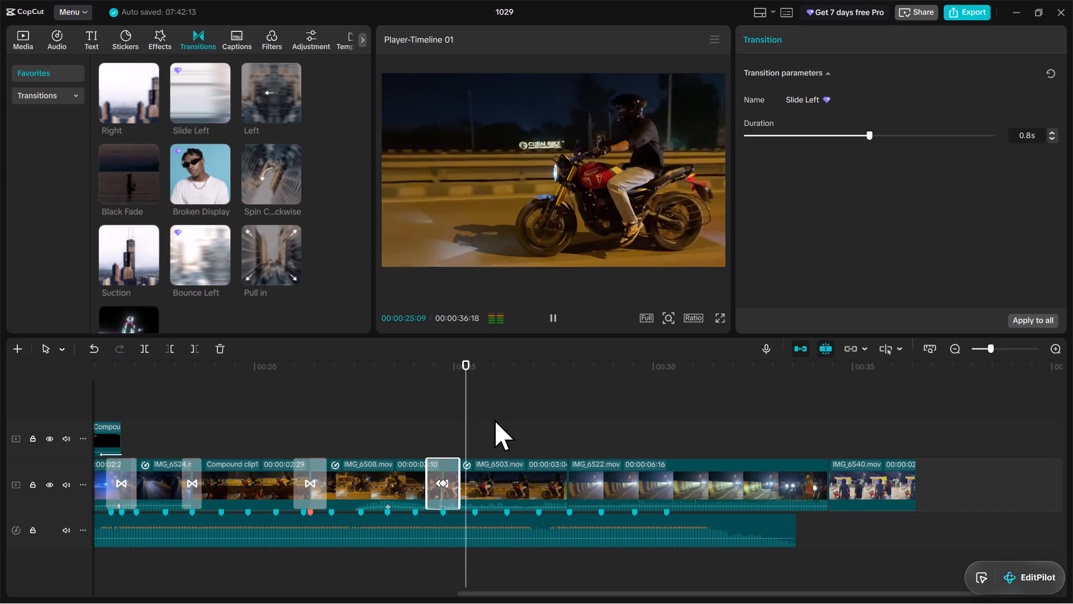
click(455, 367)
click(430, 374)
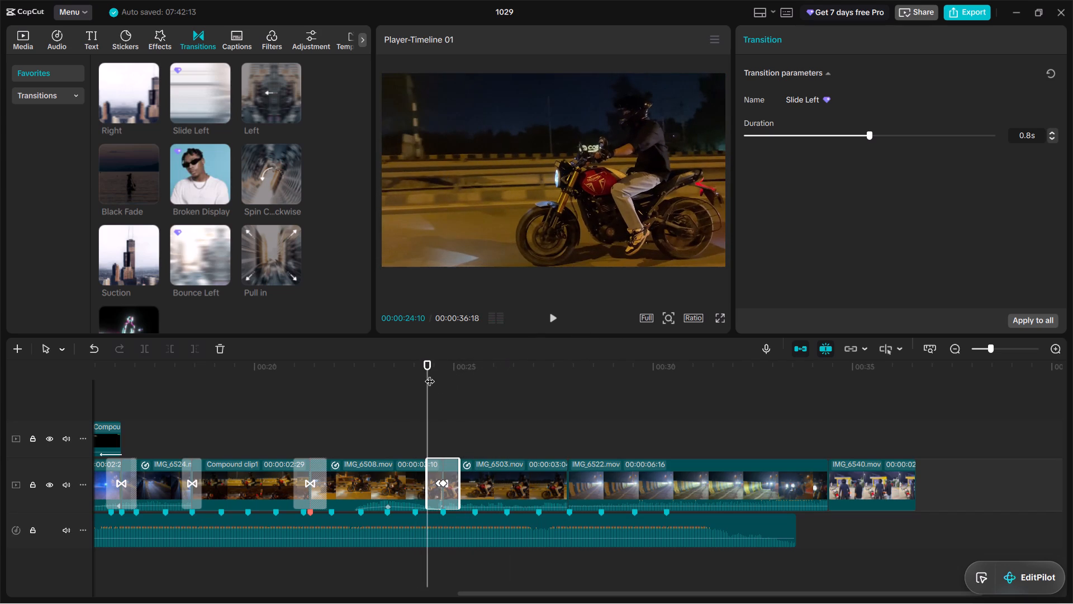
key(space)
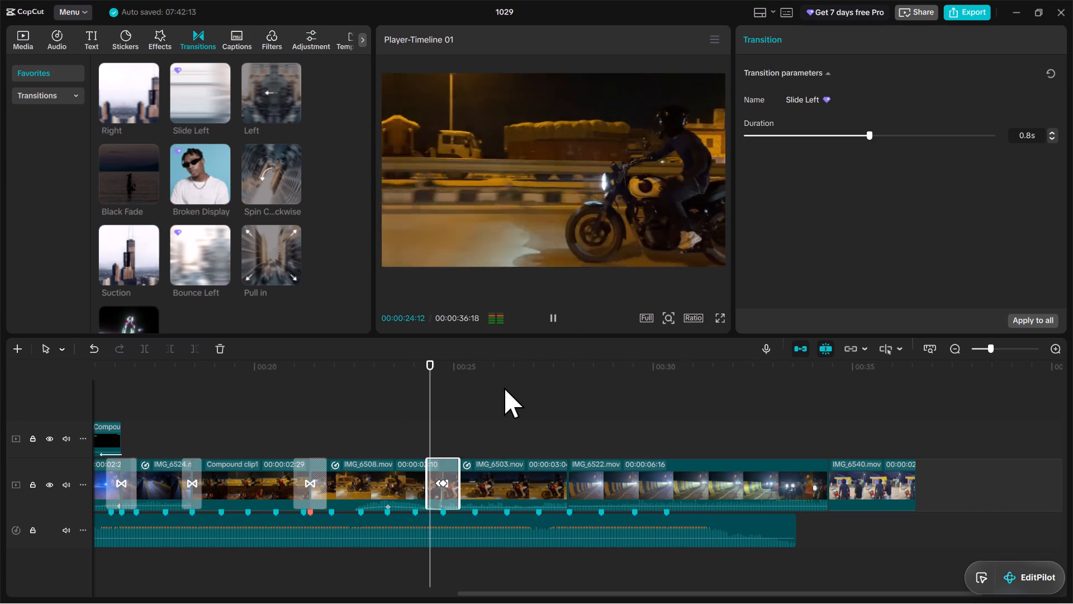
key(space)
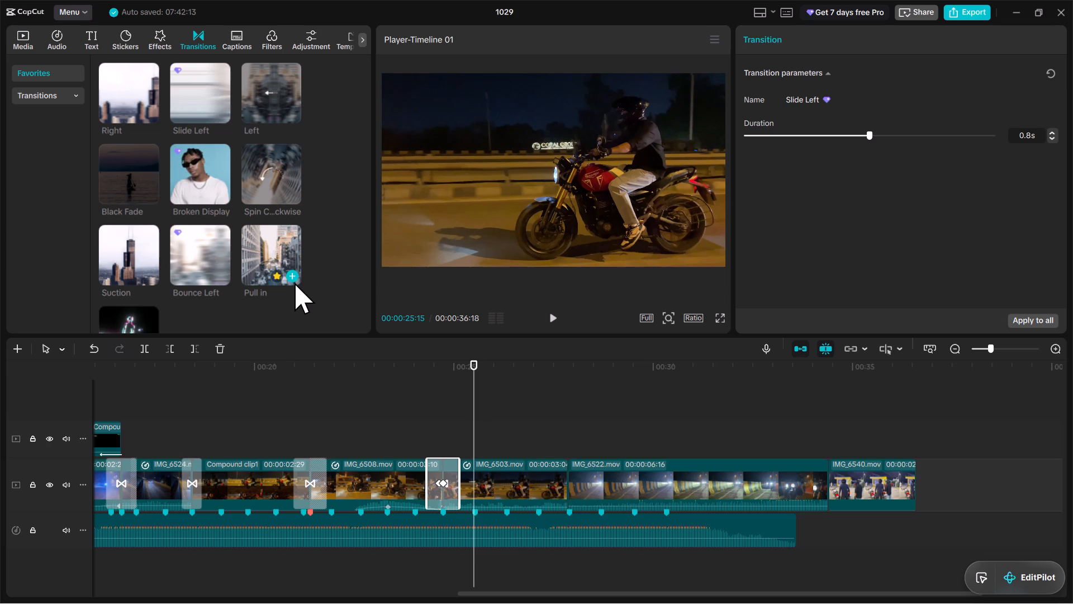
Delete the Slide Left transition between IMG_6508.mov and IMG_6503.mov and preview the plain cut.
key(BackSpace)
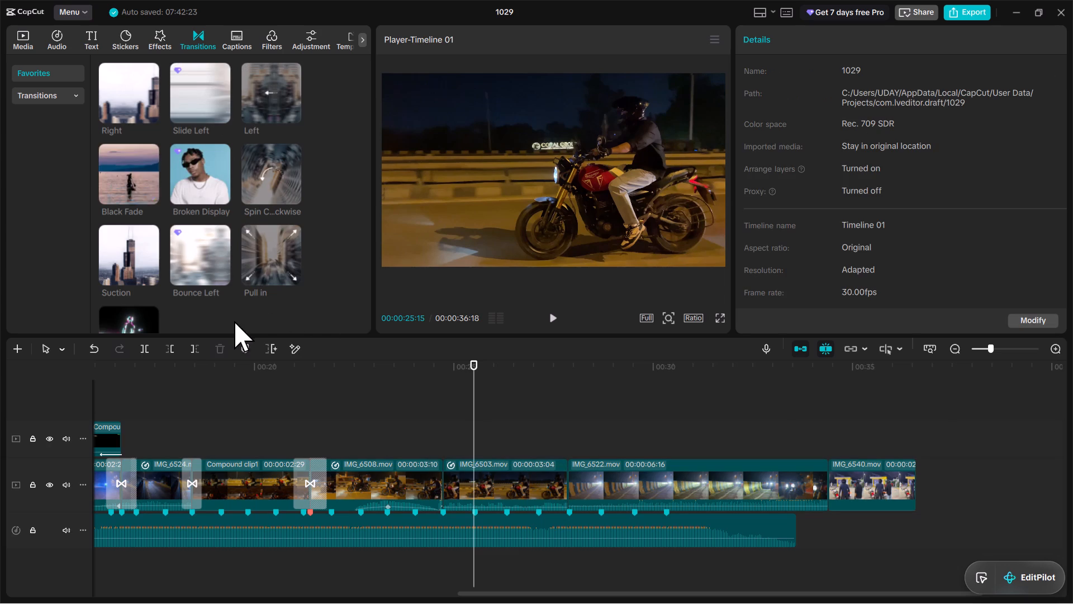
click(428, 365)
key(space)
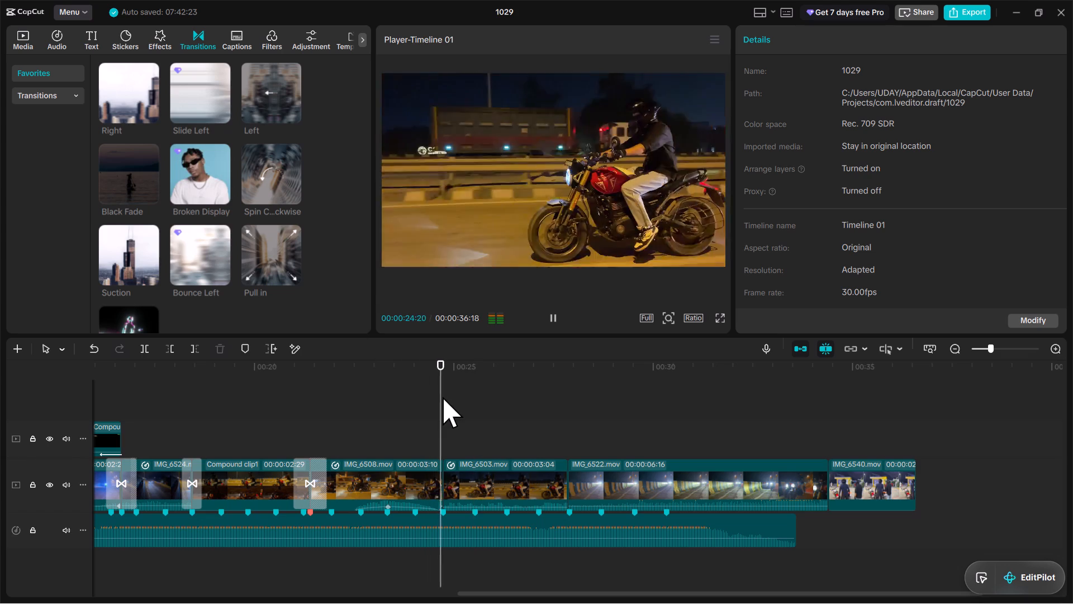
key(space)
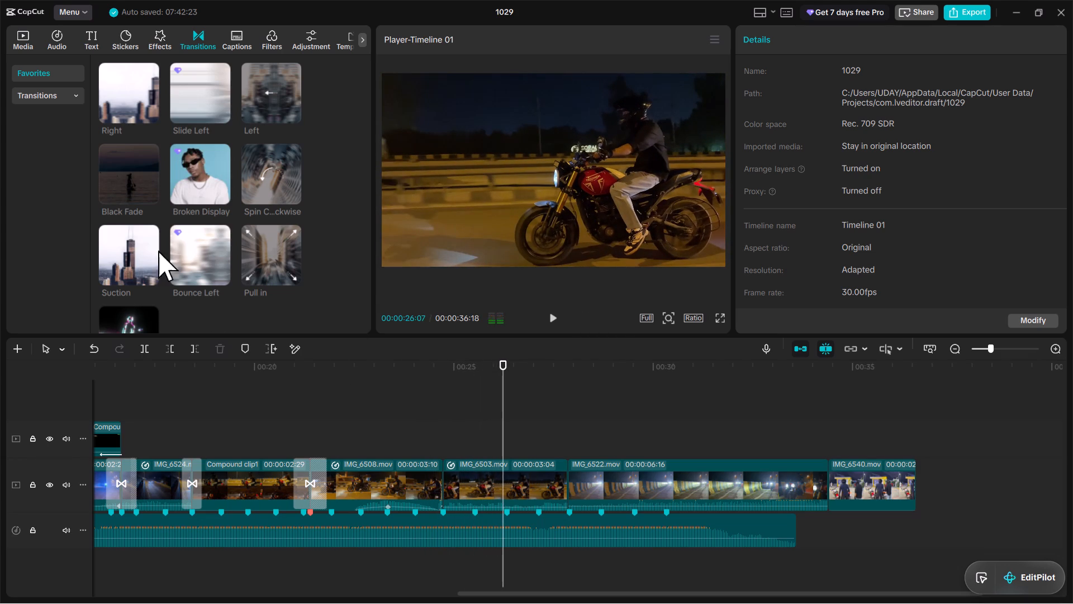
Add the Black Fade transition between IMG_6508.mov and IMG_6503.mov and play back the section around it.
drag(116, 180, 428, 484)
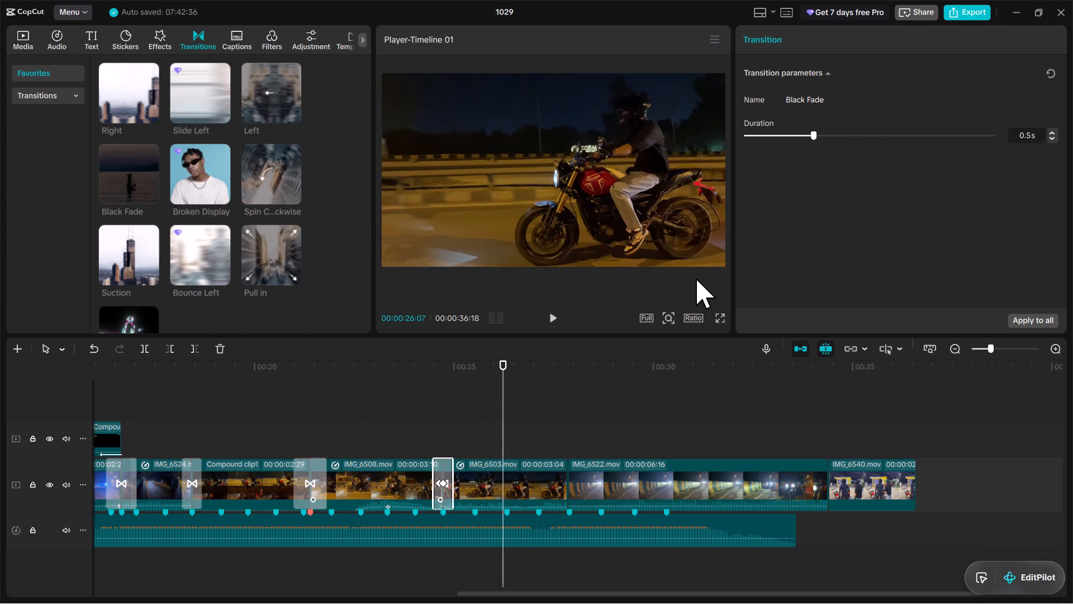
click(428, 376)
key(space)
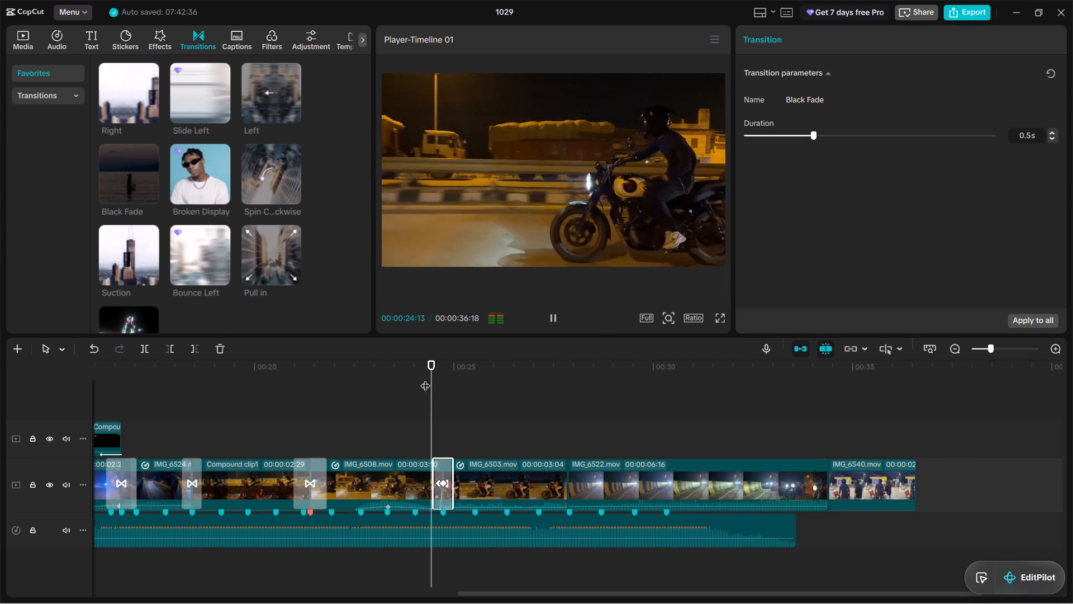
click(362, 368)
key(space)
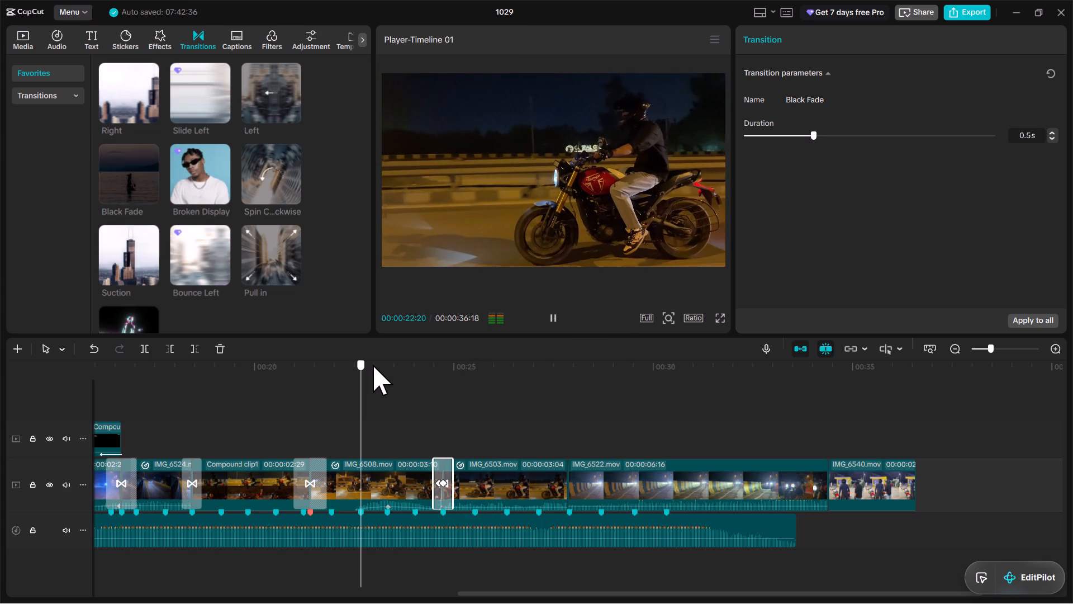
key(space)
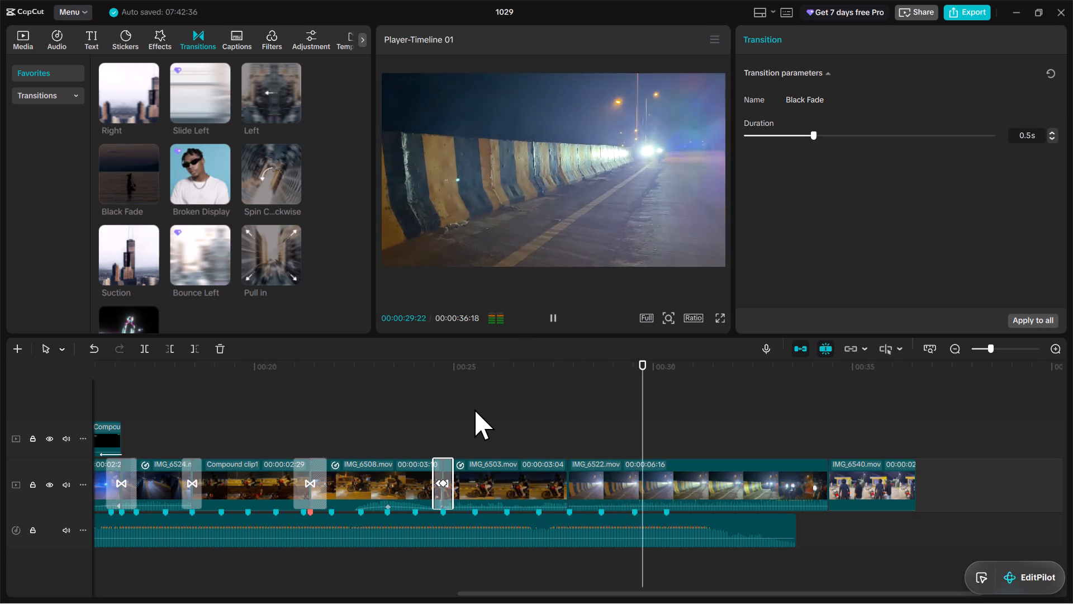
Split IMG_6522.mov at 00:00:31:13 and delete the part before the split.
click(652, 393)
drag(651, 395, 665, 401)
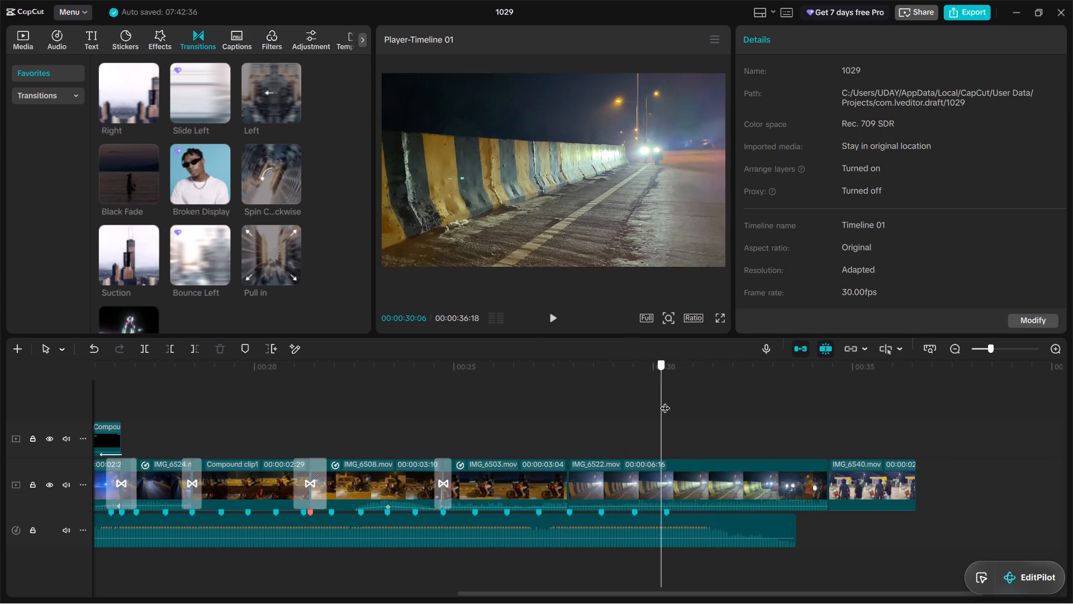
drag(665, 401, 710, 405)
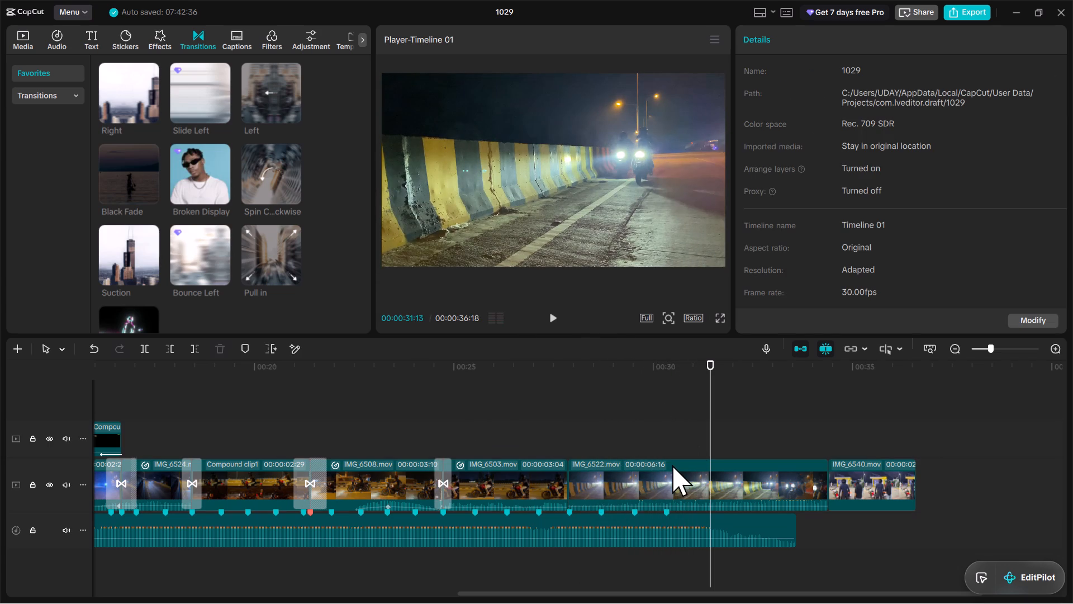
click(671, 468)
key(s)
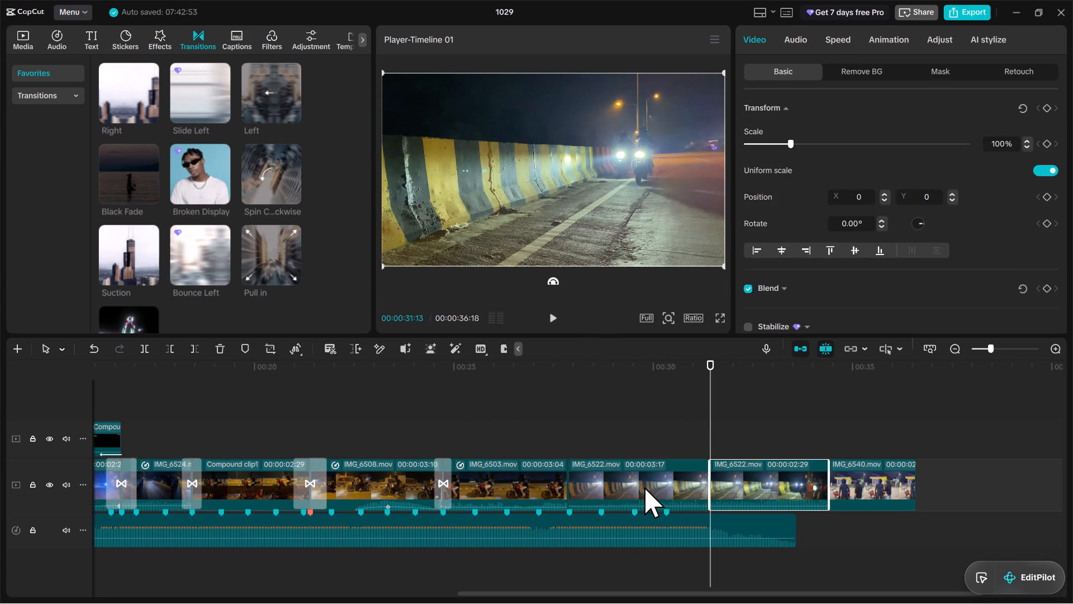
click(645, 488)
key(BackSpace)
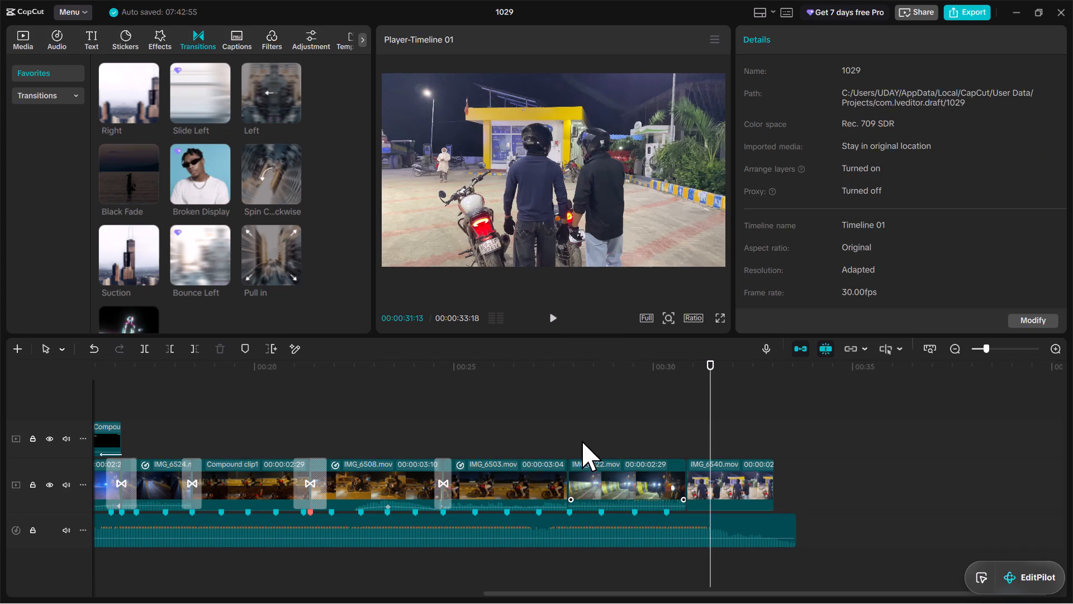
Apply a Custom speed curve to IMG_6522.mov and raise its start point to about the upper guide line.
click(566, 387)
drag(567, 384, 617, 386)
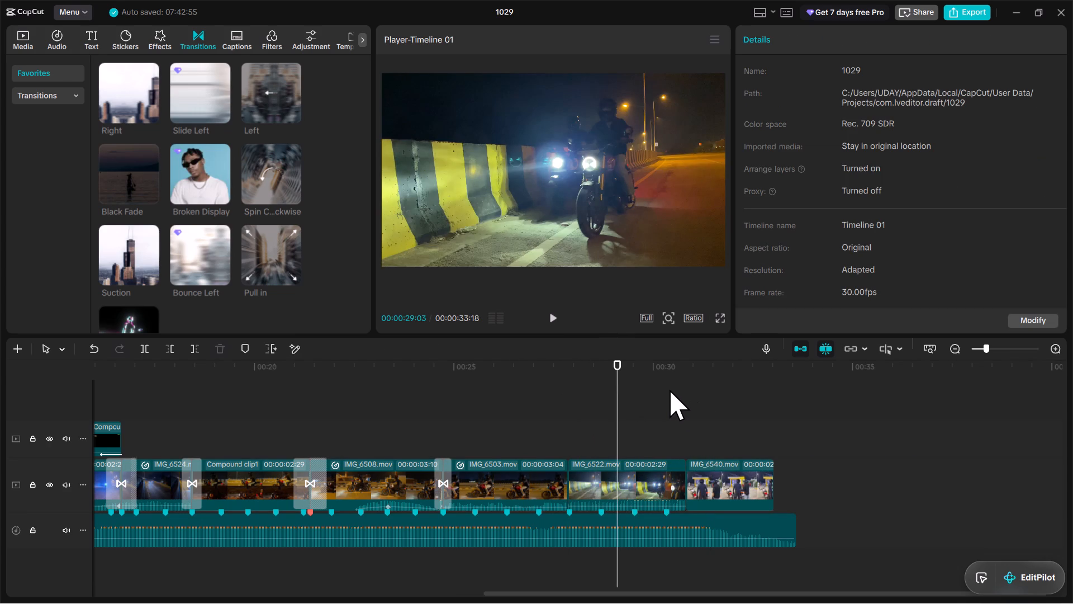
click(657, 466)
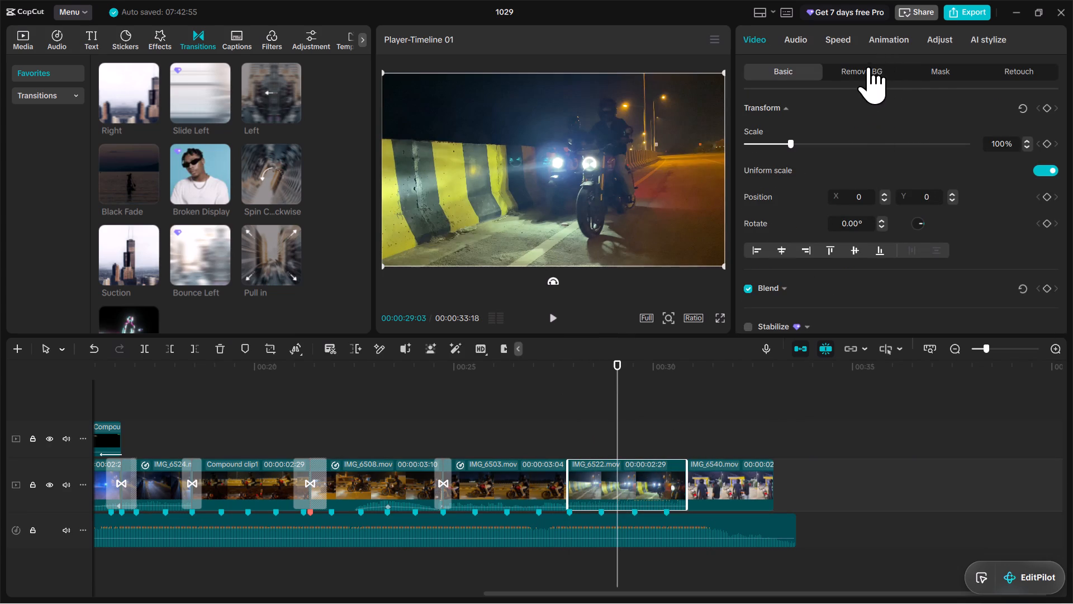
click(838, 31)
click(818, 112)
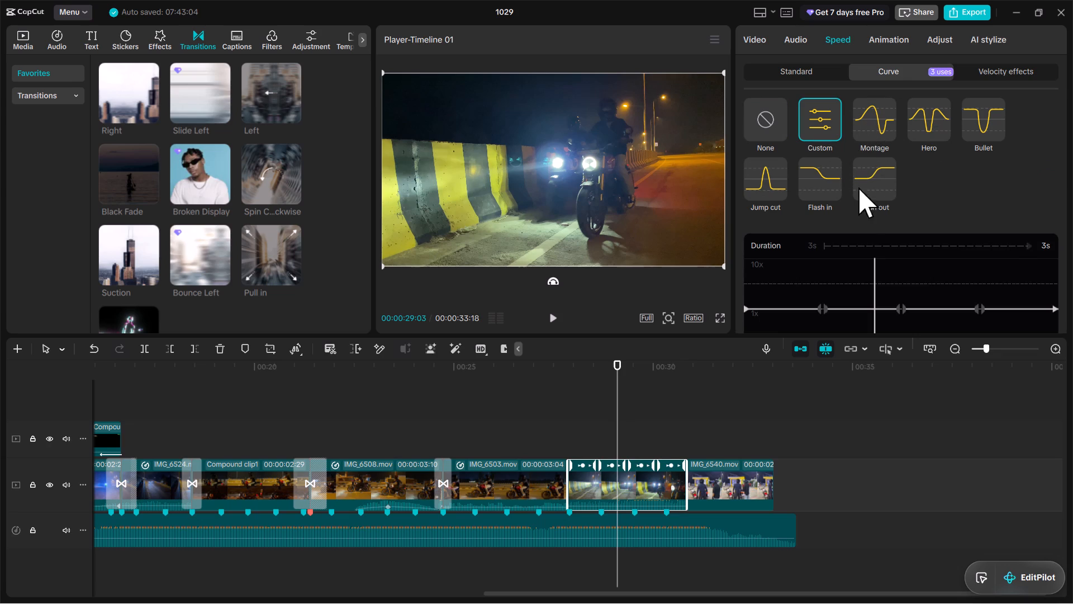
scroll(880, 277, down, 1)
drag(748, 205, 748, 185)
Lower the last three points of IMG_6522.mov's speed curve, from the middle point to the end point, to 0.70x.
drag(1055, 206, 1055, 207)
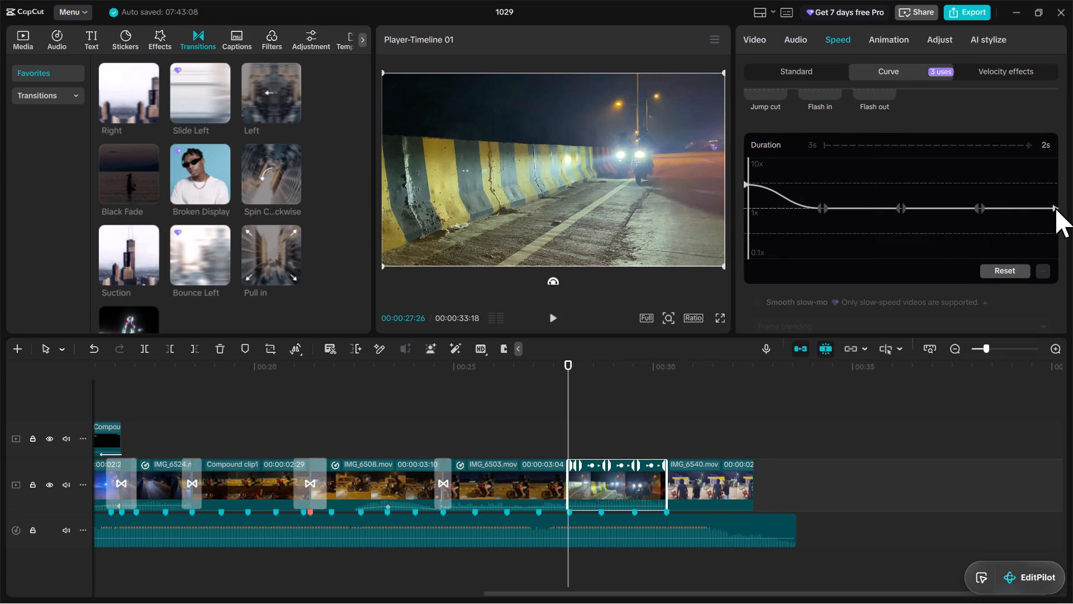
drag(1055, 207, 1055, 219)
drag(1053, 218, 1056, 225)
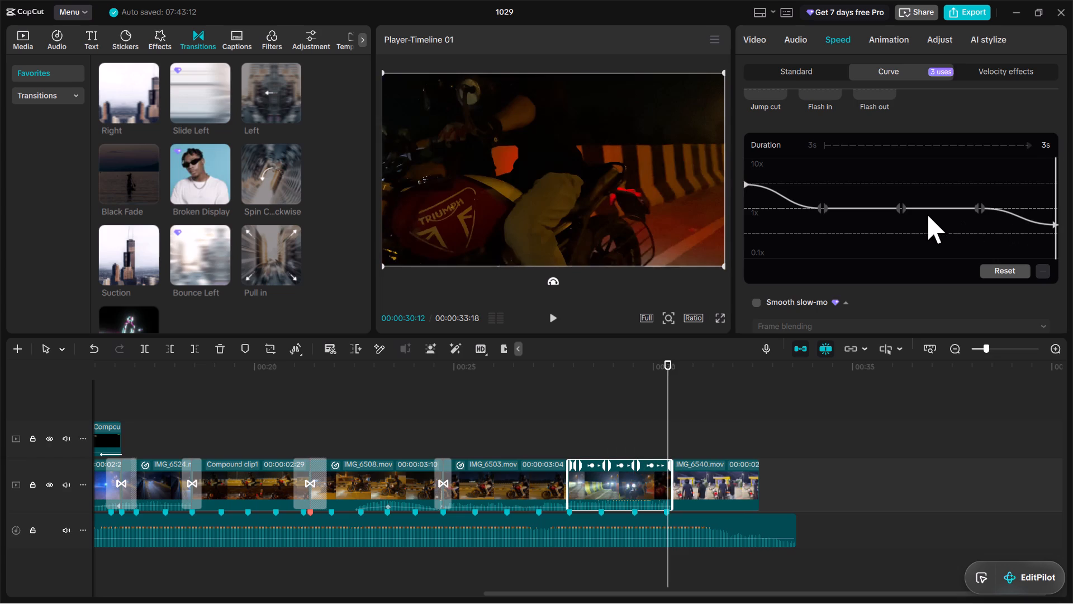
drag(979, 208, 980, 217)
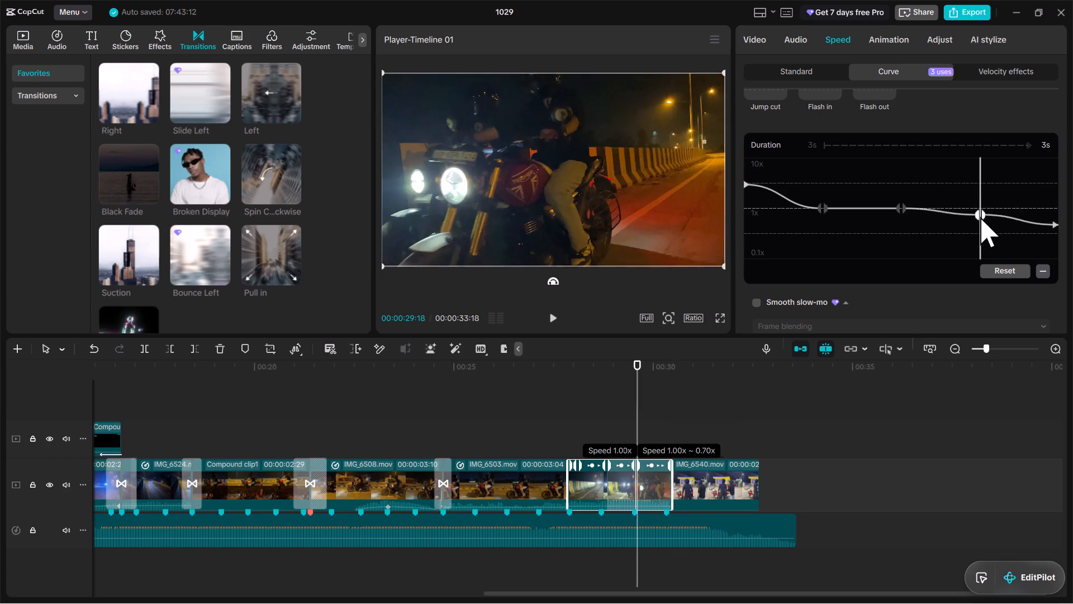
drag(980, 217, 979, 225)
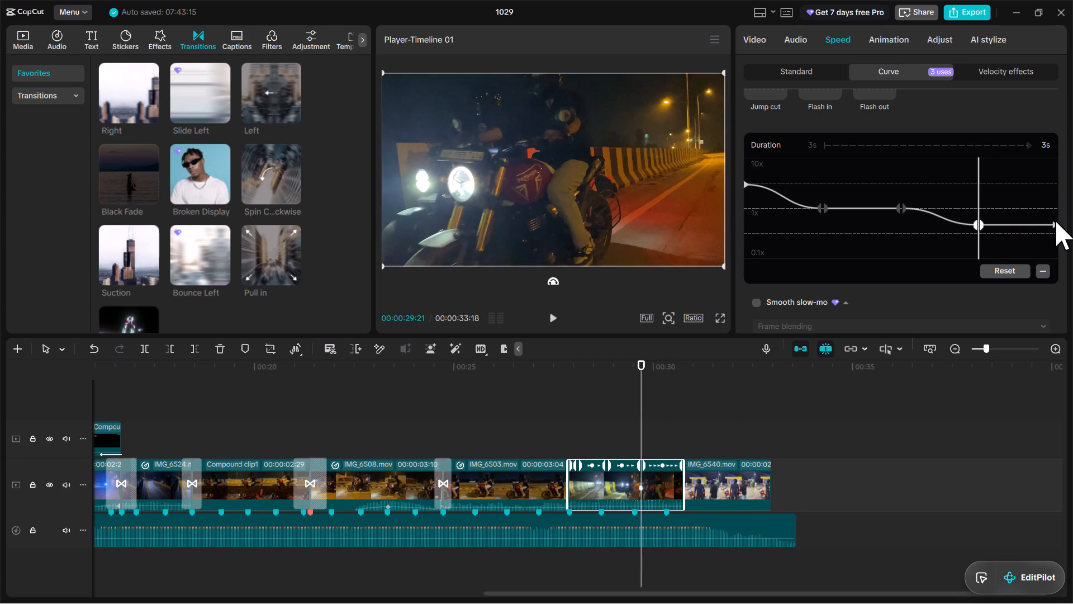
drag(1055, 220, 1055, 210)
drag(1054, 220, 1057, 204)
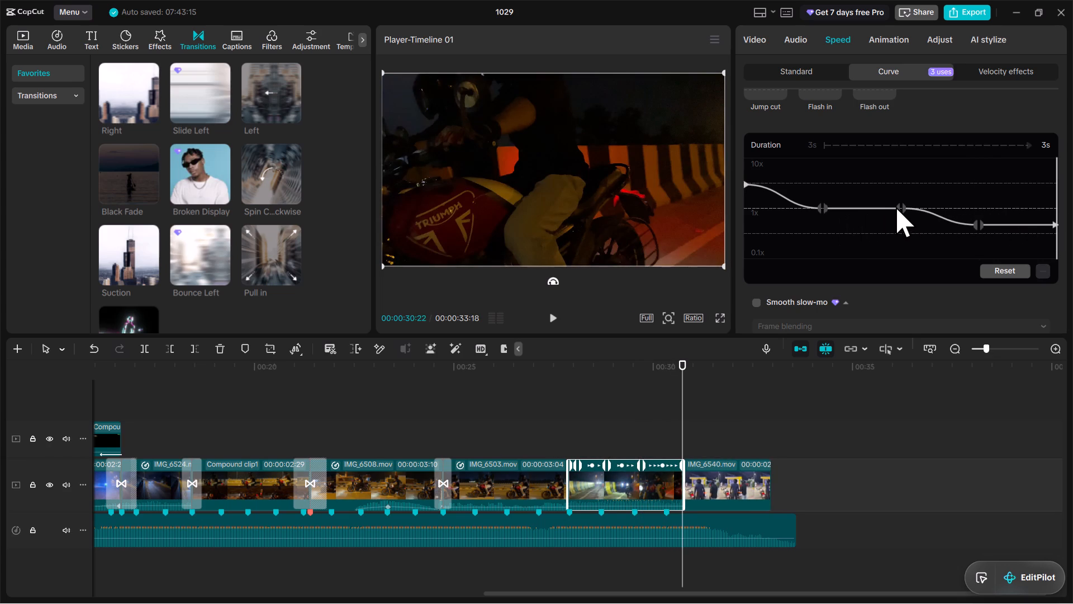
drag(900, 209, 901, 219)
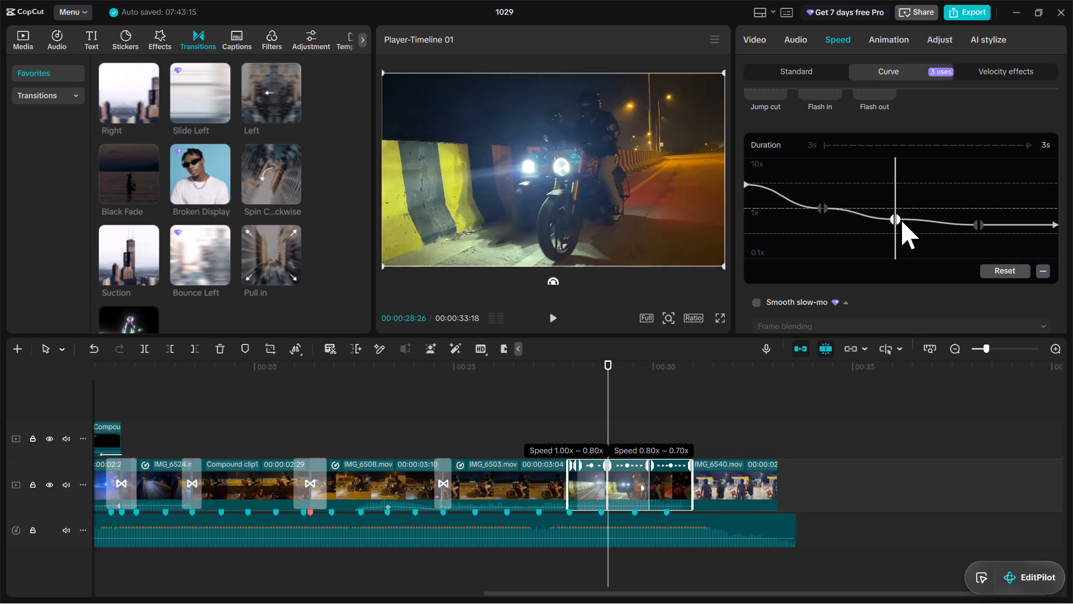
drag(901, 219, 901, 220)
Lower the fourth point of IMG_6522.mov's speed curve to 0.50x and raise its end point slightly, keeping it below the 1x line.
drag(979, 222, 978, 236)
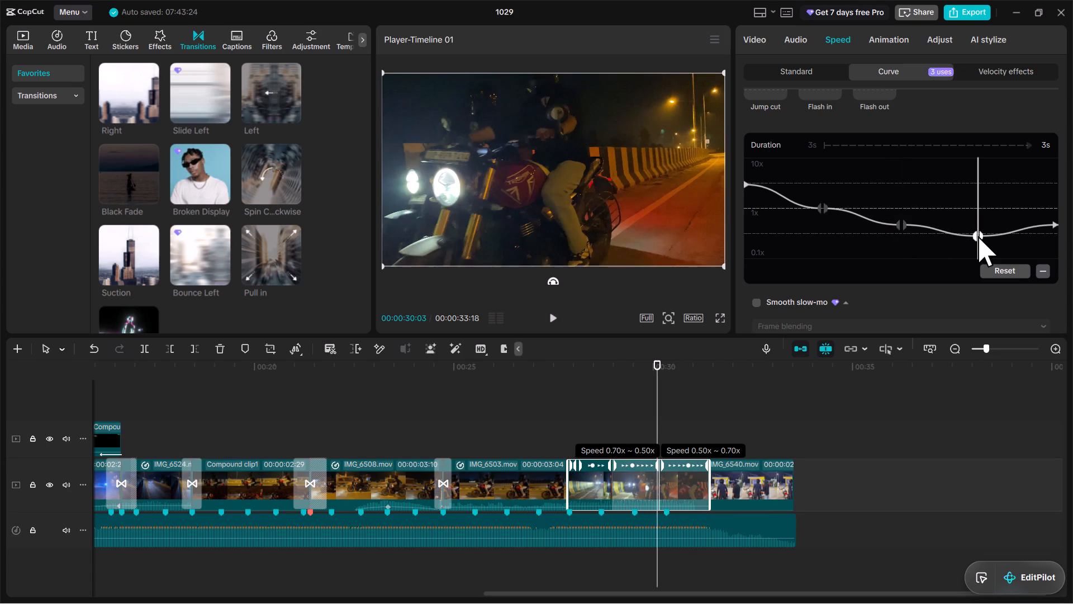
drag(978, 236, 977, 236)
drag(1052, 221, 1053, 210)
click(1053, 222)
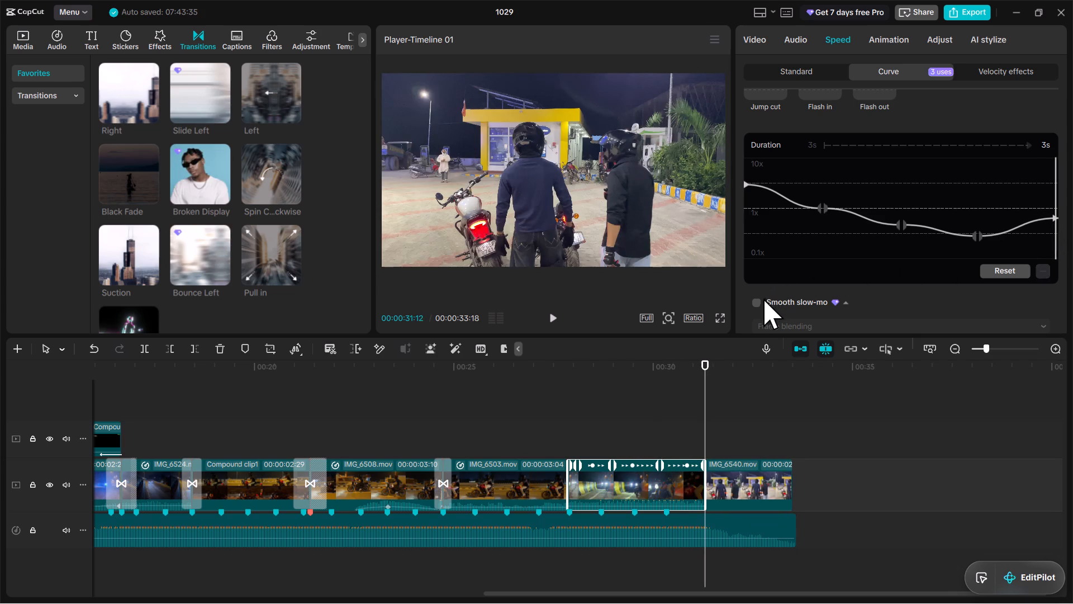
Enable smooth slow-mo on IMG_6522.mov with the Optical flow method.
click(757, 300)
click(847, 326)
click(829, 382)
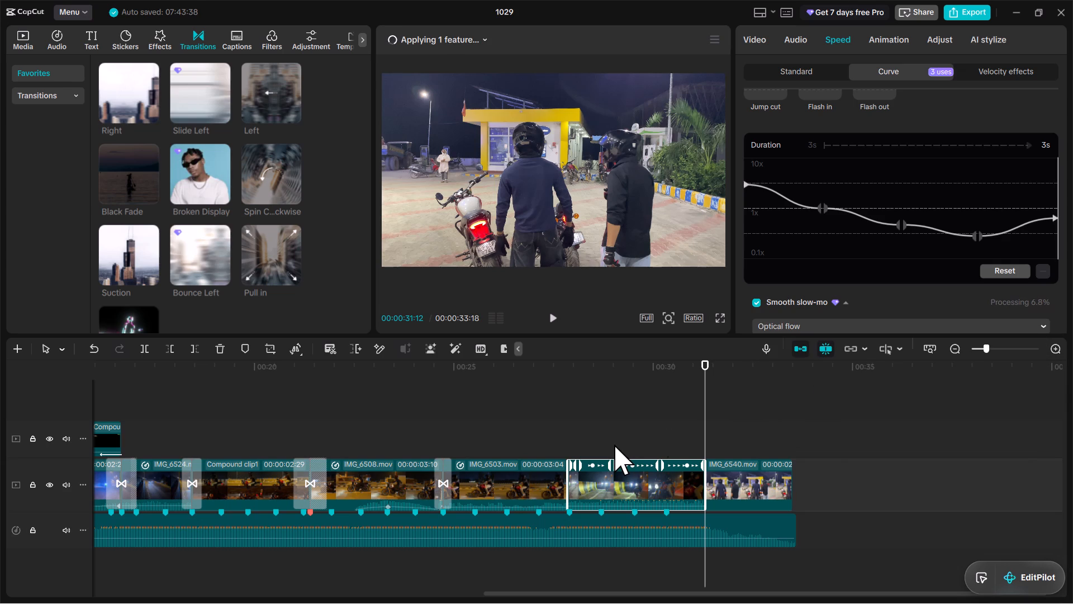
Apply a Custom speed curve to IMG_6540.mov and raise its start and end points to midway between the 1x line and the upper guide line.
click(747, 476)
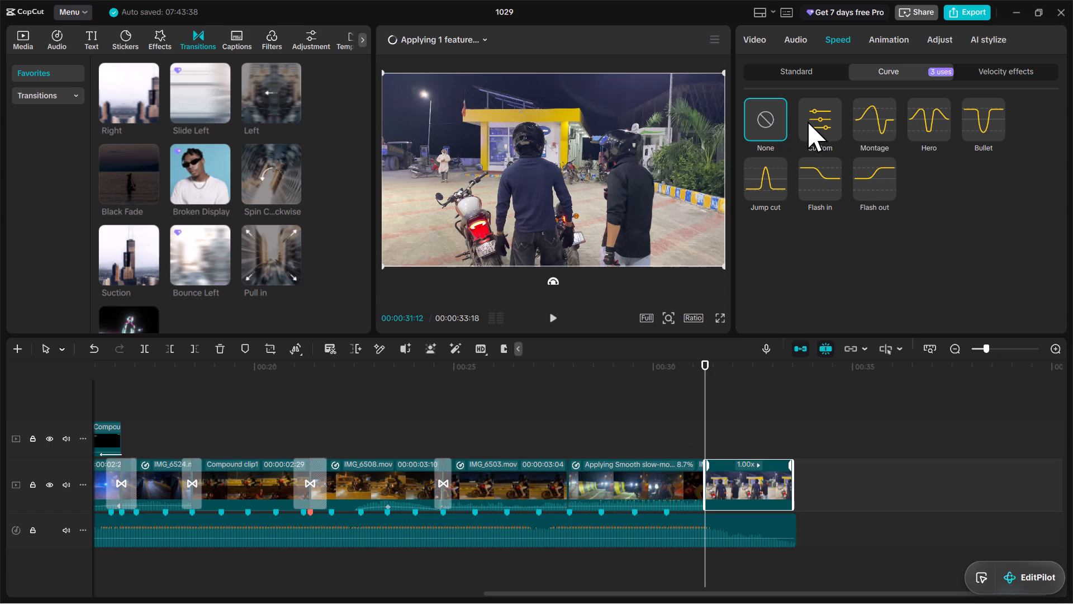
click(808, 121)
scroll(943, 227, down, 2)
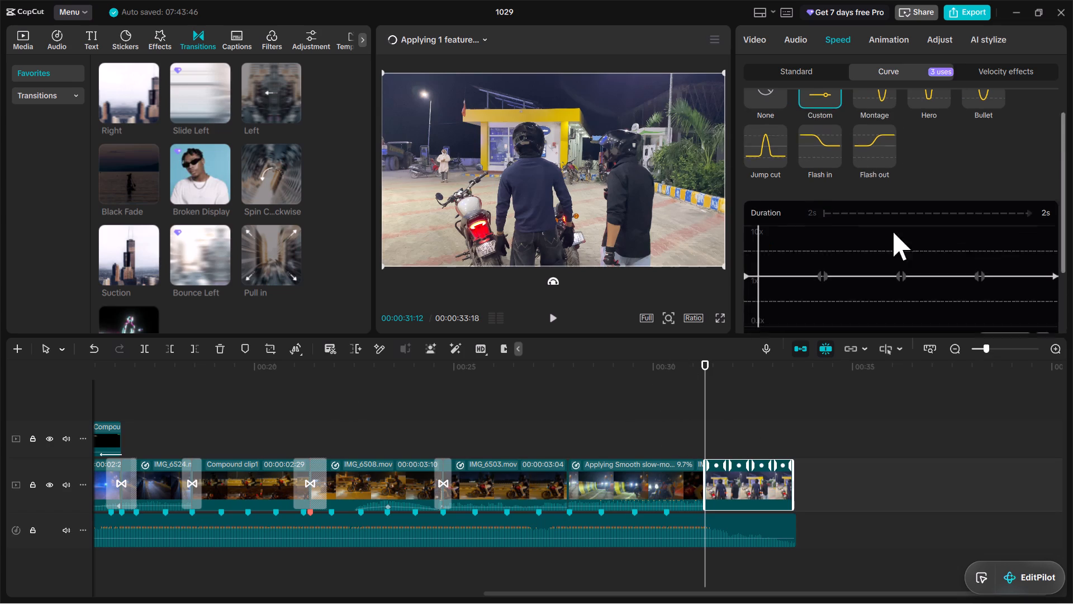
drag(747, 188, 749, 172)
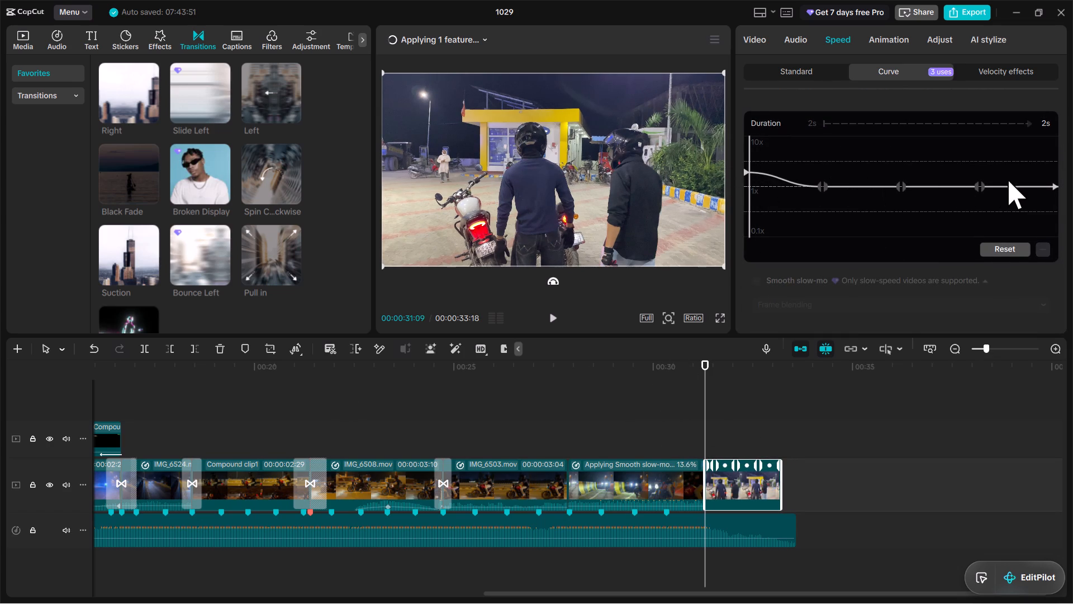
drag(1056, 187, 1064, 163)
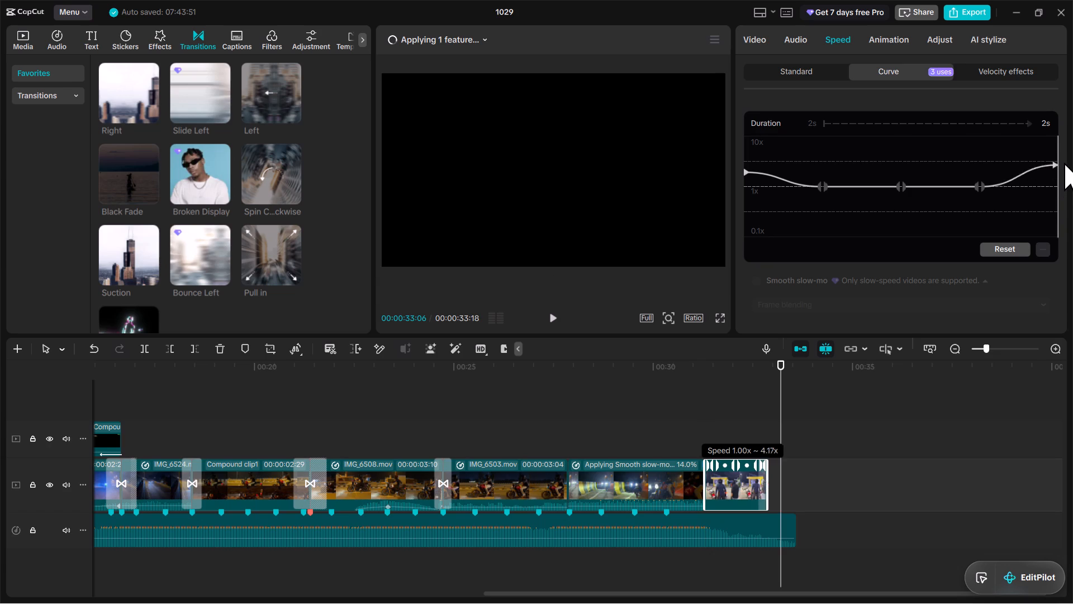
drag(1064, 163, 1064, 173)
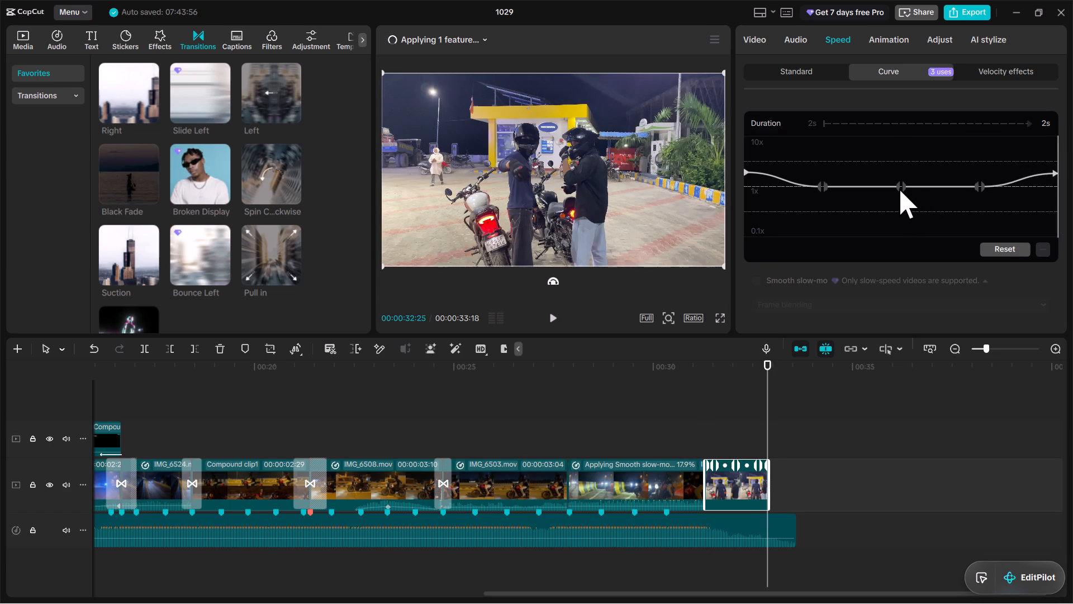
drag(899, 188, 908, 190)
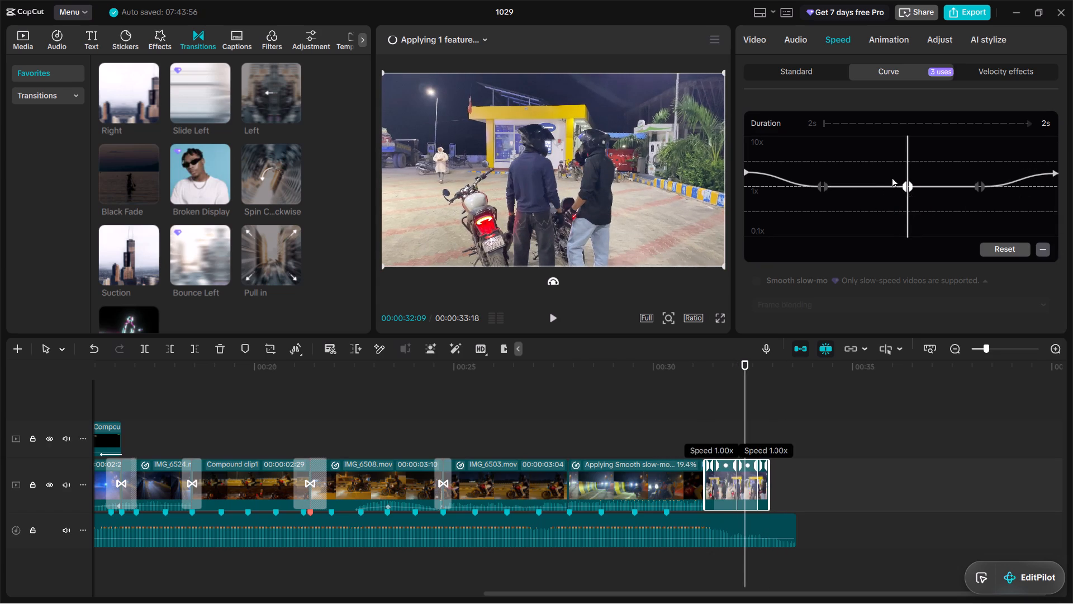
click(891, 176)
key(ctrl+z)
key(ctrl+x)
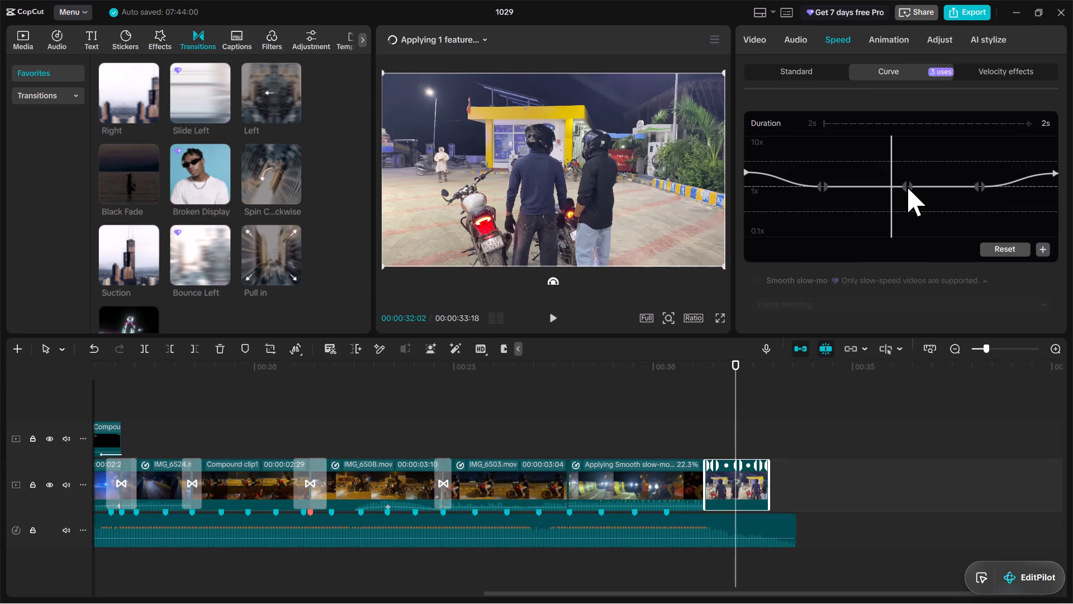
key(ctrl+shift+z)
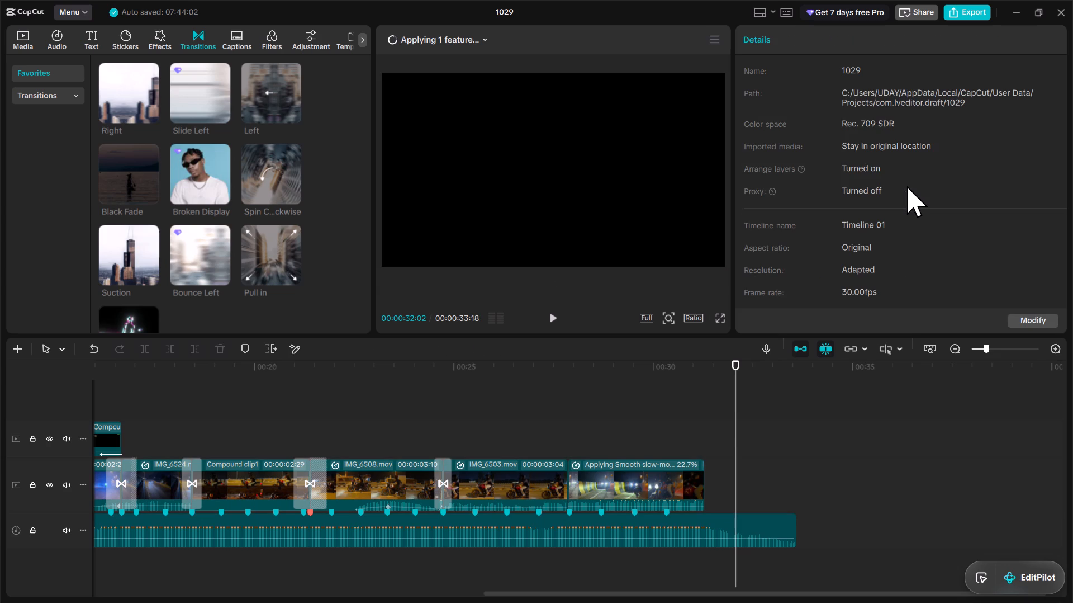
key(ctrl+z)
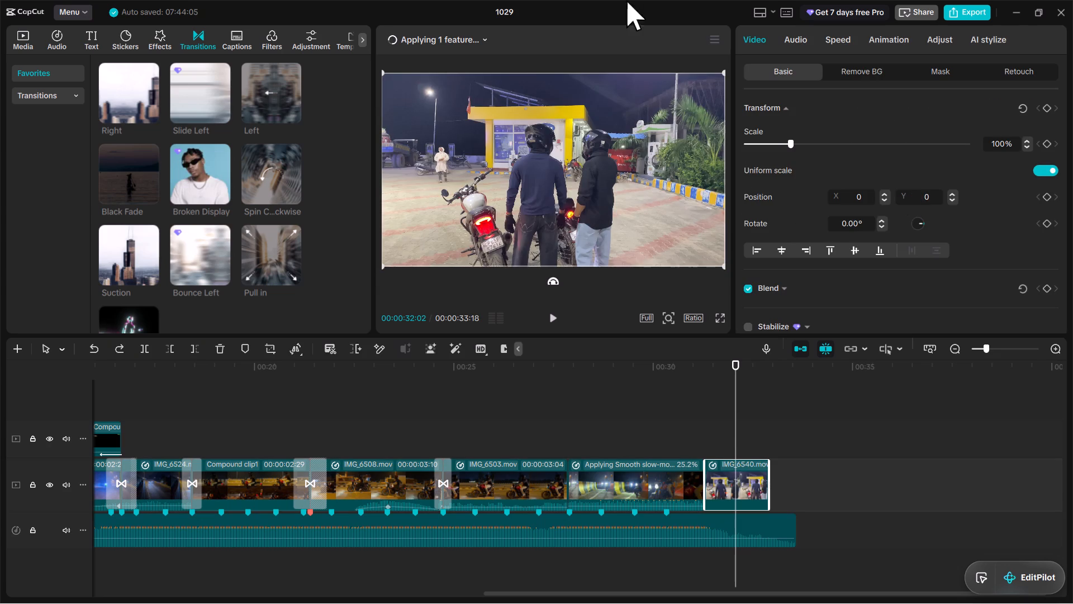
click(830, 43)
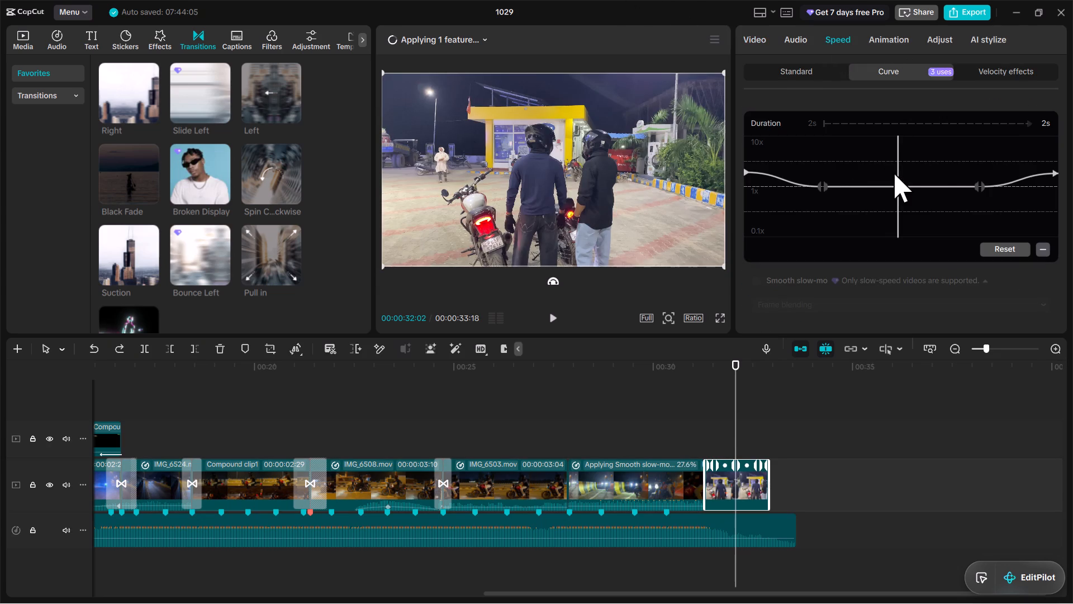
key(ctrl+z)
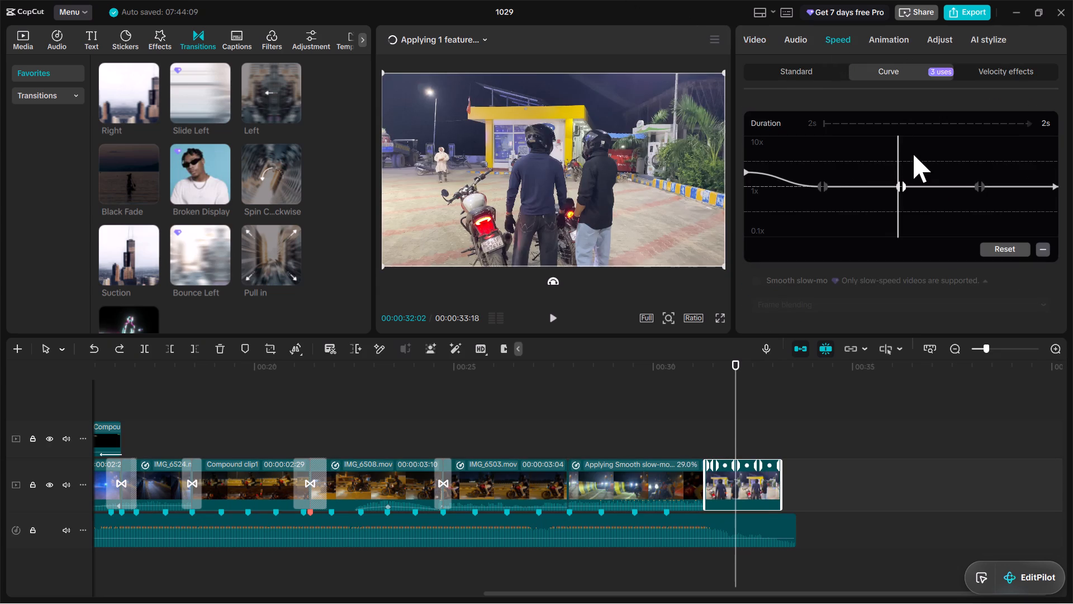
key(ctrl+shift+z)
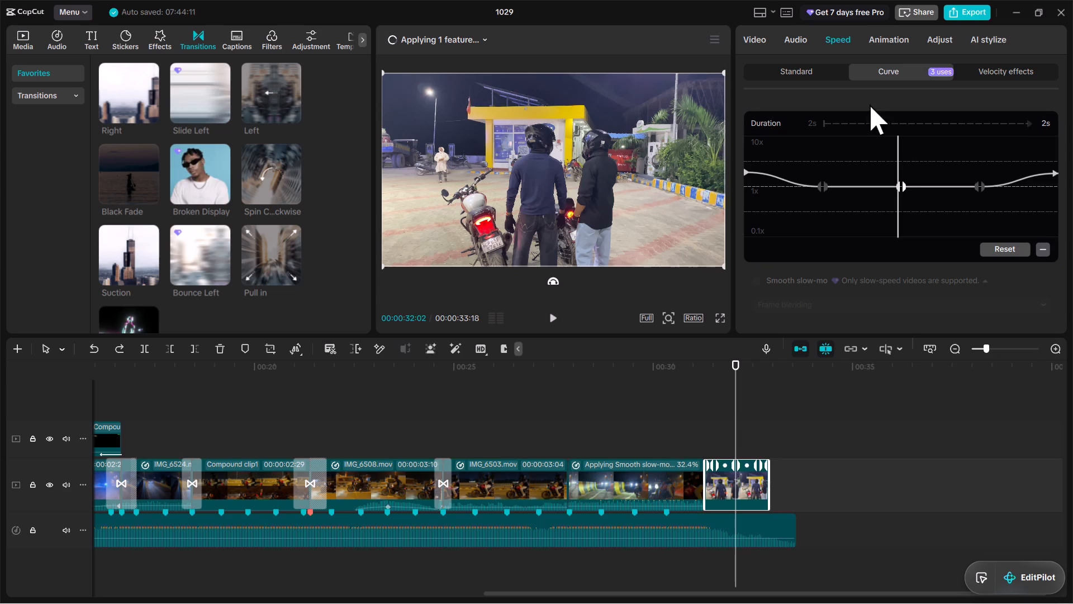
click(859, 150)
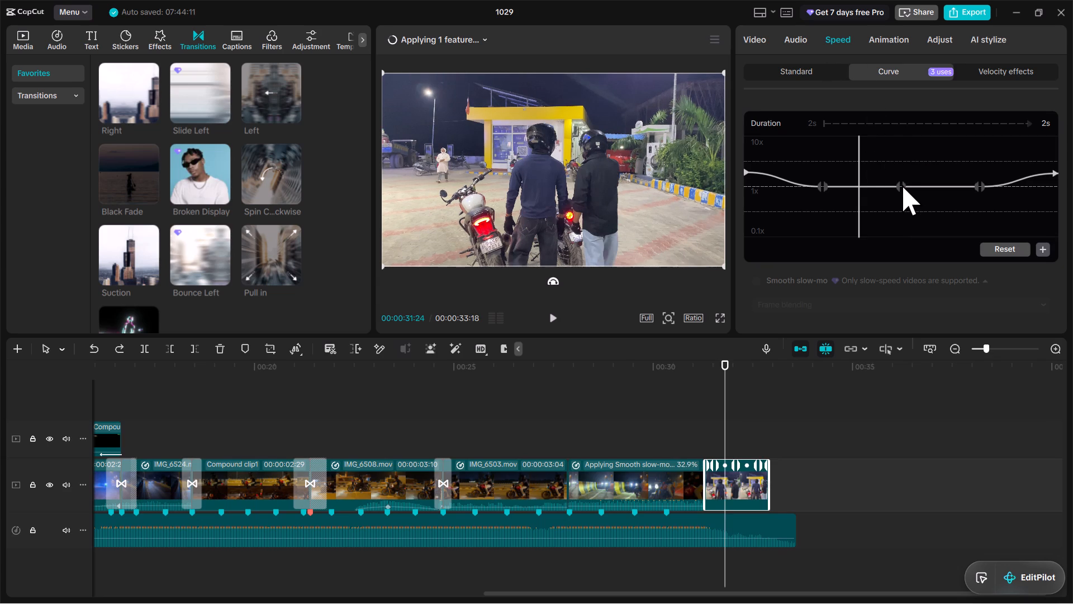
Lower IMG_6540.mov's middle speed curve point to about 0.42x, the second point to 0.80x and the fourth point to 0.76x.
drag(901, 185, 900, 228)
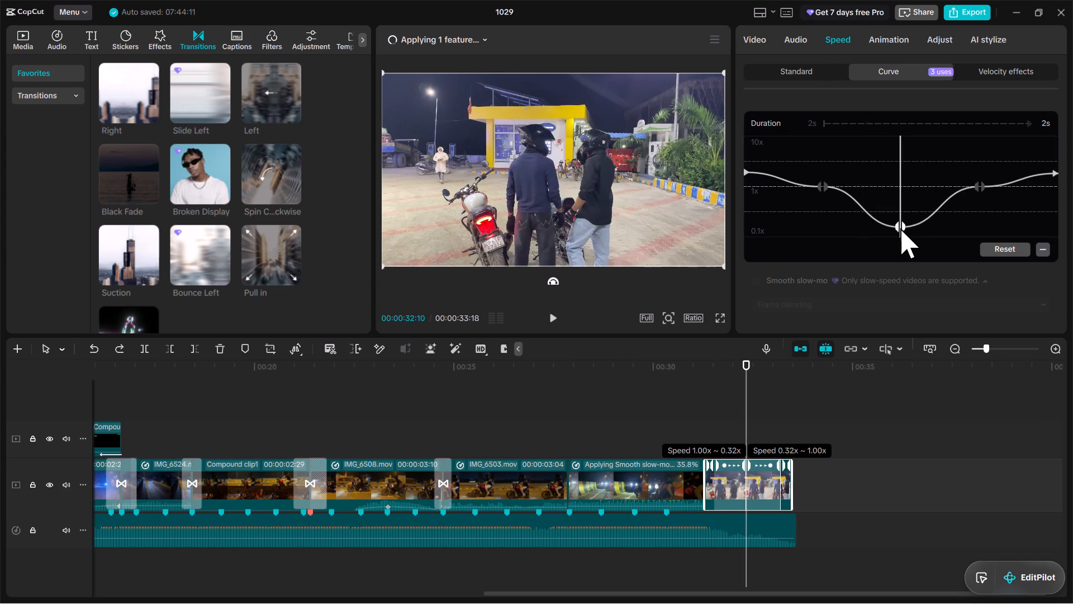
drag(900, 228, 900, 219)
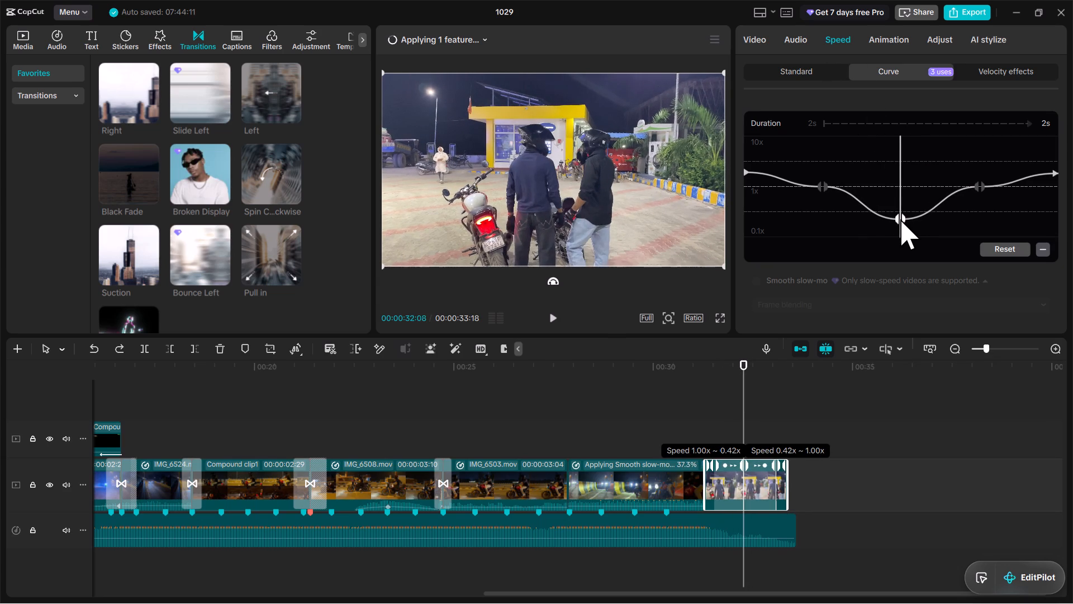
drag(900, 219, 901, 219)
drag(823, 187, 824, 187)
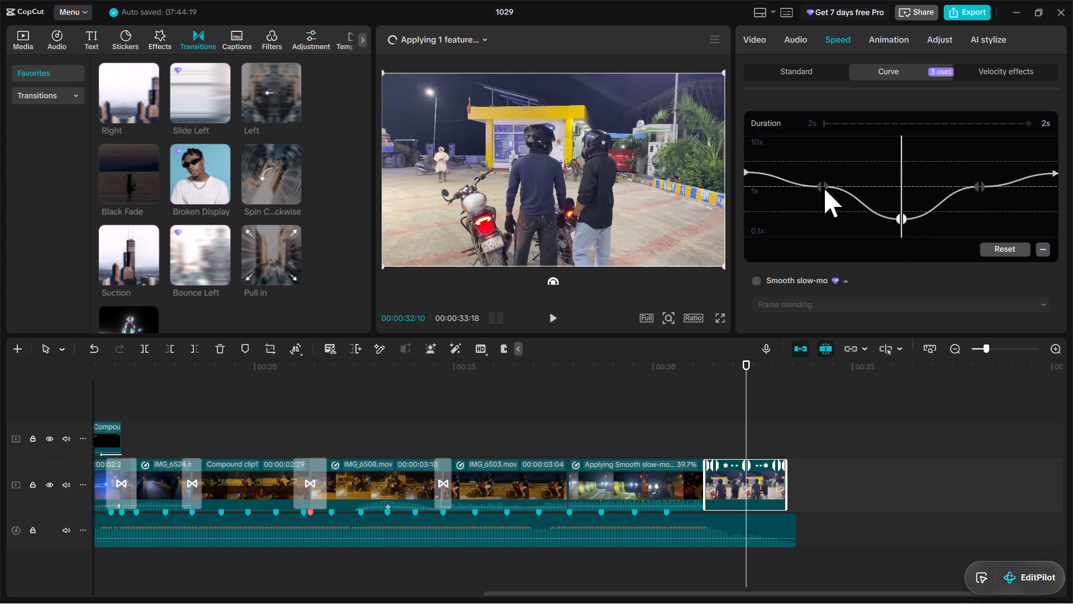
drag(824, 187, 825, 198)
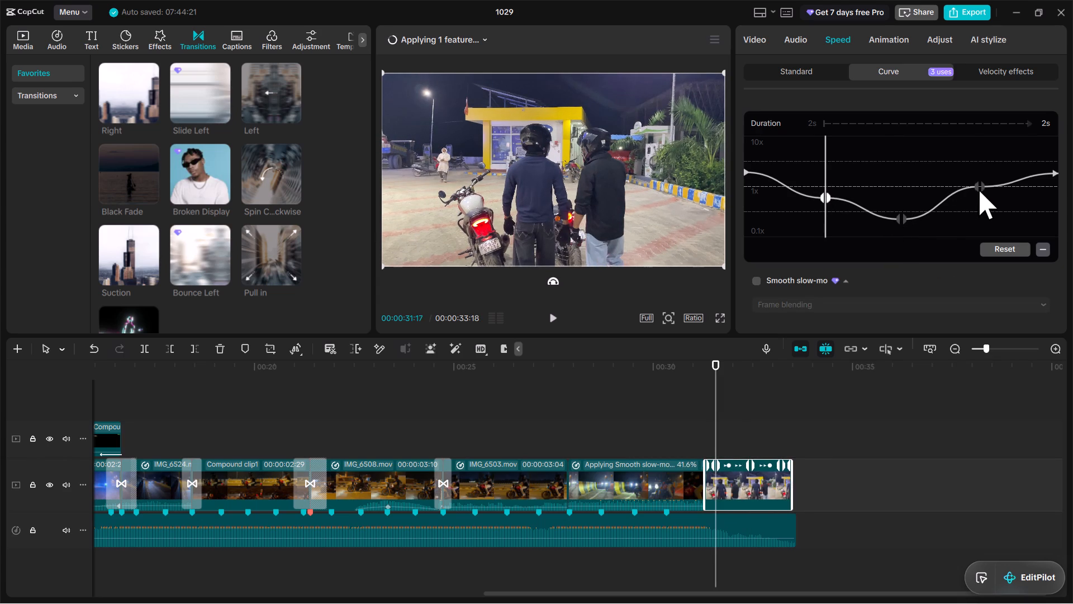
drag(980, 189, 980, 200)
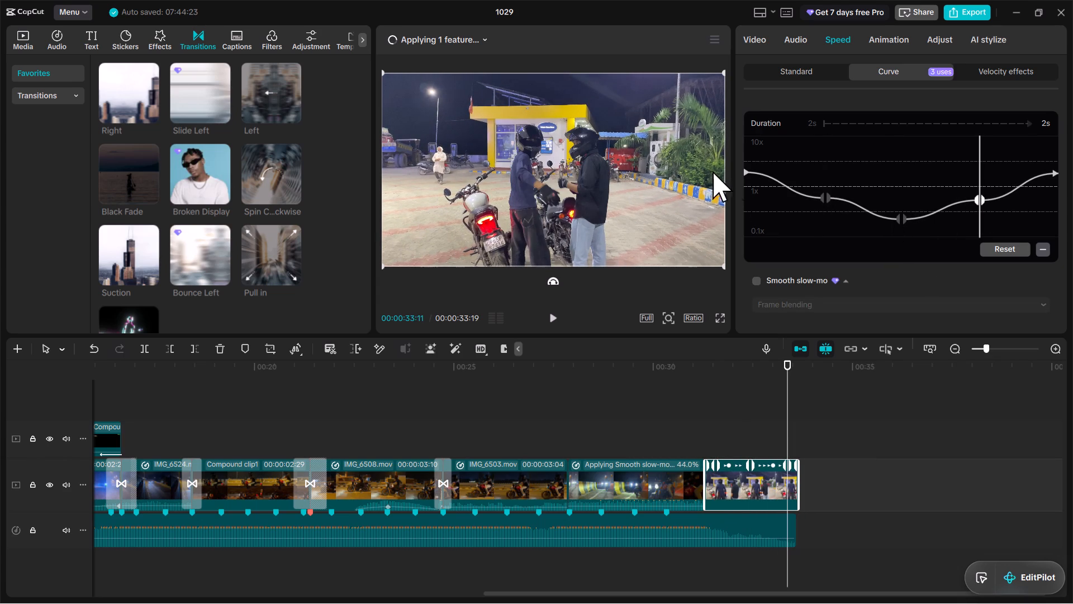
Raise the start point of IMG_6540.mov's speed curve to about 5.07x and check the clip's end against the audio's end.
click(744, 171)
drag(746, 171, 747, 164)
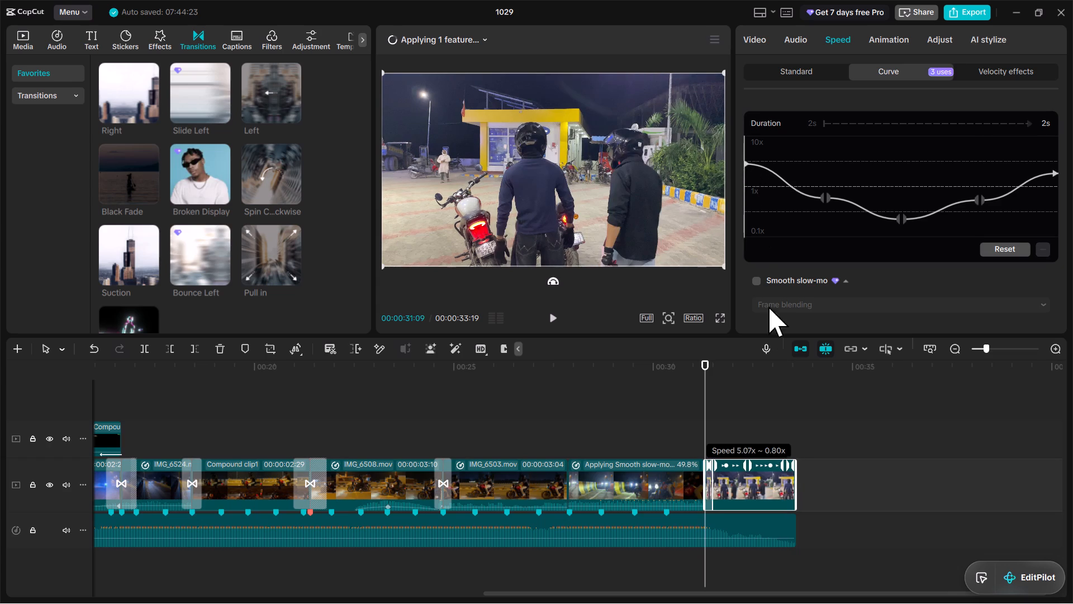
click(785, 397)
drag(784, 400, 797, 402)
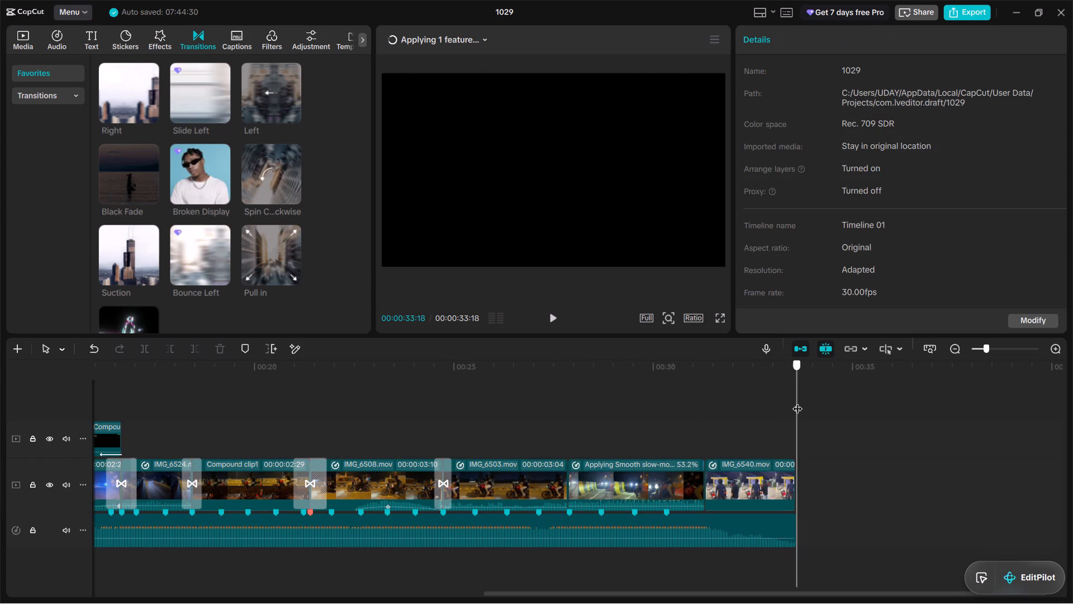
drag(797, 402, 727, 422)
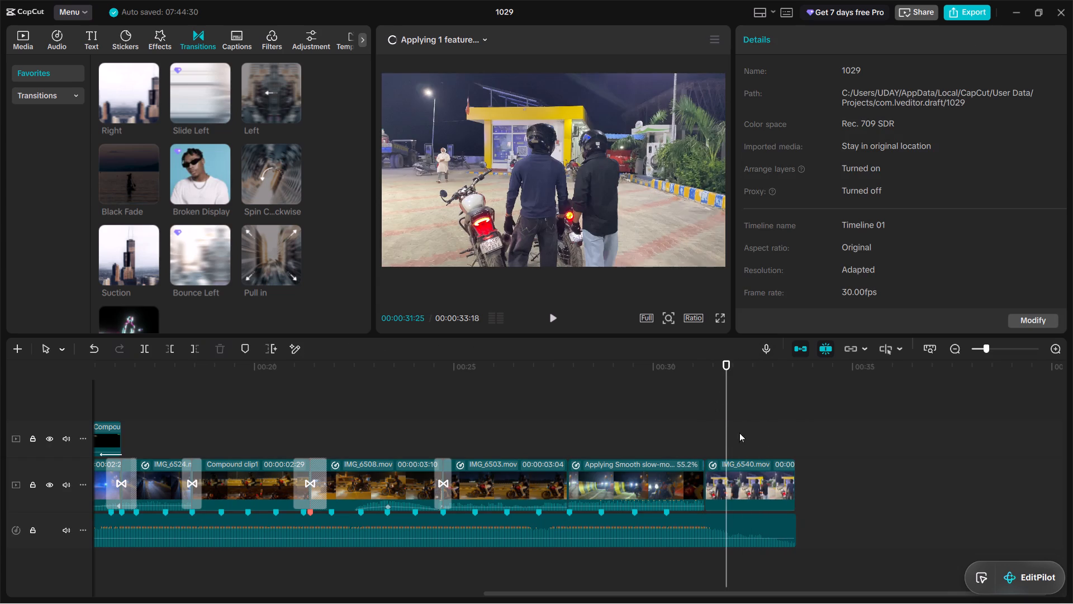
Check the smooth slow-mo processing progress of IMG_6522.mov.
click(484, 41)
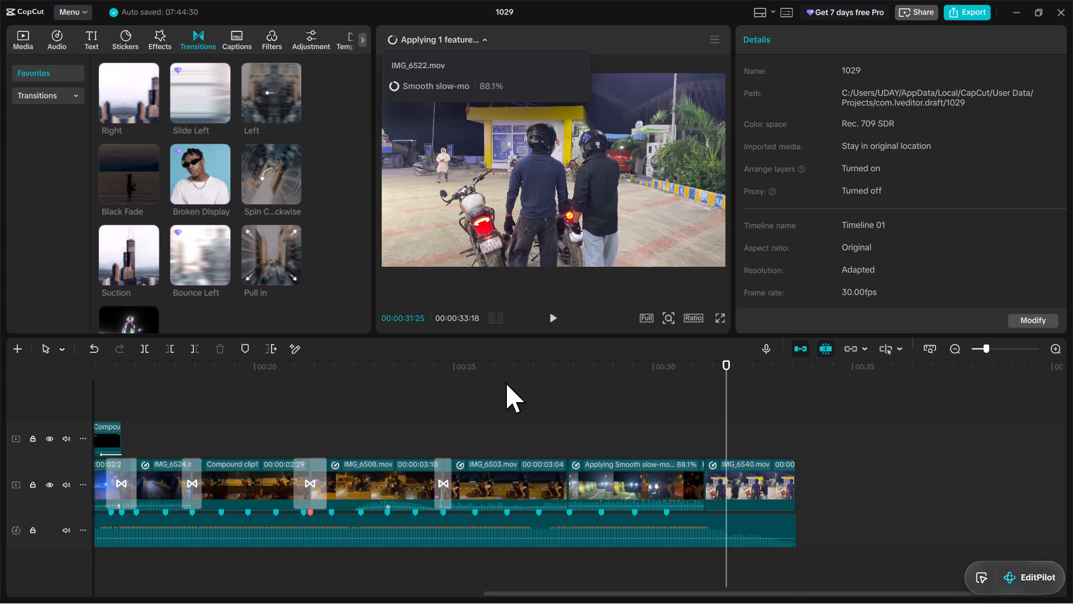
Fine-tune the end point of IMG_6540.mov's speed curve, between 2.88x and 3.77x, so the clip ends together with the audio track.
click(775, 483)
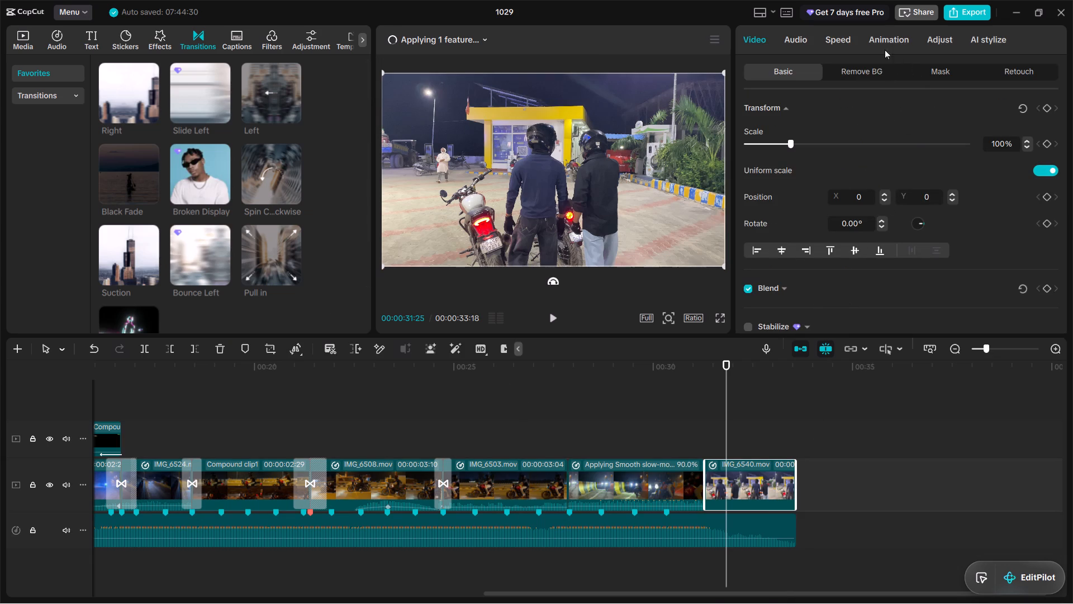
click(847, 46)
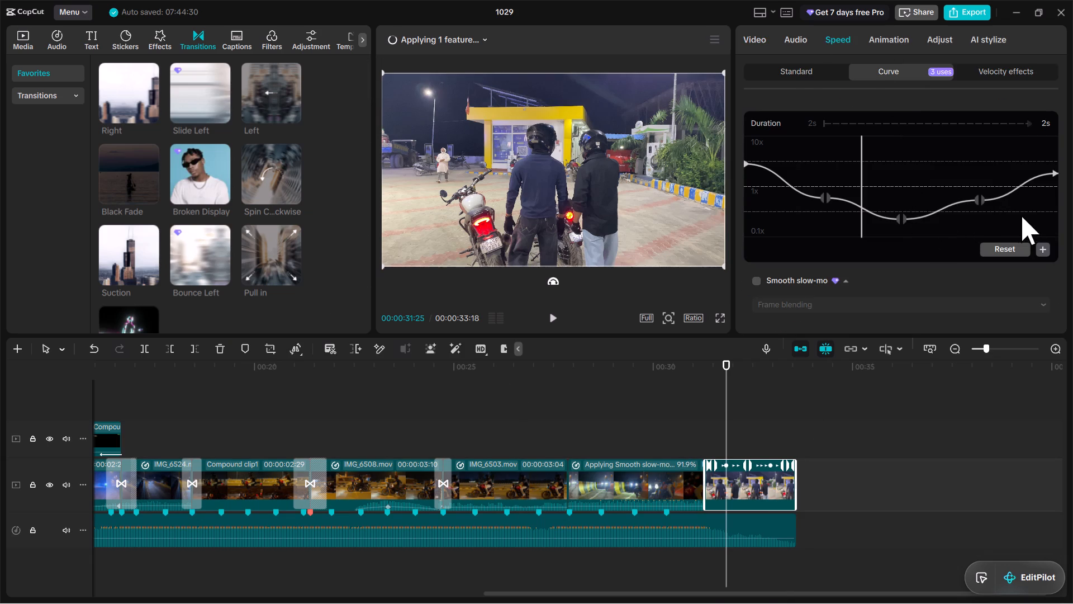
drag(1053, 174, 1055, 177)
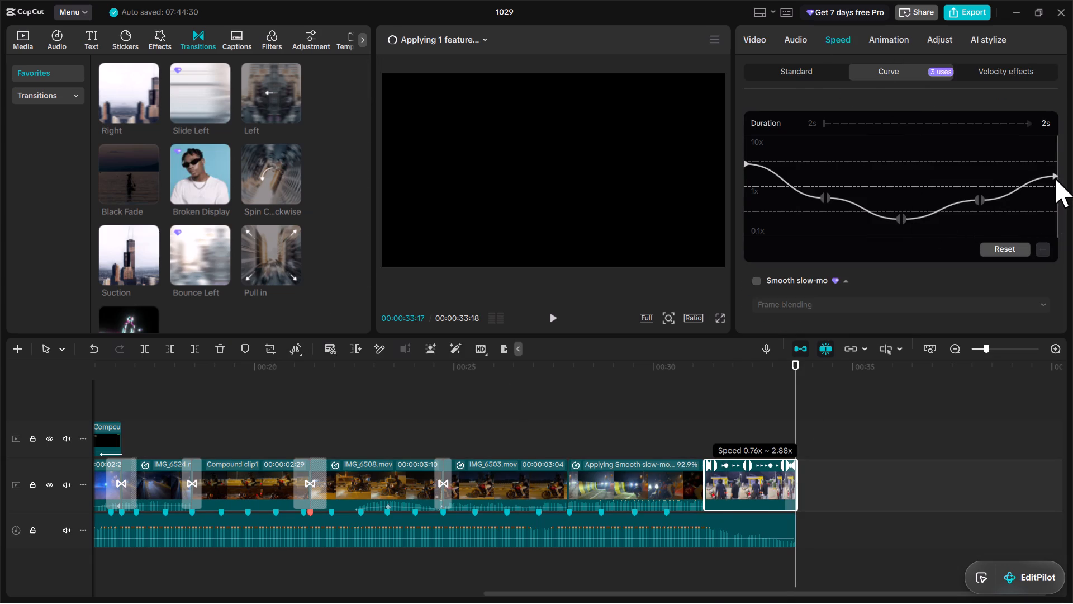
drag(1055, 177, 1058, 171)
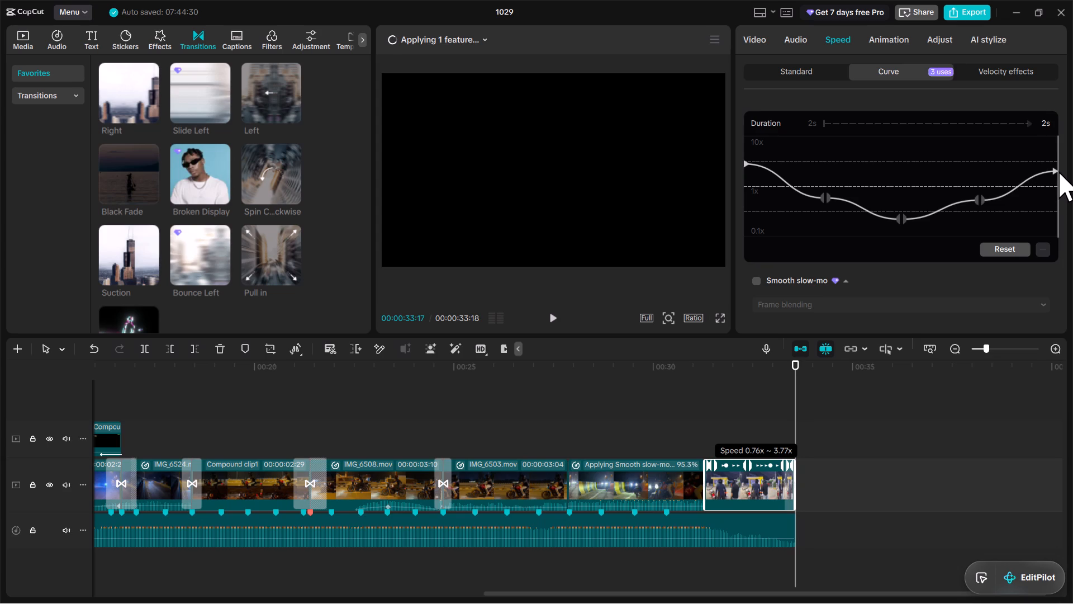
drag(1058, 171, 1060, 173)
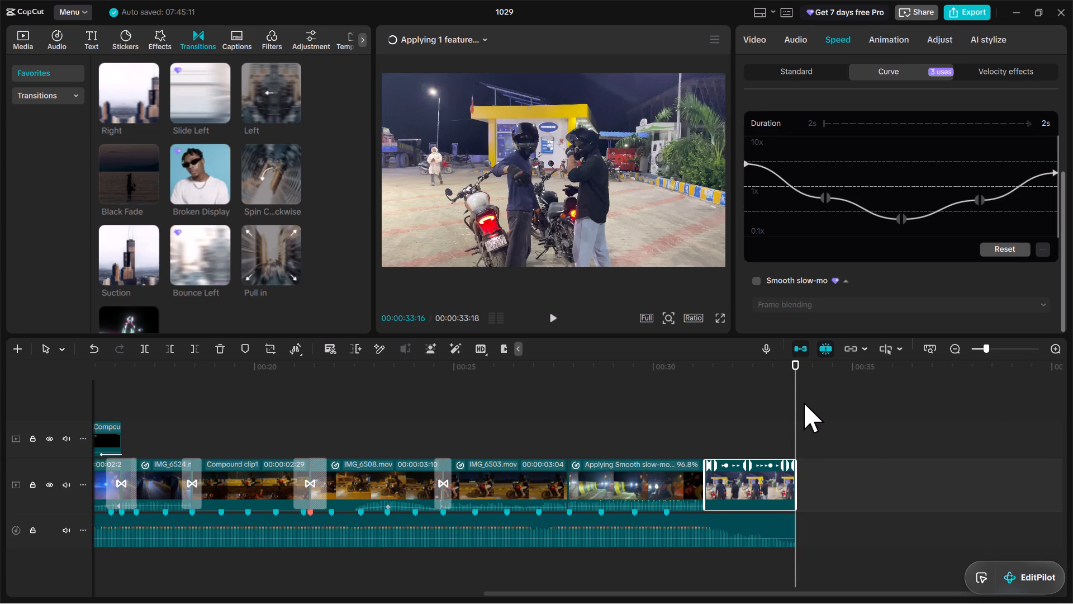
drag(793, 404, 834, 397)
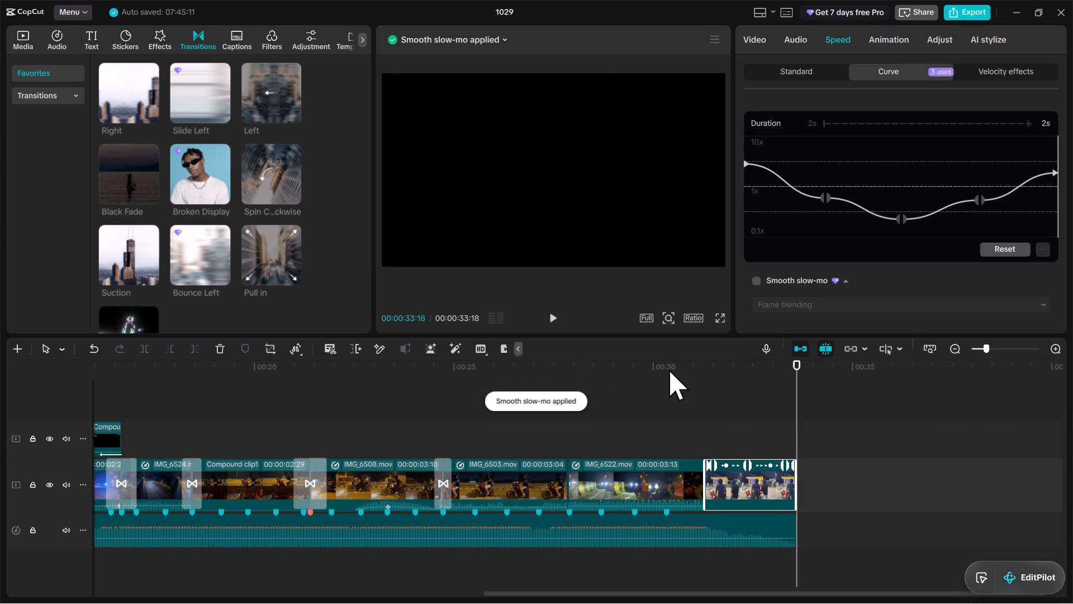
Enable smooth slow-mo on IMG_6540.mov with the Optical flow method.
click(759, 280)
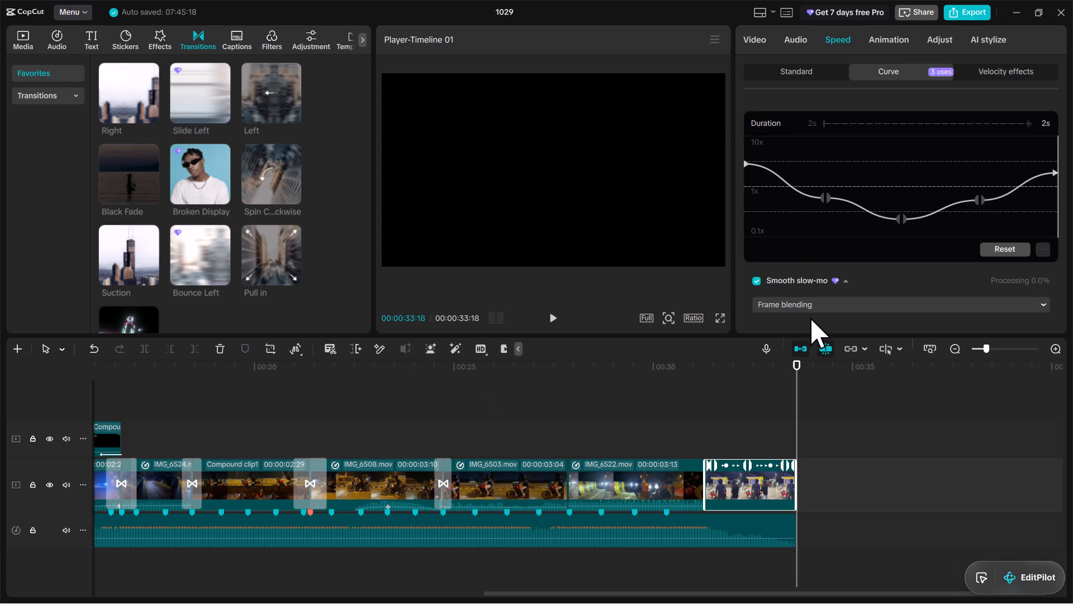
click(814, 312)
click(795, 369)
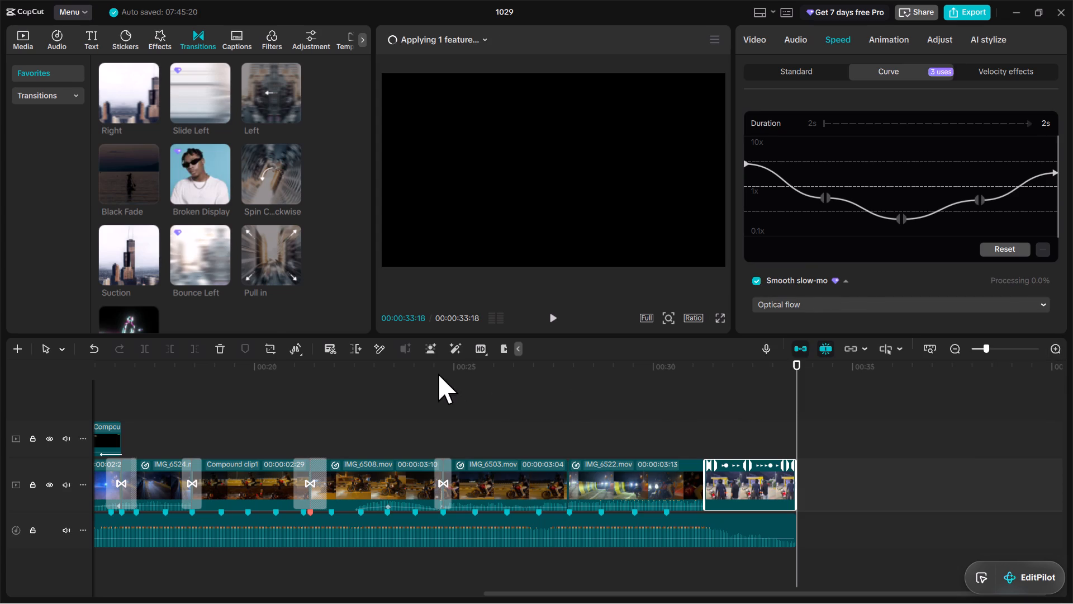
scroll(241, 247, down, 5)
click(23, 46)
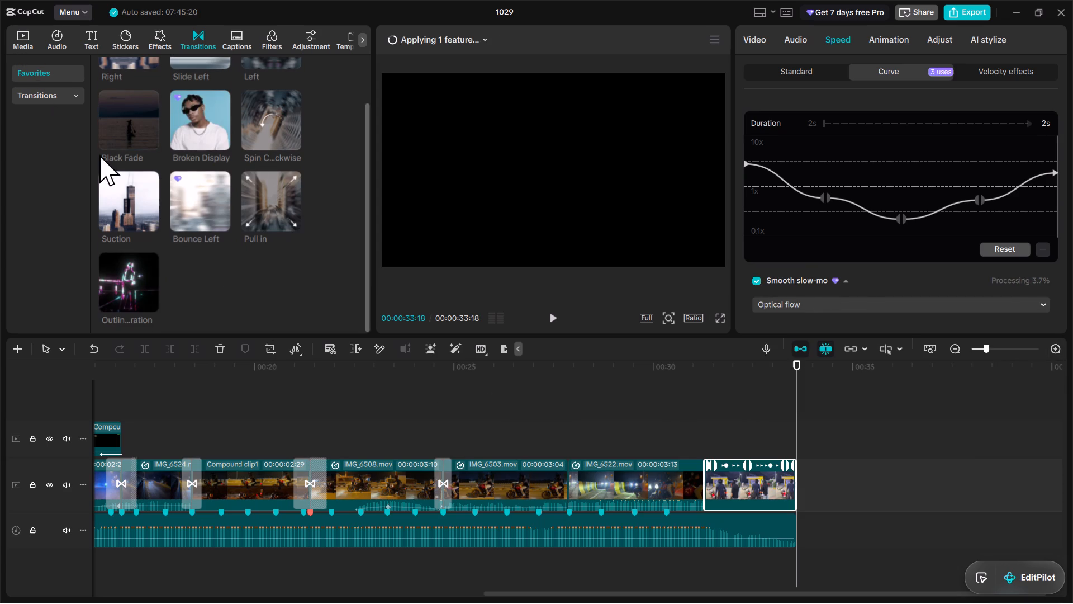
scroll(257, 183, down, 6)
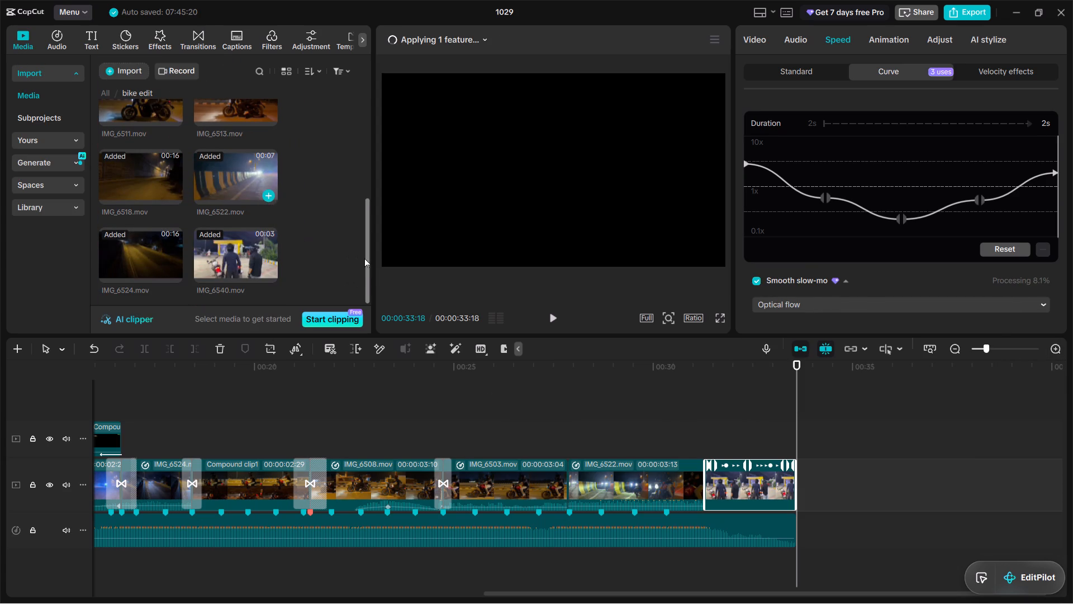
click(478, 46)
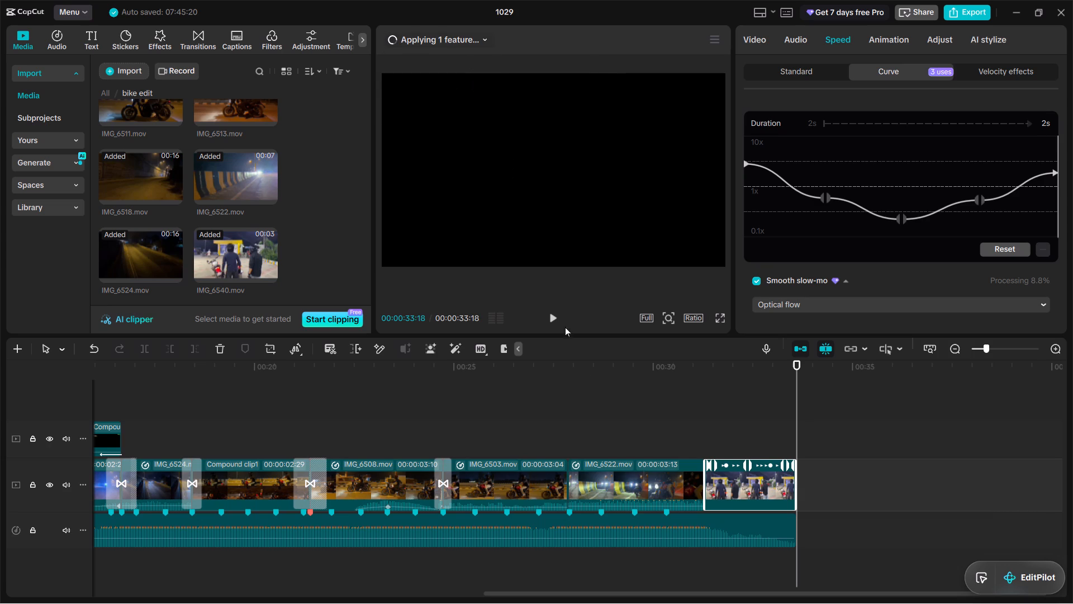
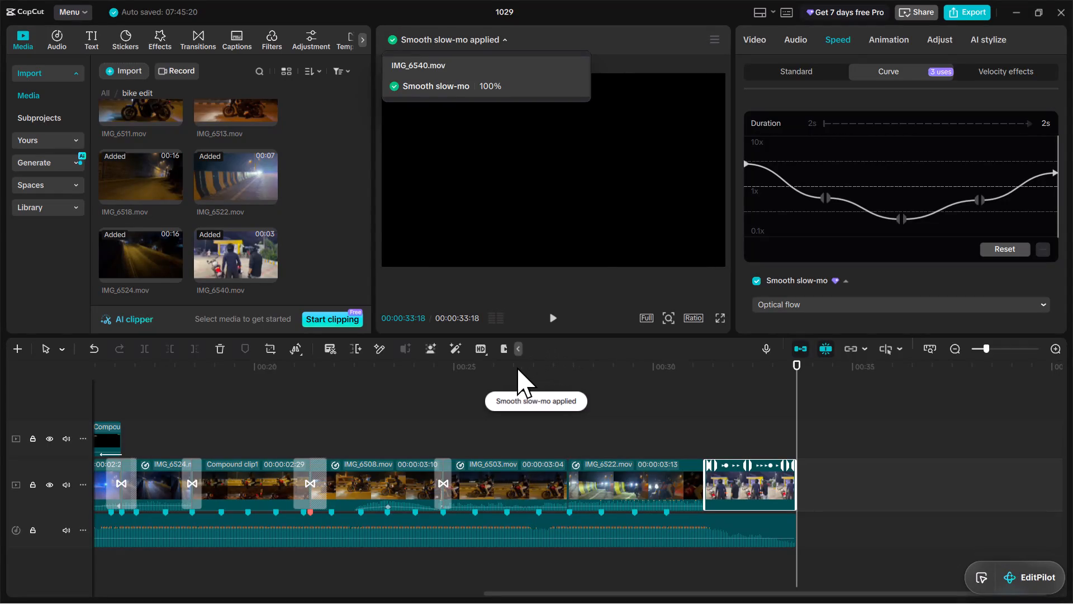
Play back the edit from IMG_6503.mov to the end, plus the IMG_6518.mov section with the lyric overlay.
click(519, 372)
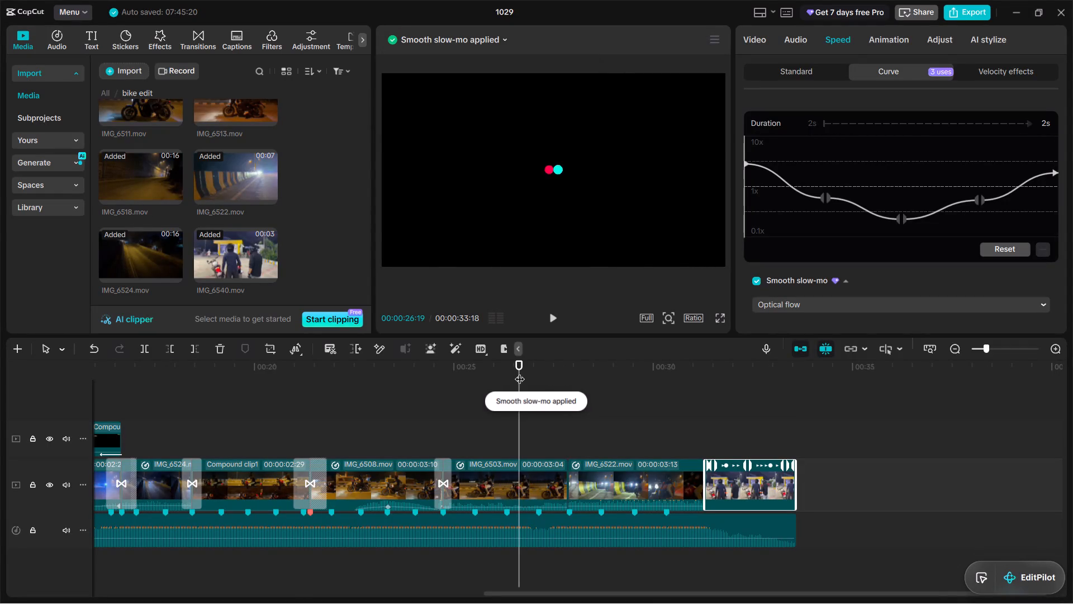
key(space)
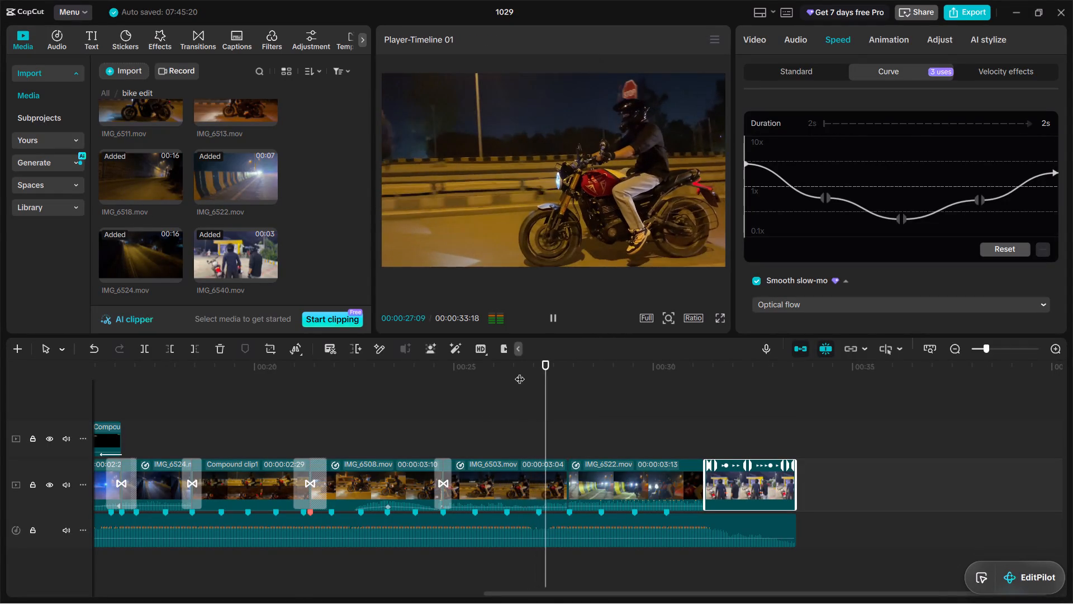
click(578, 386)
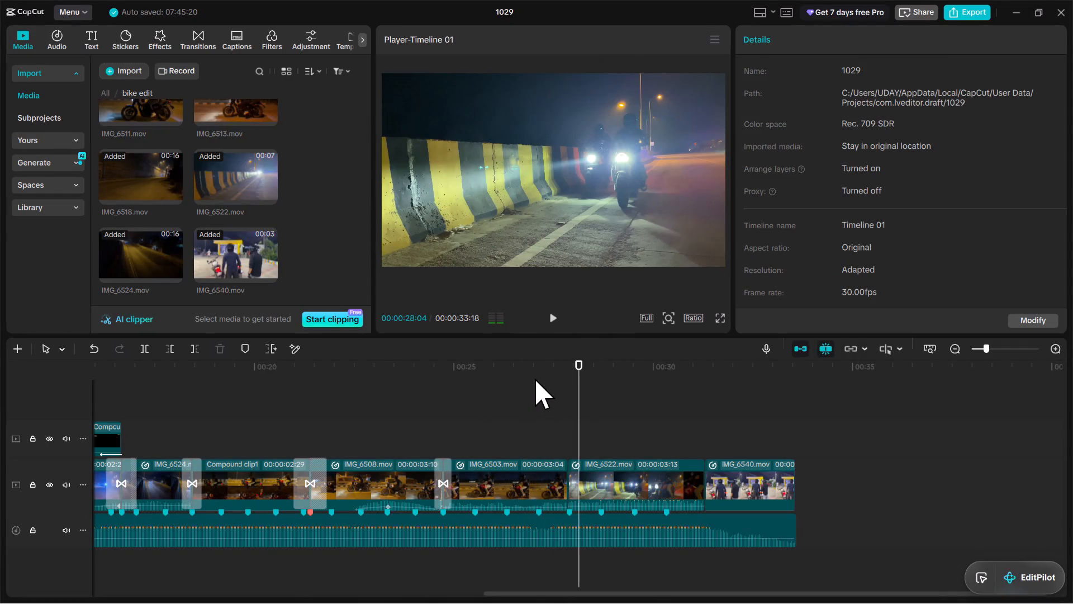
key(space)
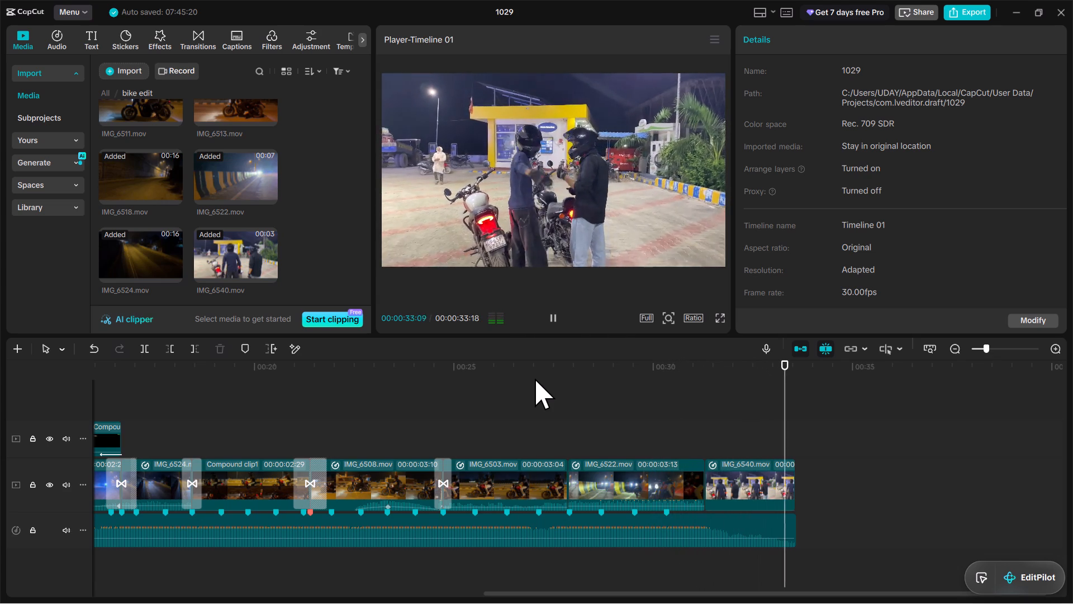
key(space)
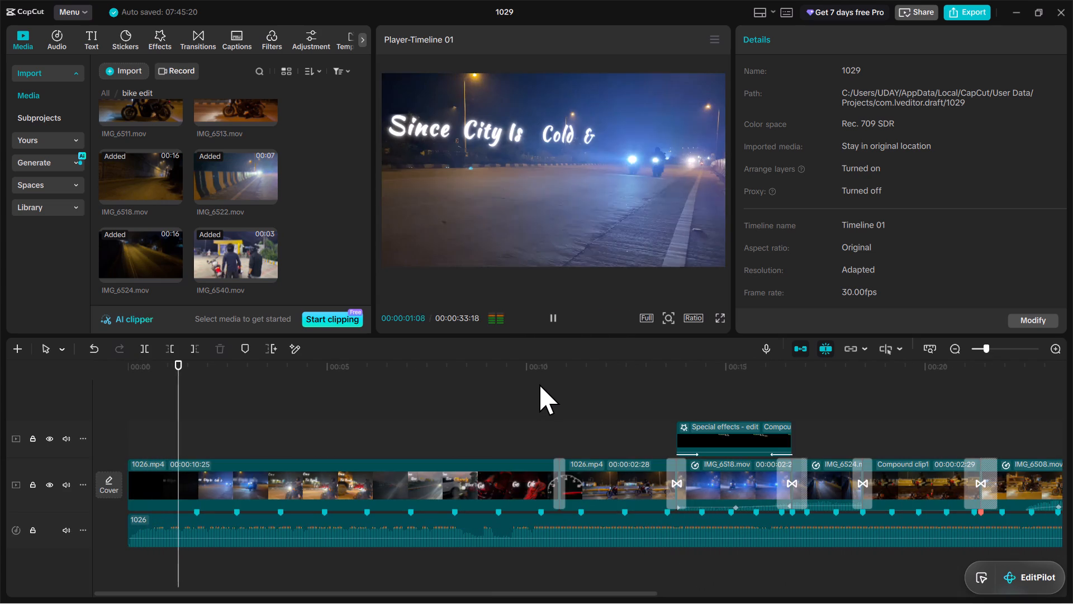
key(space)
click(680, 385)
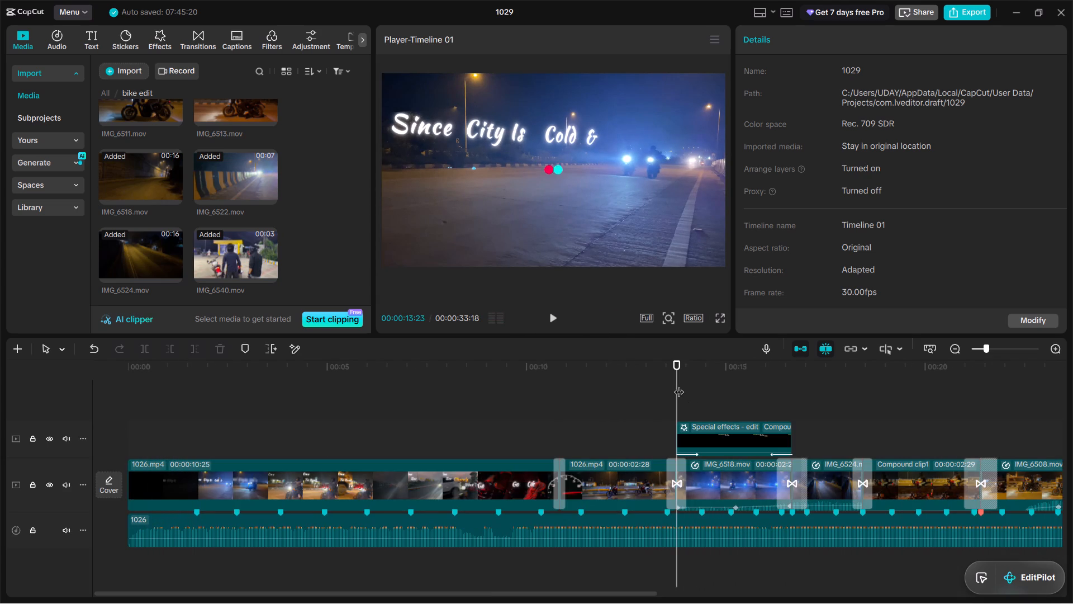
key(space)
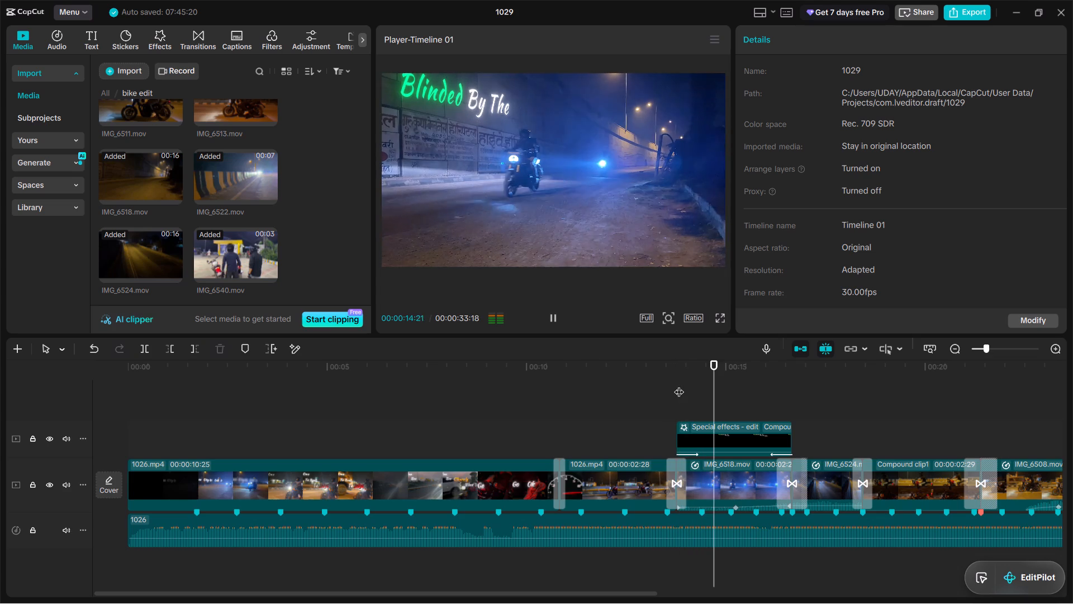
key(space)
key(space)
key(space)
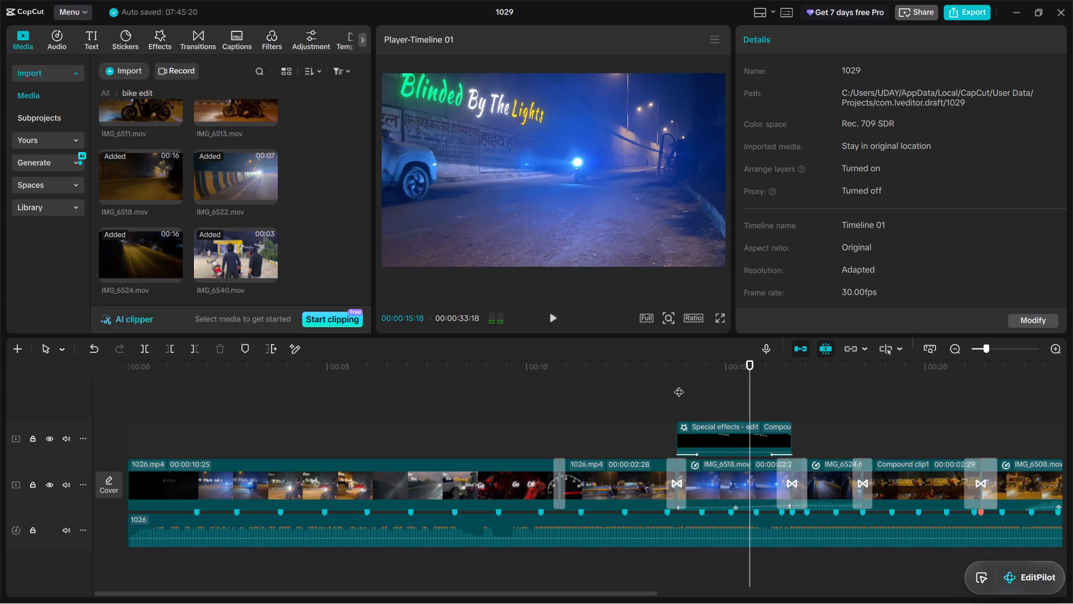
Preview the Radial Blur 2 video effect and apply it to the IMG_6524.mov clip.
click(161, 40)
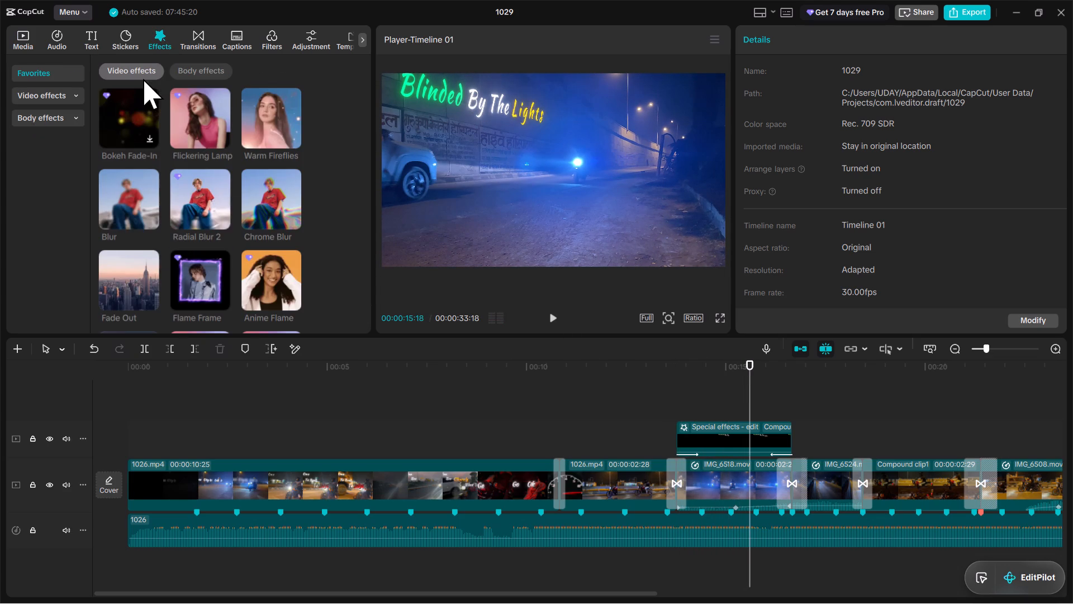
scroll(256, 168, down, 3)
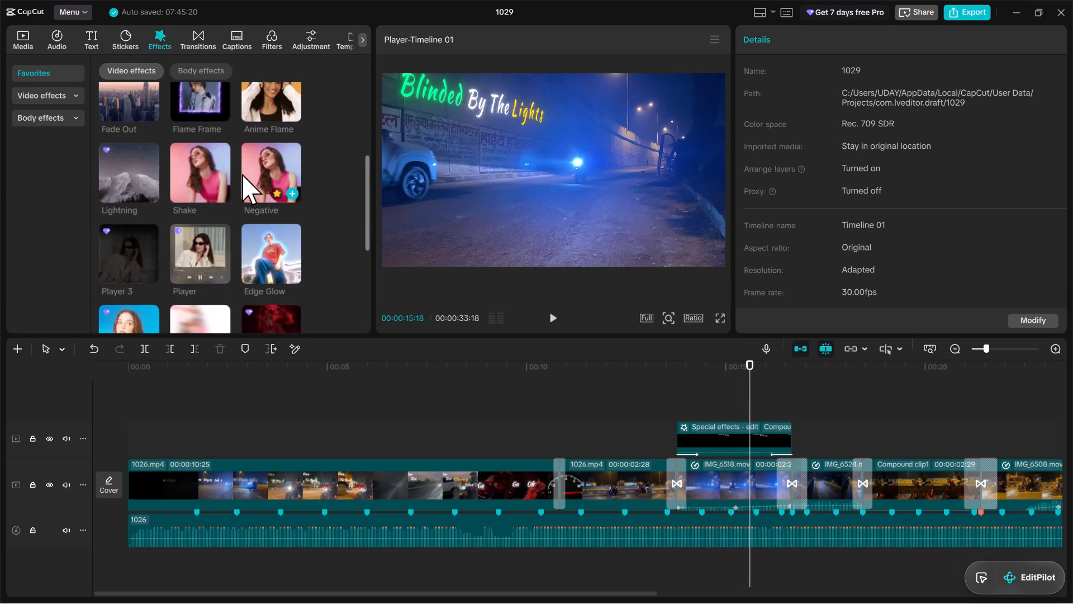
scroll(188, 181, up, 2)
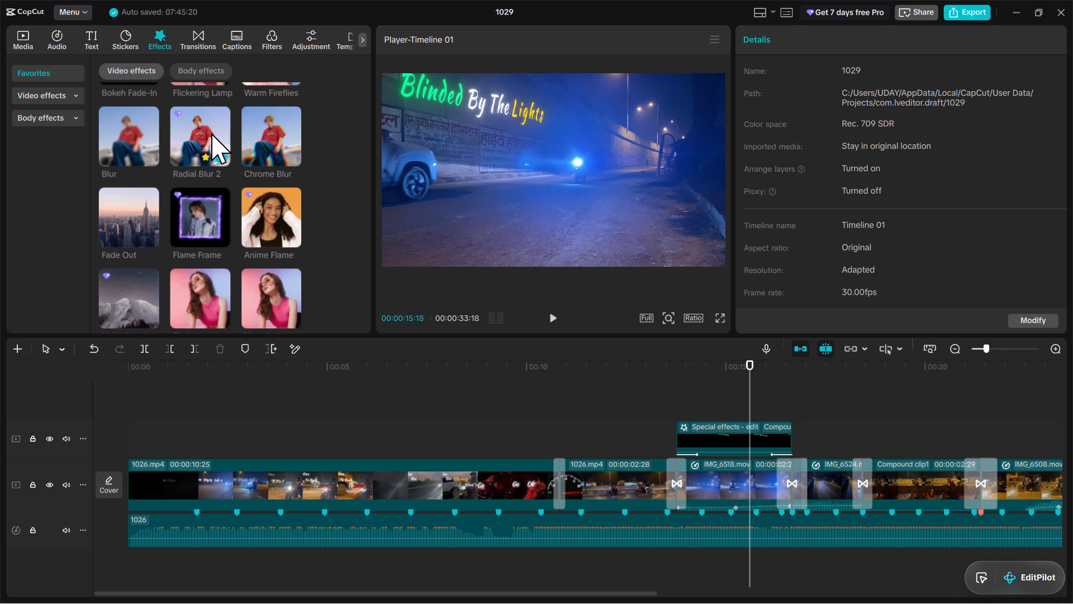
drag(197, 129, 203, 133)
click(203, 129)
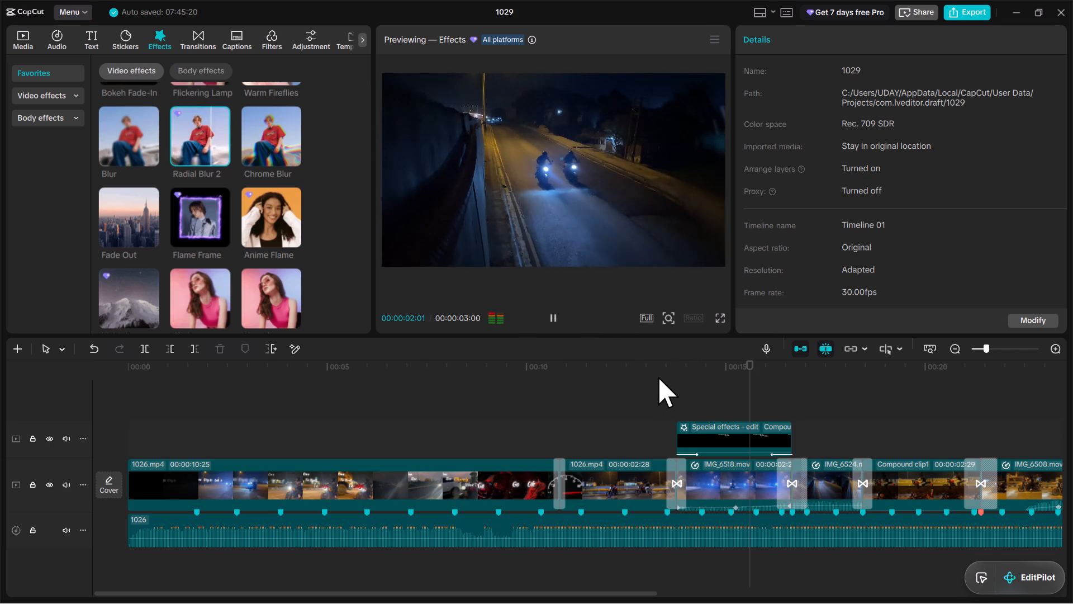
click(661, 372)
drag(193, 128, 264, 176)
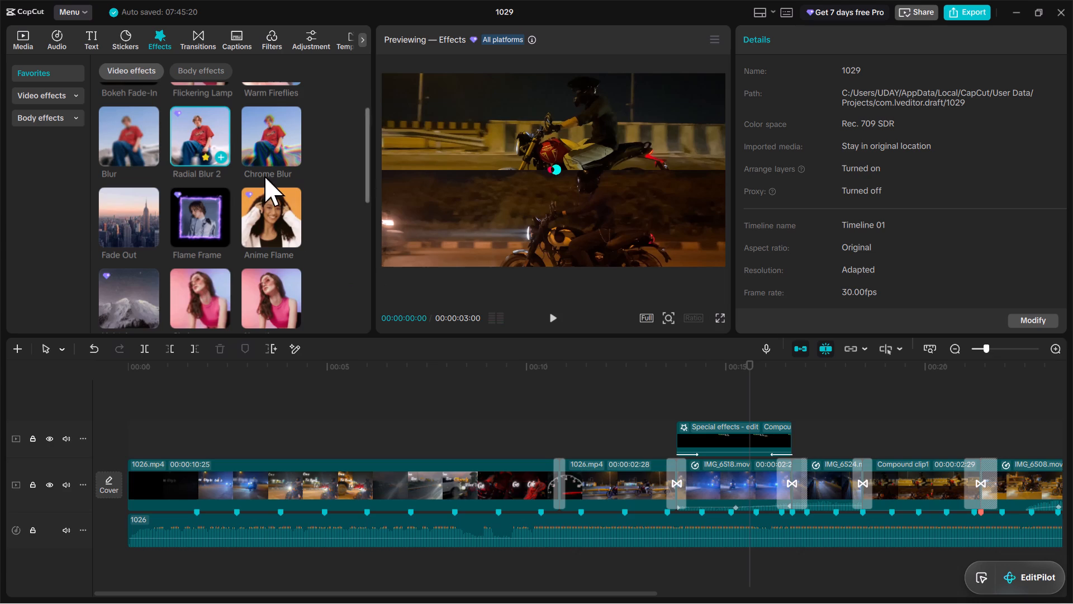
drag(264, 176, 824, 481)
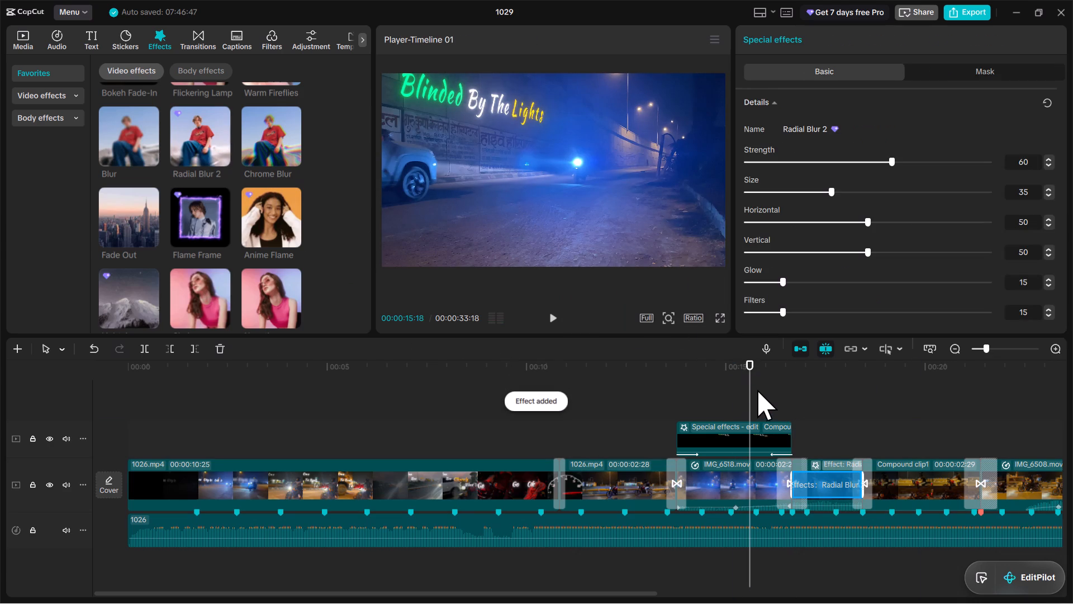
Play back the blurred IMG_6524.mov section and the second 1026.mp4 clip to review the flow.
drag(746, 390, 785, 394)
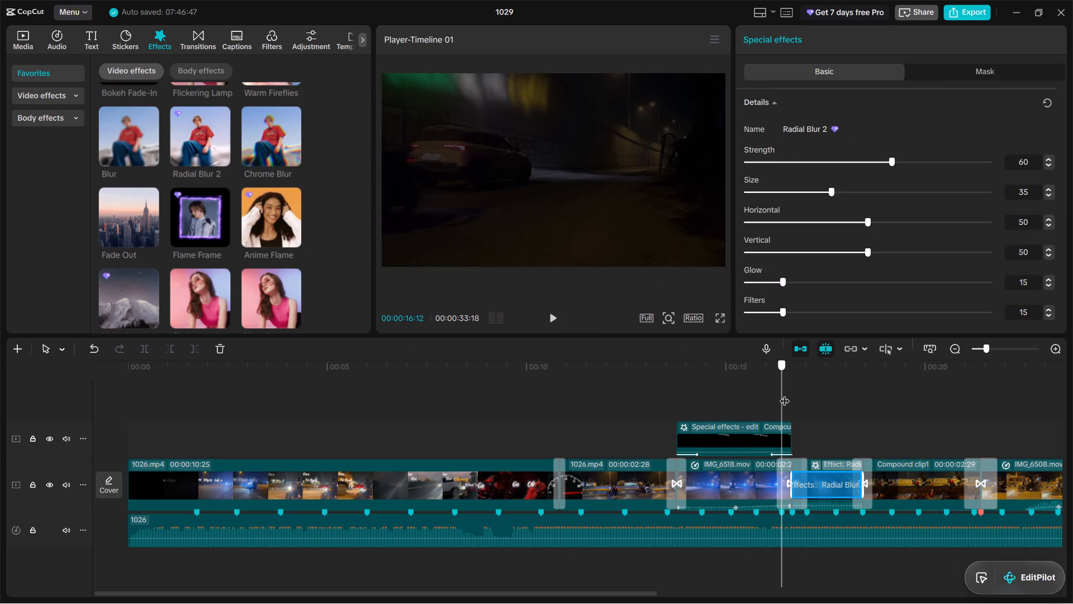
drag(785, 394, 785, 394)
key(space)
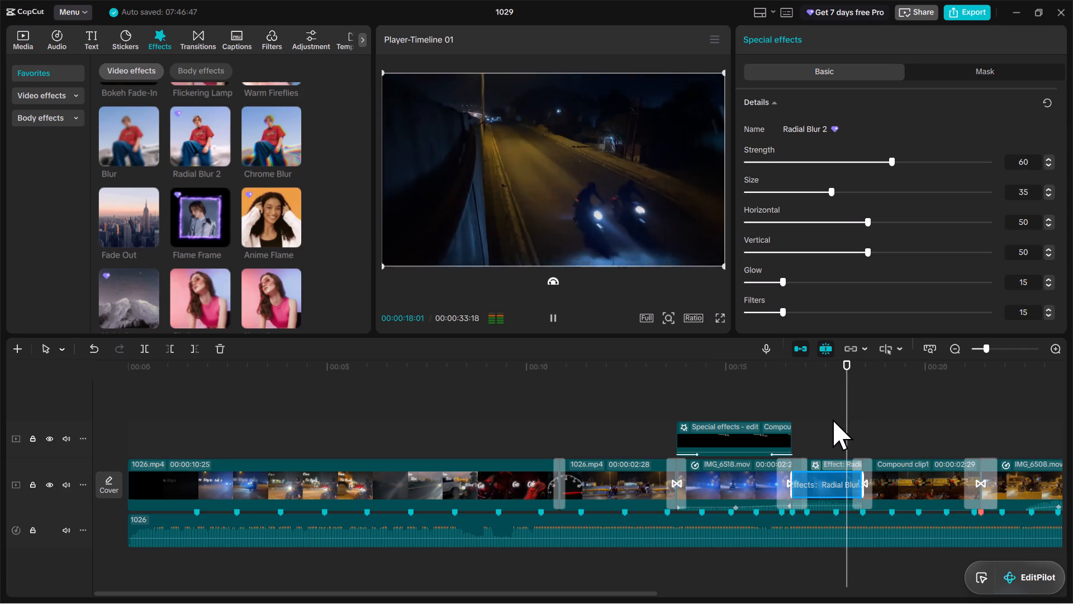
click(671, 378)
click(681, 416)
drag(697, 407, 705, 410)
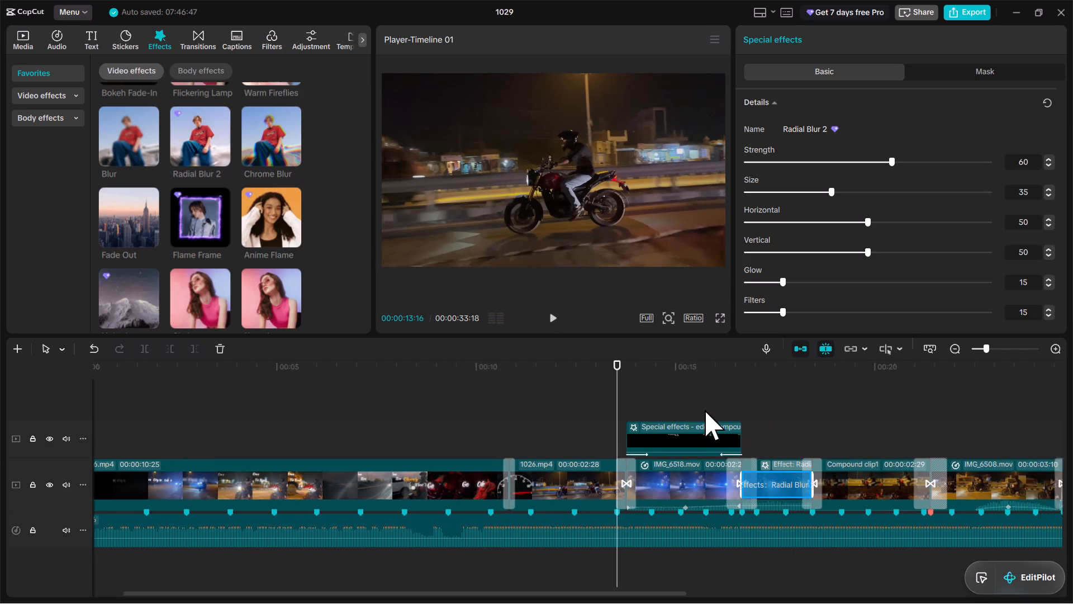
drag(705, 410, 709, 411)
drag(473, 417, 452, 414)
click(287, 383)
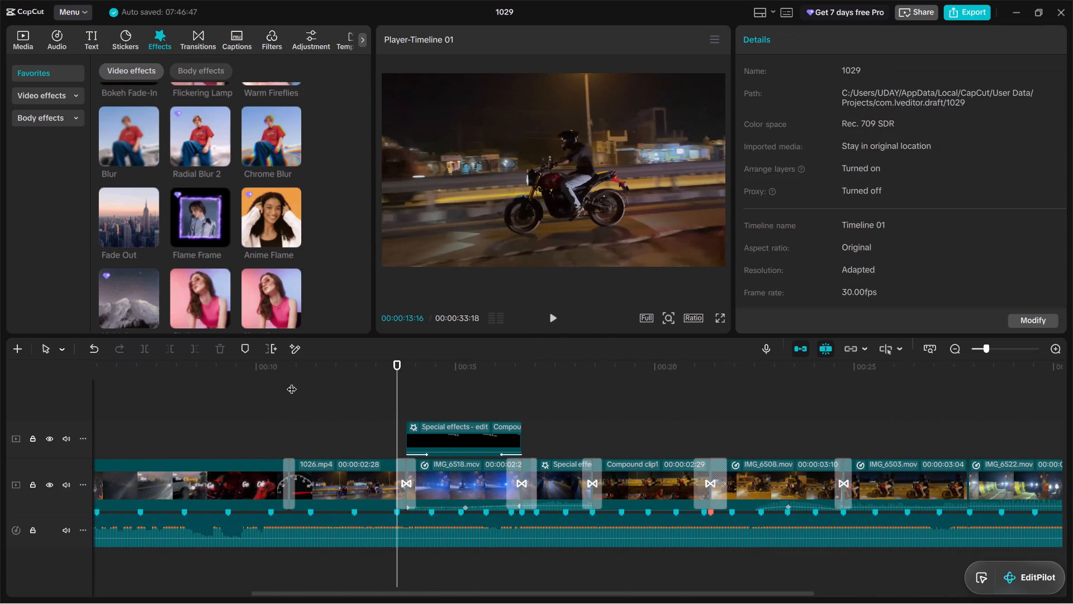
key(space)
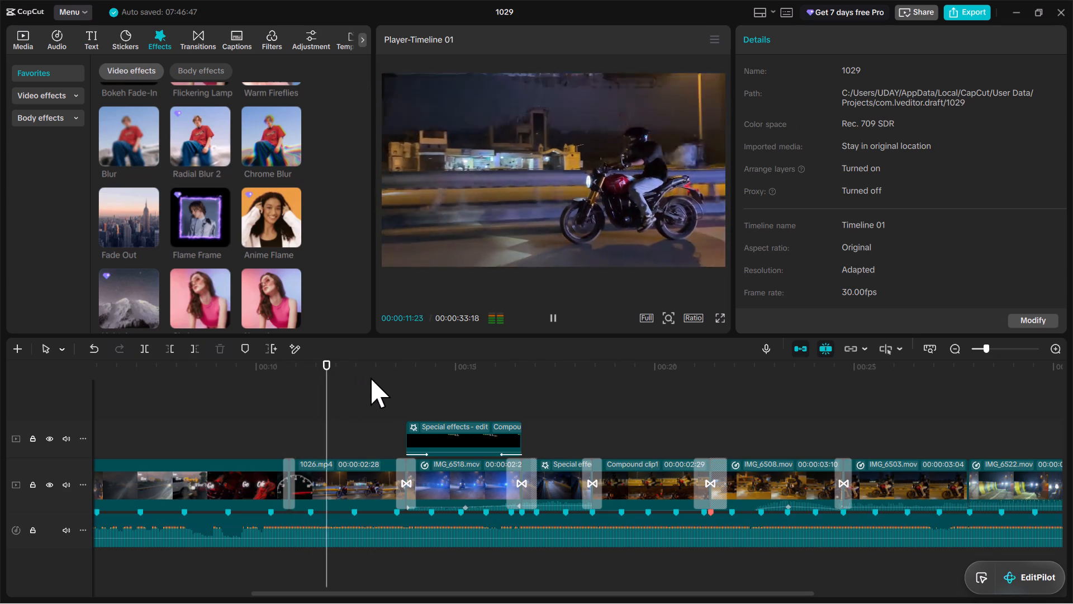
click(549, 324)
click(265, 380)
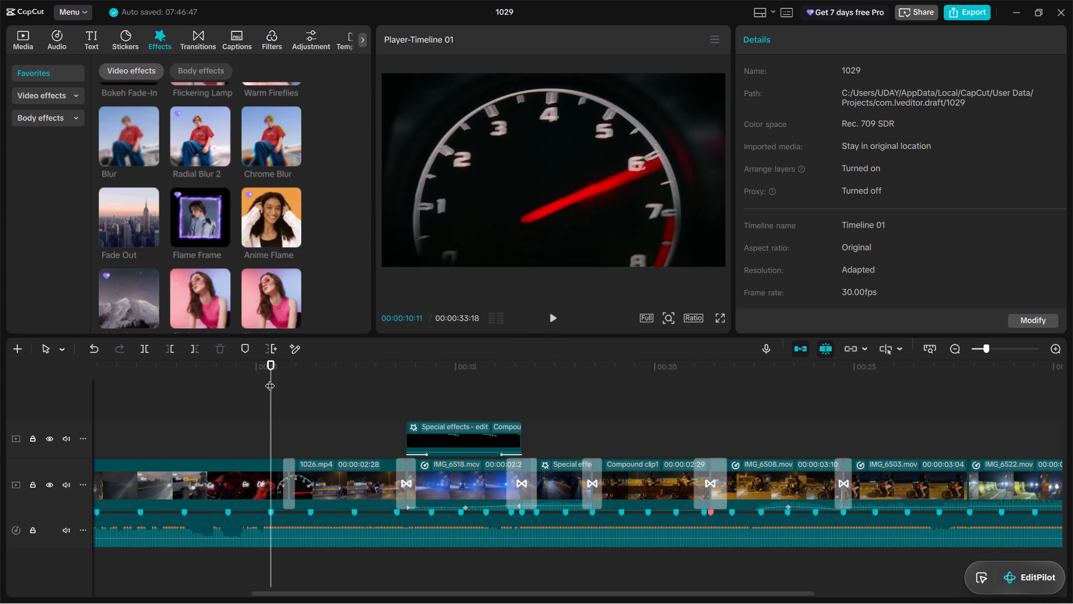
key(space)
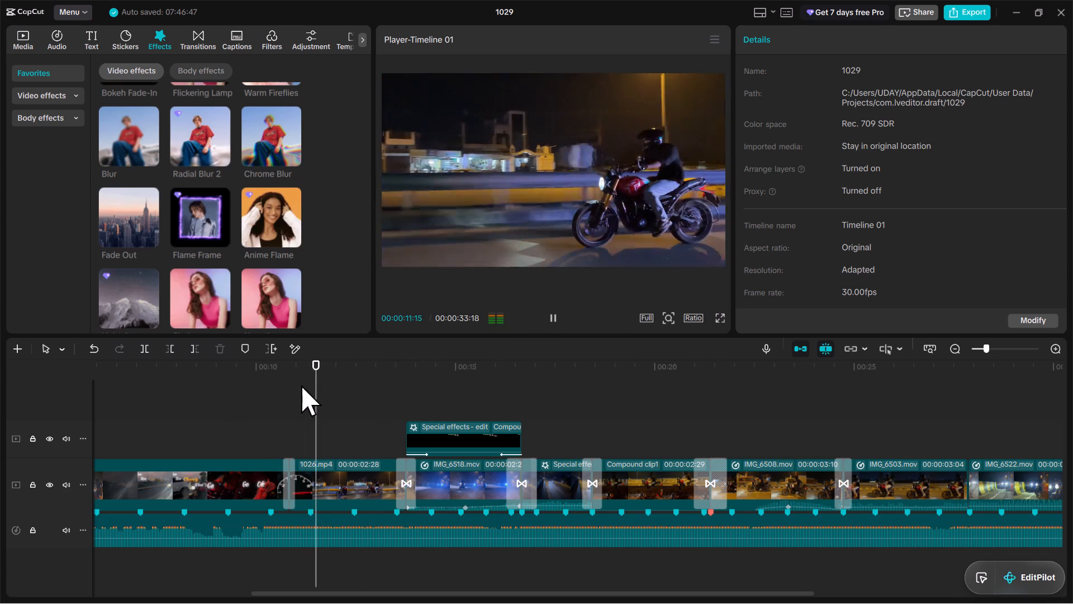
click(556, 320)
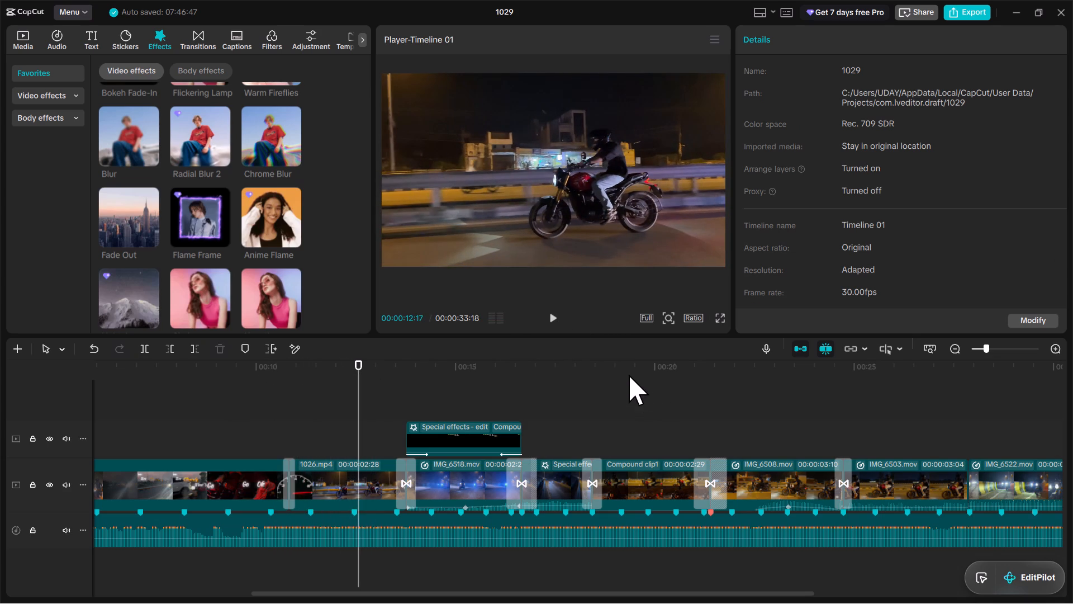
click(624, 372)
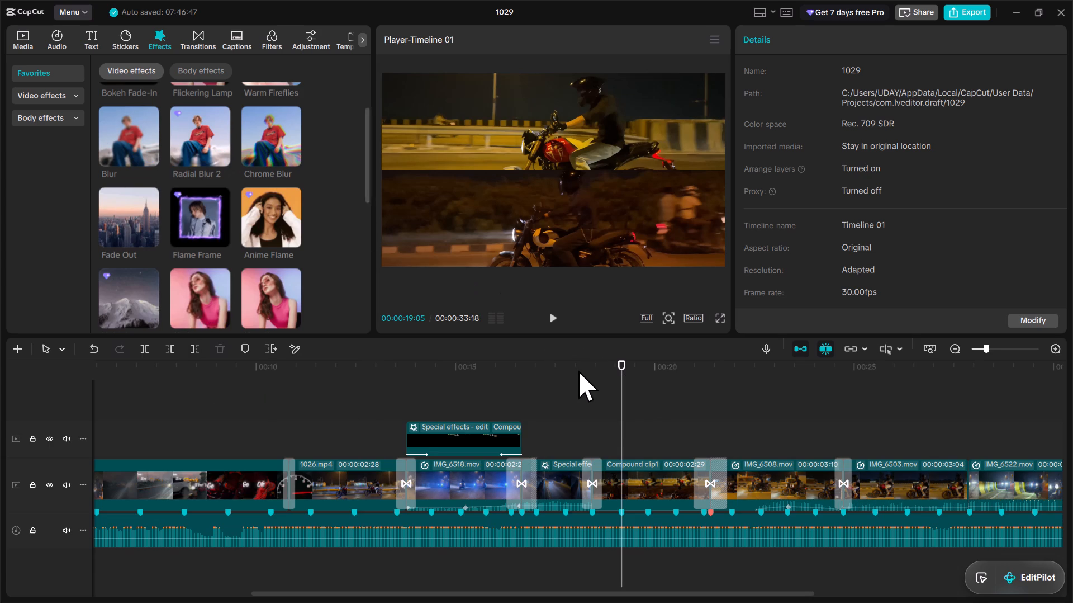
Apply the Radial Blur 2 effect to the IMG_6508.mov clip and play back that section.
click(665, 432)
click(663, 434)
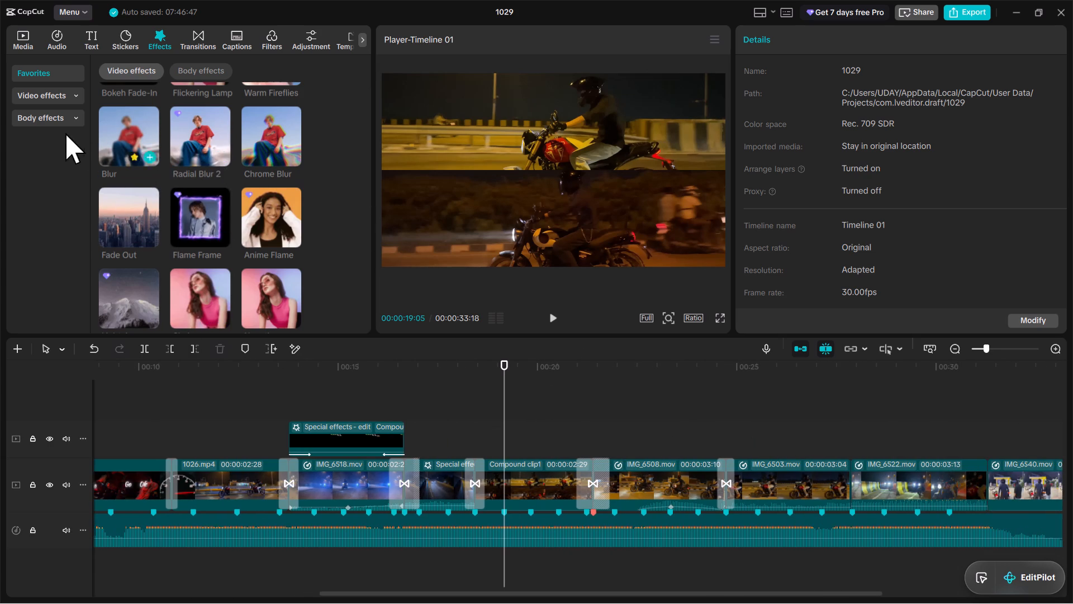
drag(189, 130, 632, 472)
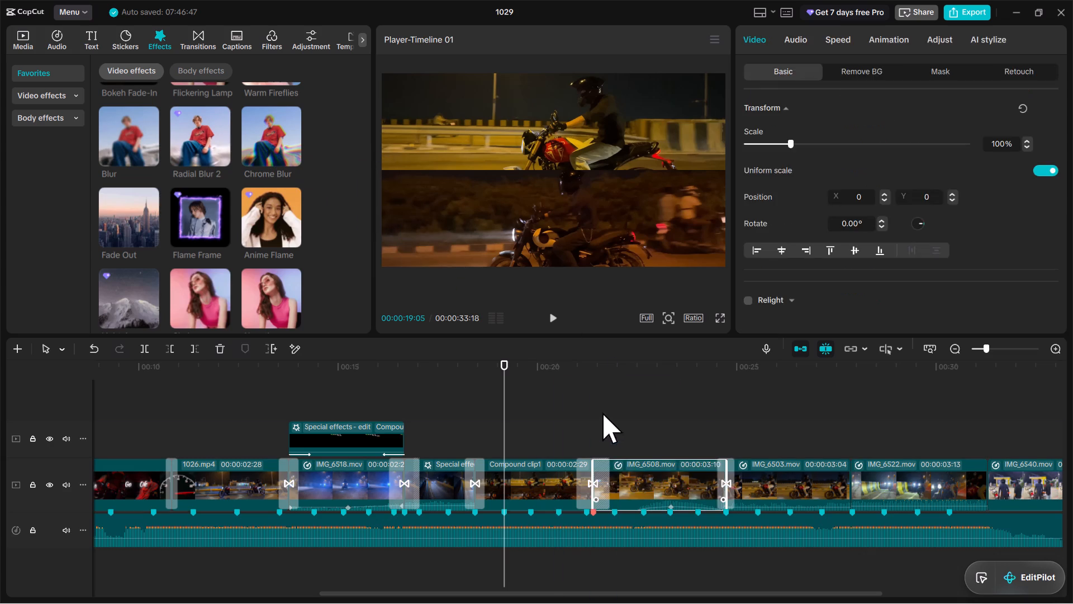
click(581, 365)
text(x)
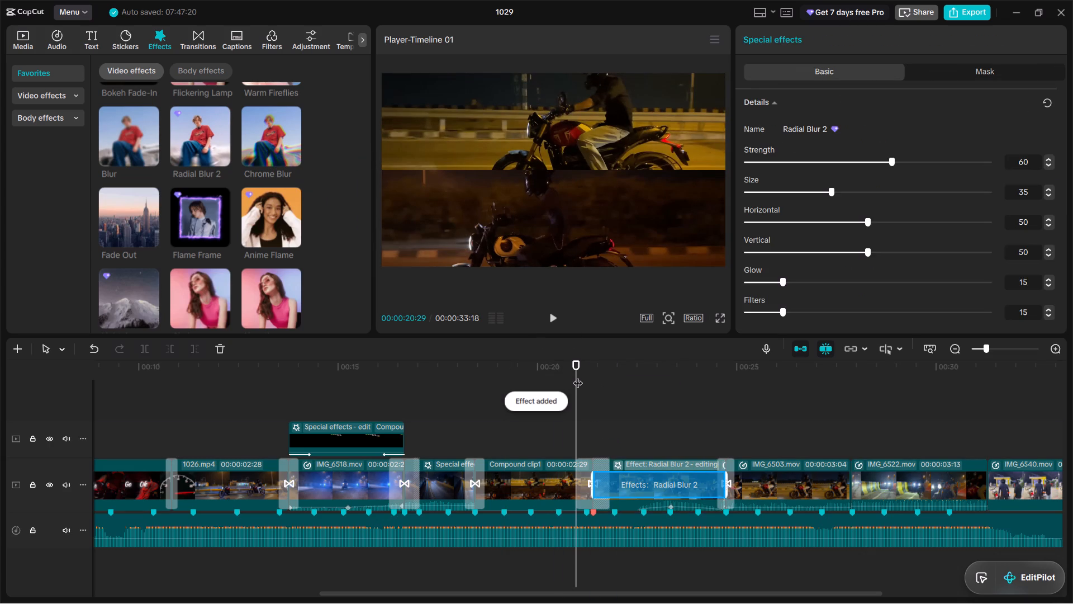
key(space)
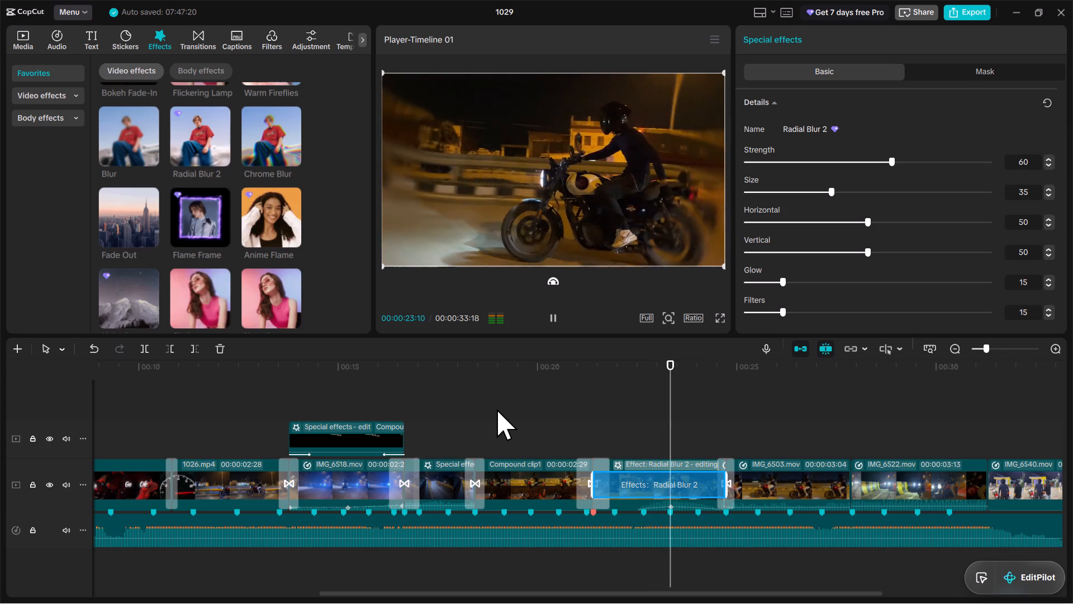
key(space)
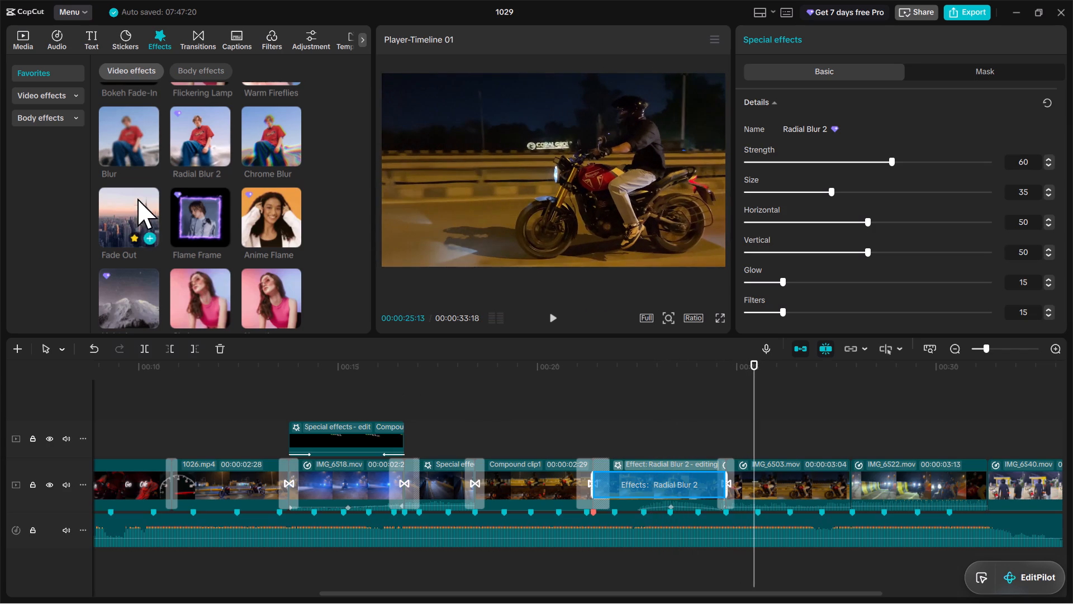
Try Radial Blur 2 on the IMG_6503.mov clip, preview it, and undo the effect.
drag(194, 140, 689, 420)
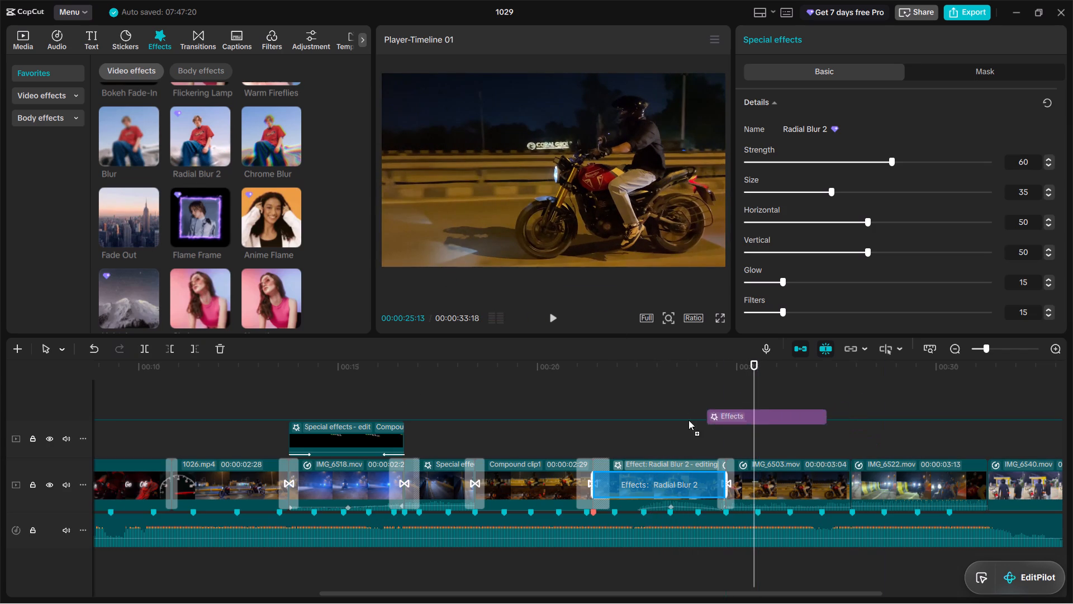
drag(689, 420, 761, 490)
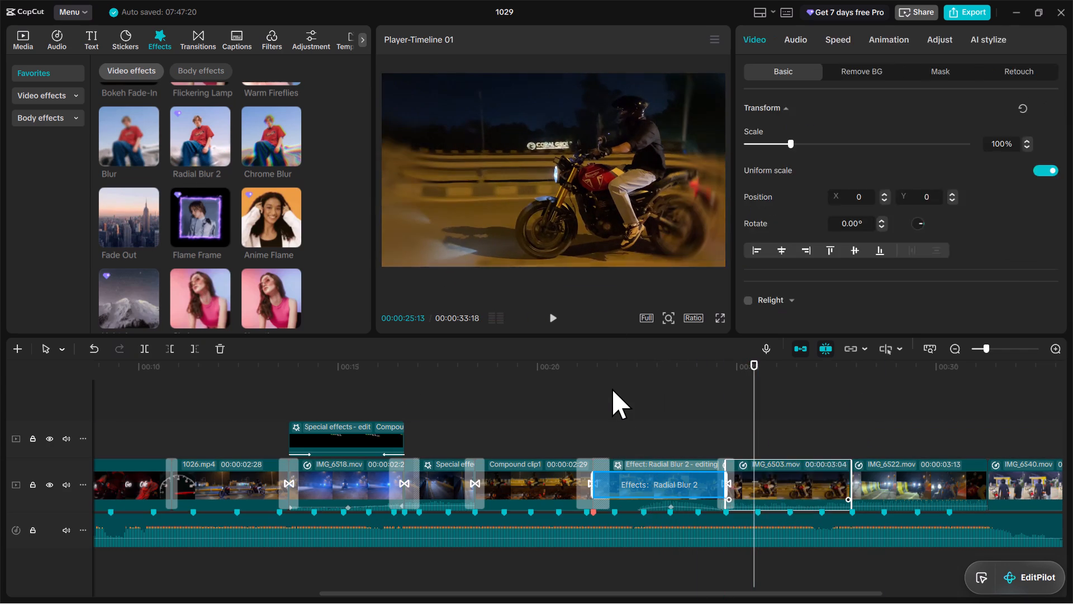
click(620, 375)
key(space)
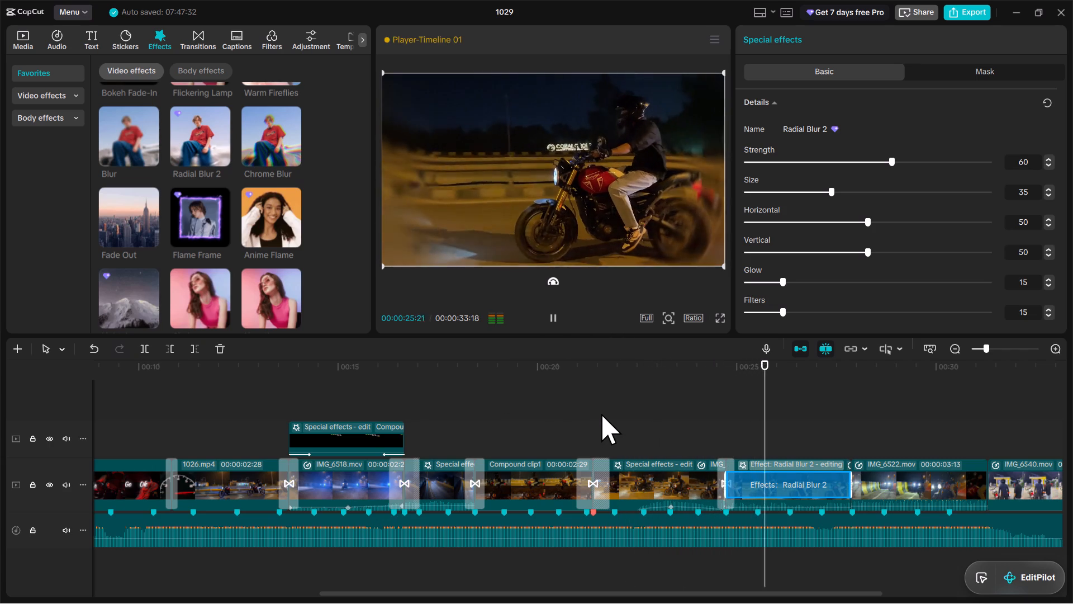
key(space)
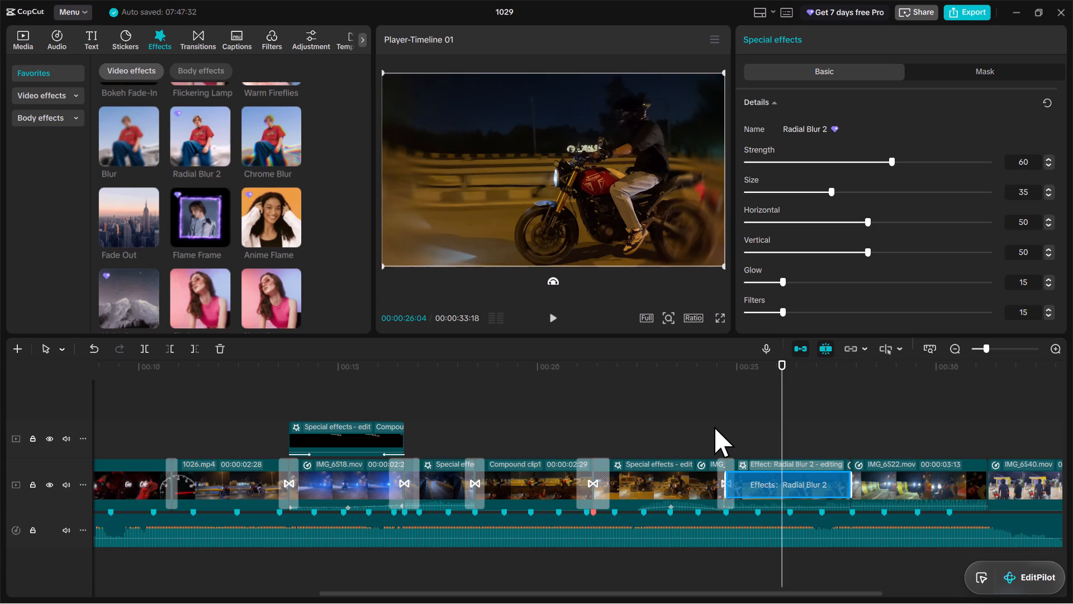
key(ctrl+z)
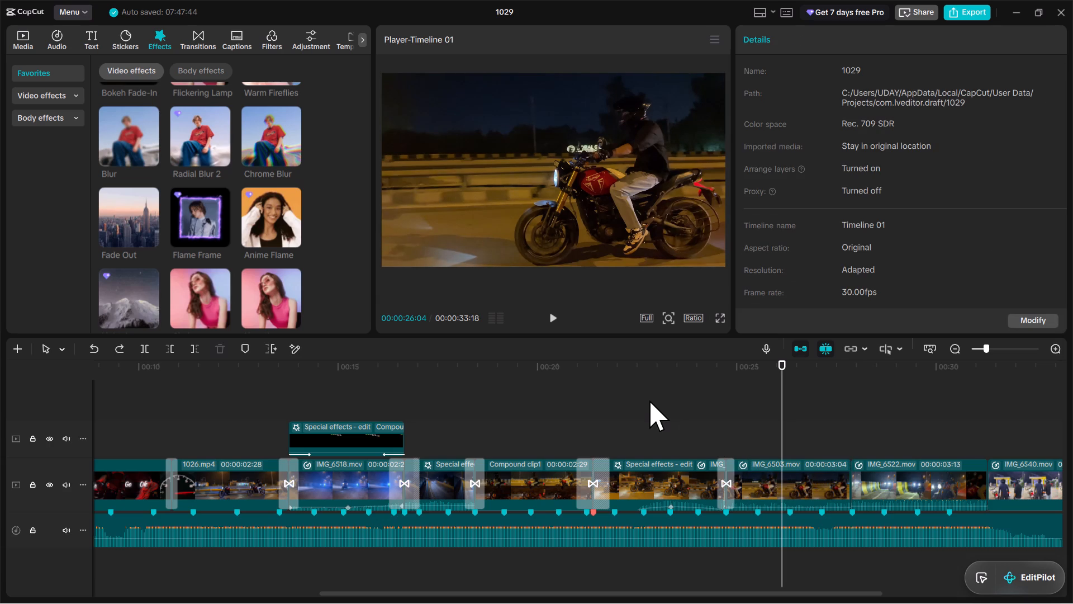
Play back the edit from IMG_6508.mov into IMG_6522.mov.
click(621, 385)
key(space)
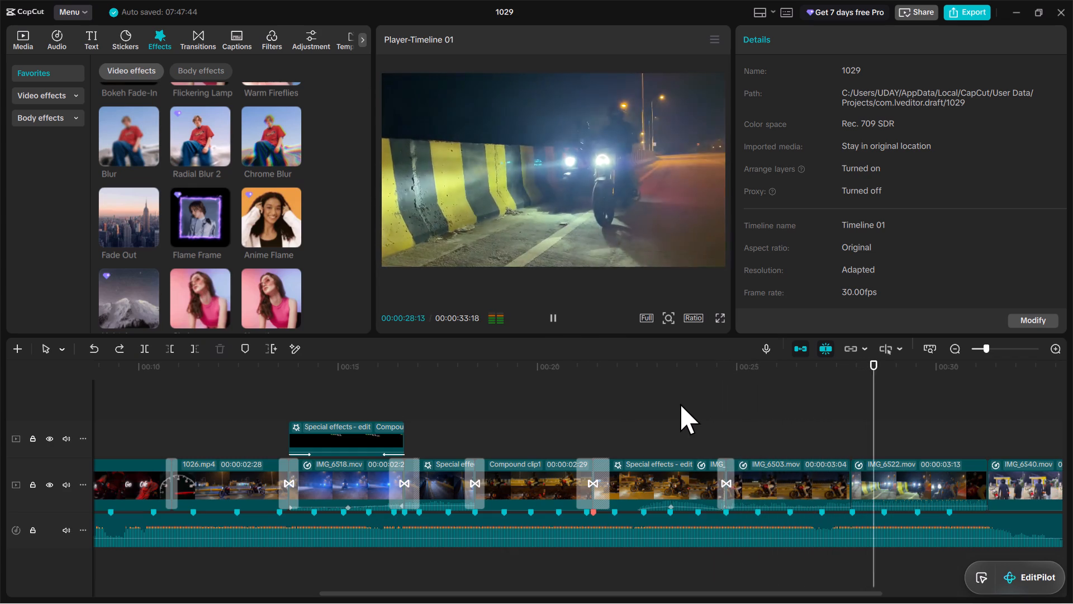
key(space)
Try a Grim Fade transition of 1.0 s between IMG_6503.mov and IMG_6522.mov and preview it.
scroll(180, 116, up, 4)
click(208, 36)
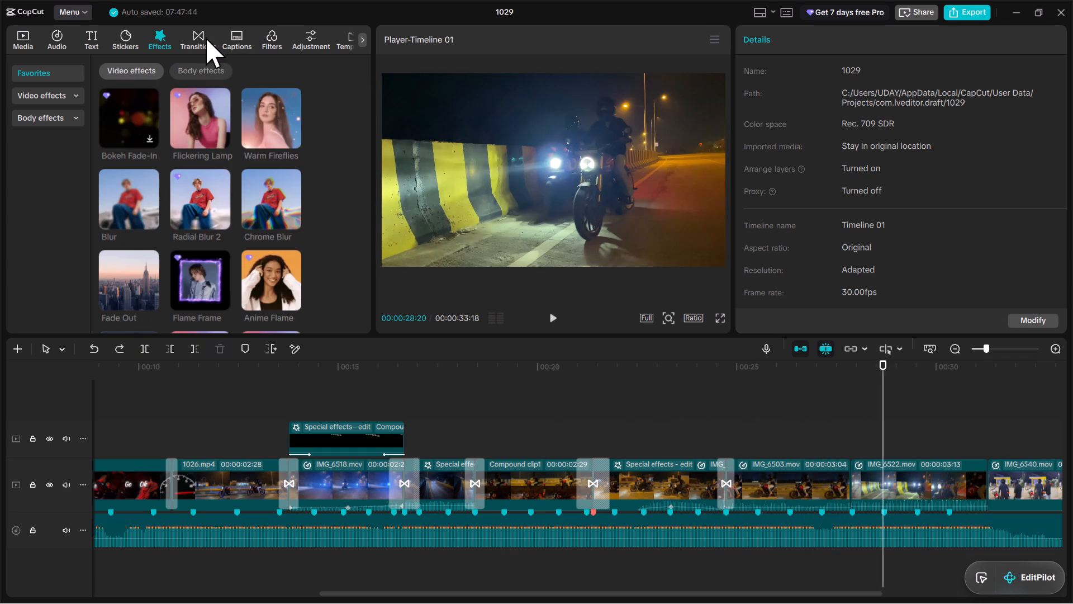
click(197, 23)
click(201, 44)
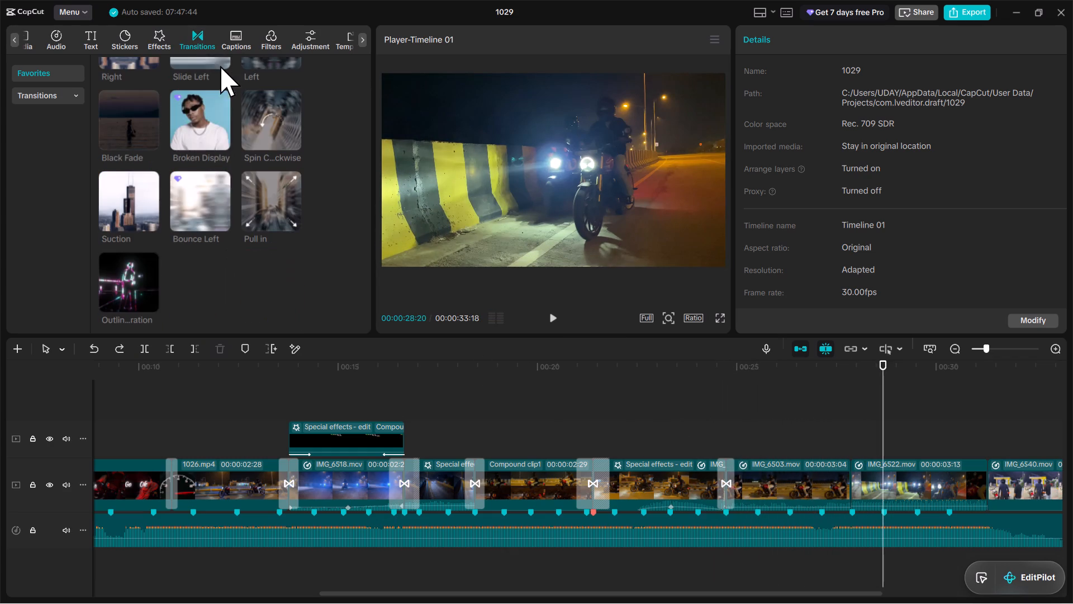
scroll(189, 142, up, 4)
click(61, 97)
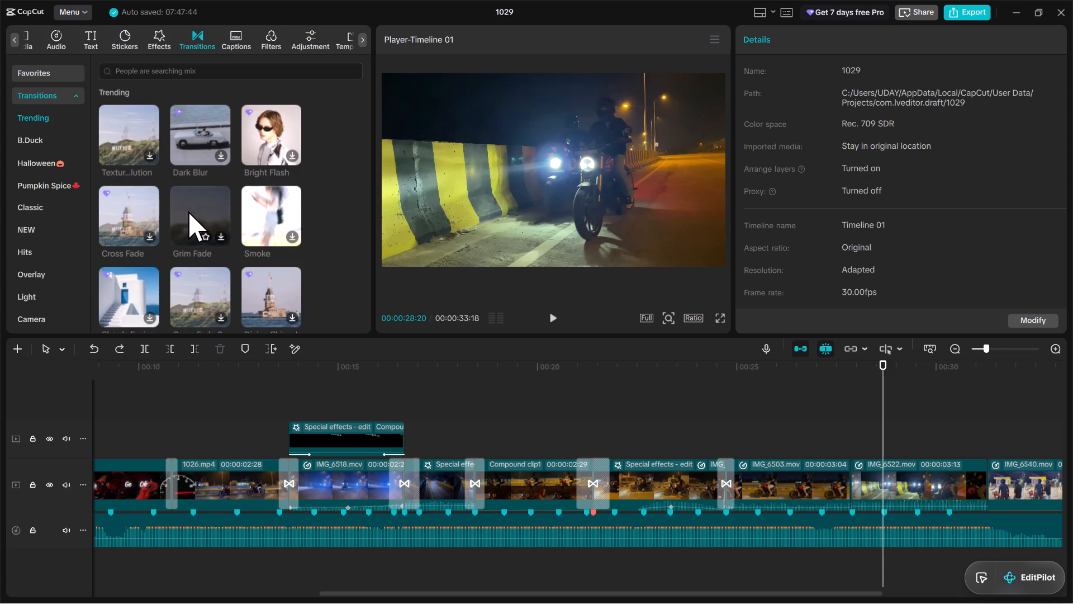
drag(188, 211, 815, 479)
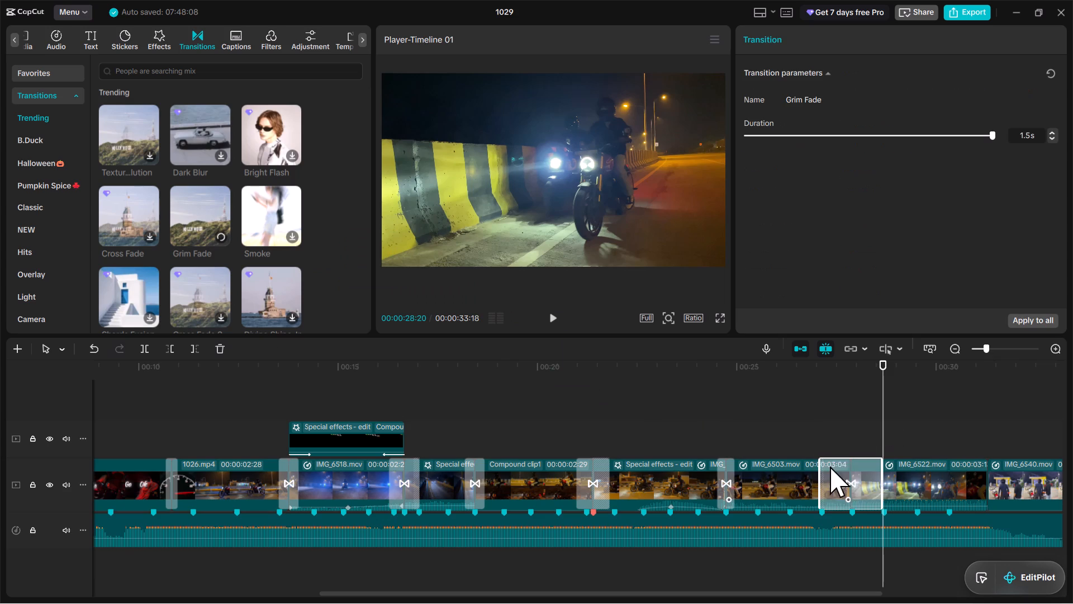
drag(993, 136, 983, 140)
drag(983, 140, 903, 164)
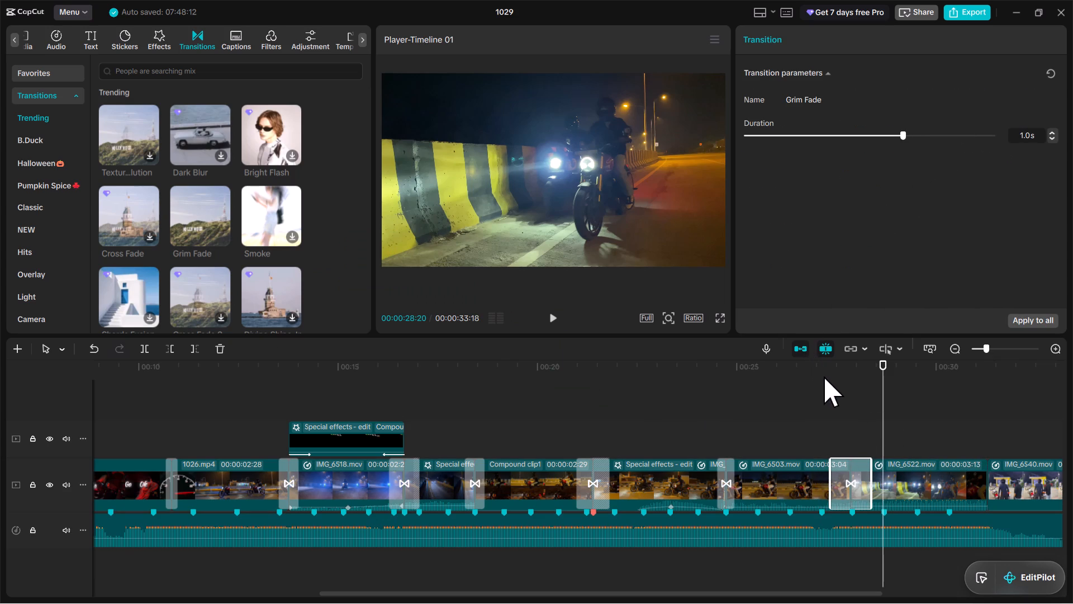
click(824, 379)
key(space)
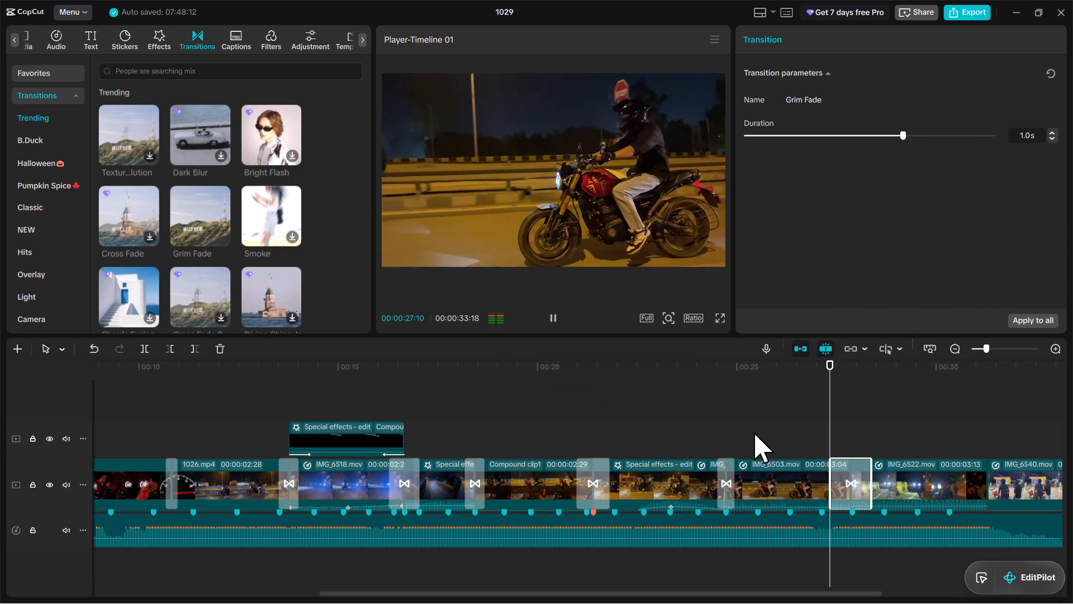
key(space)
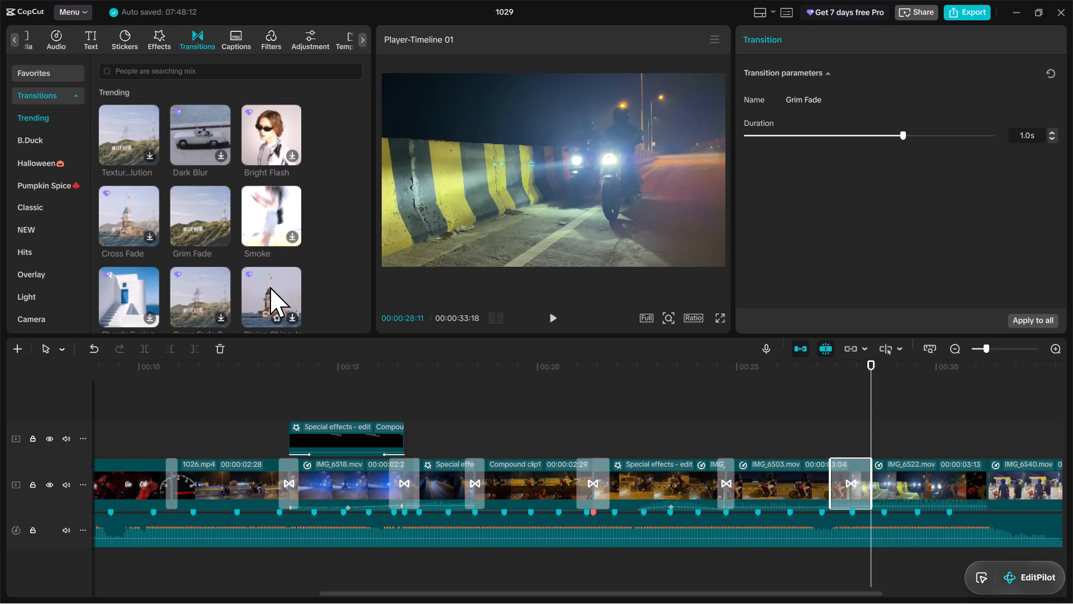
Replace the transition between IMG_6503.mov and IMG_6522.mov with the favorite Black Fade and set its duration to 0.8 s.
scroll(190, 255, down, 2)
scroll(181, 244, up, 3)
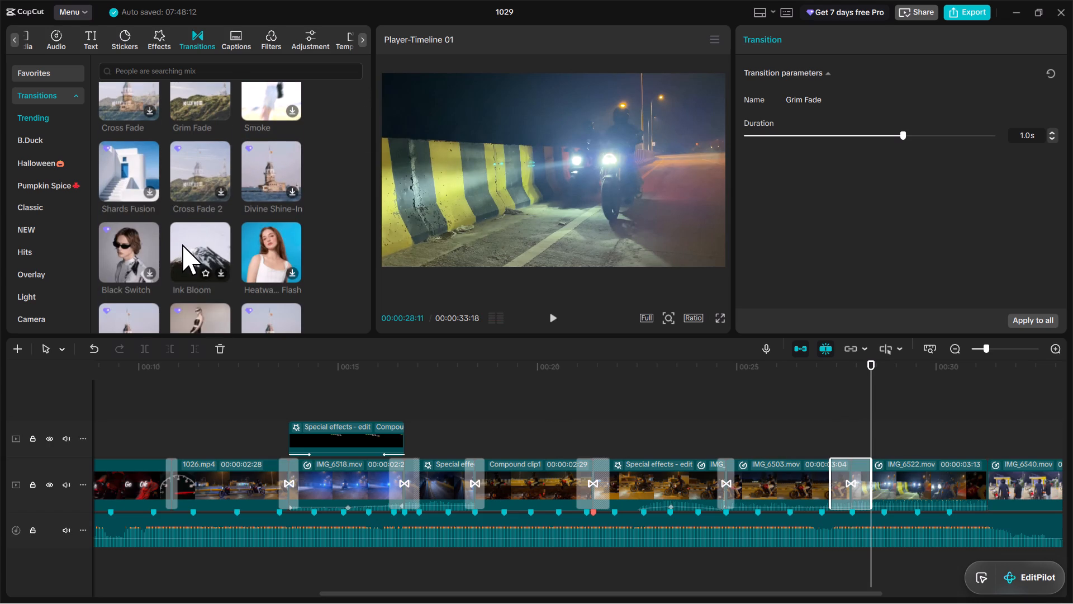
scroll(182, 244, up, 2)
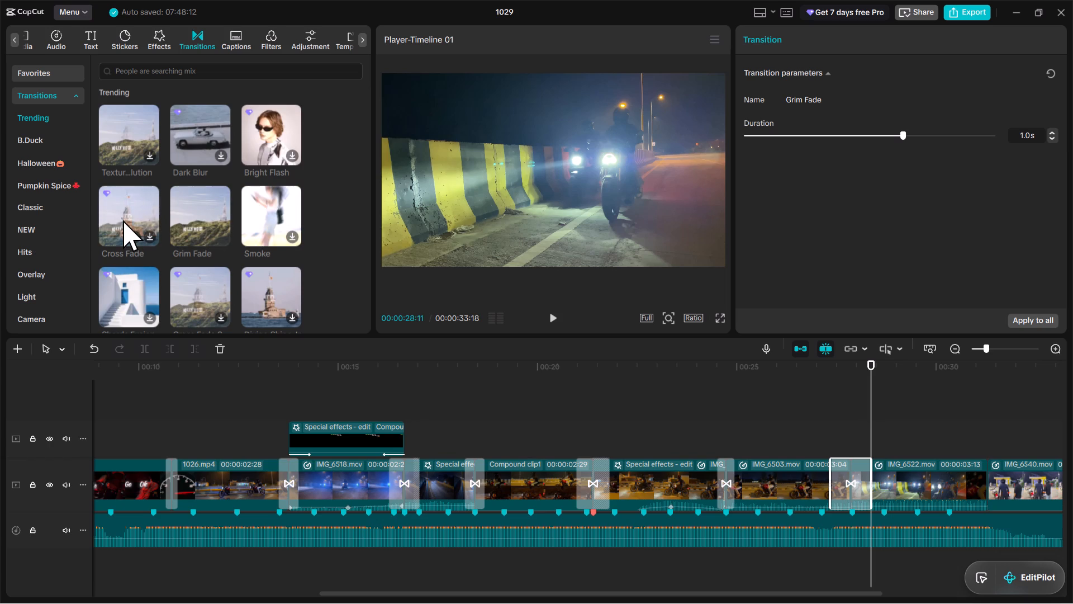
scroll(123, 220, down, 4)
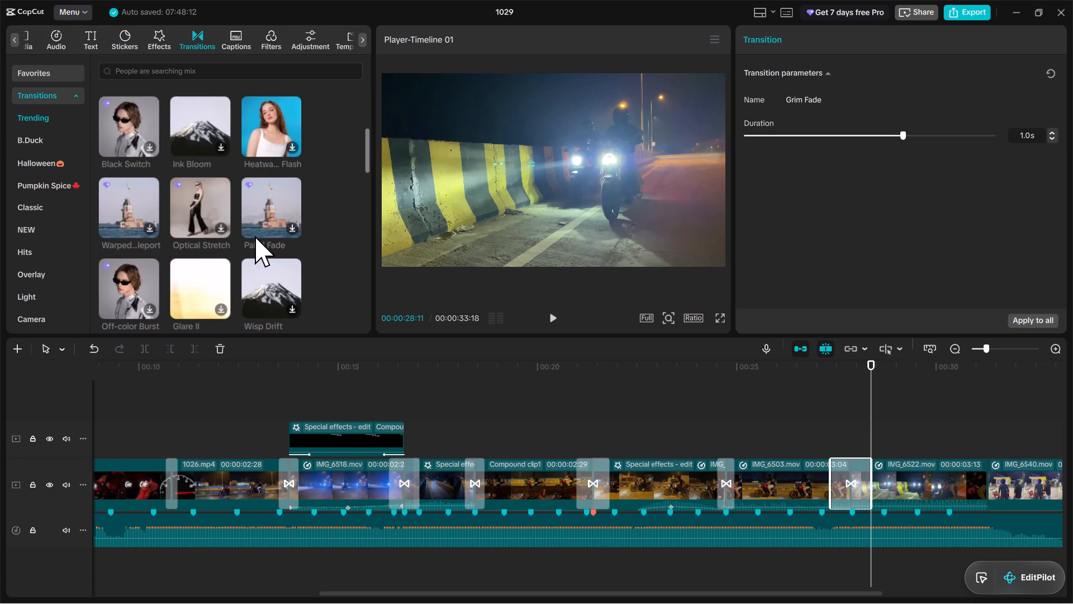
scroll(255, 235, up, 4)
click(66, 72)
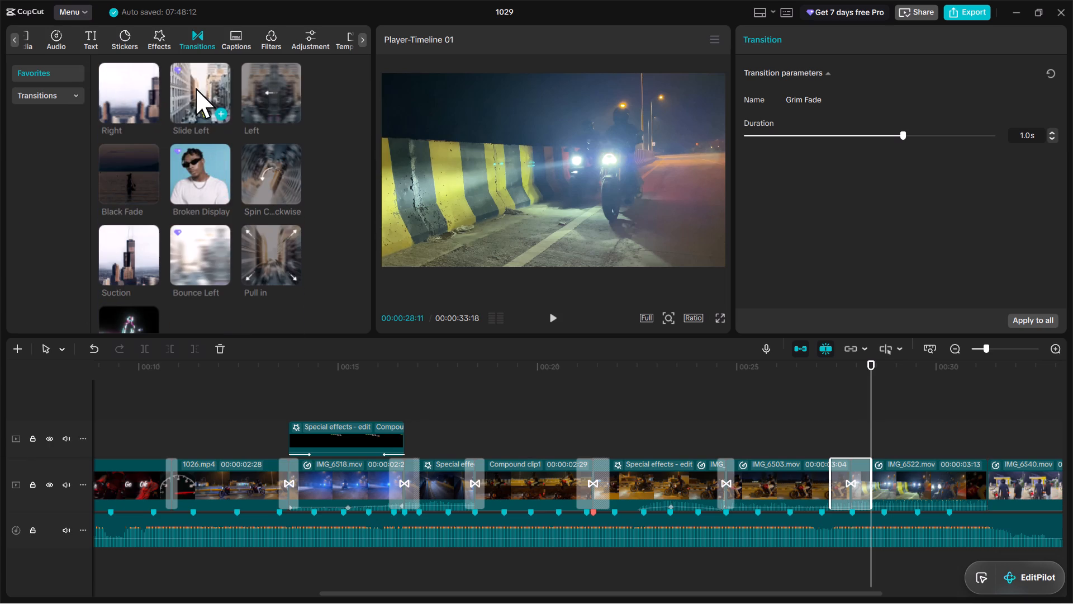
drag(149, 168, 856, 488)
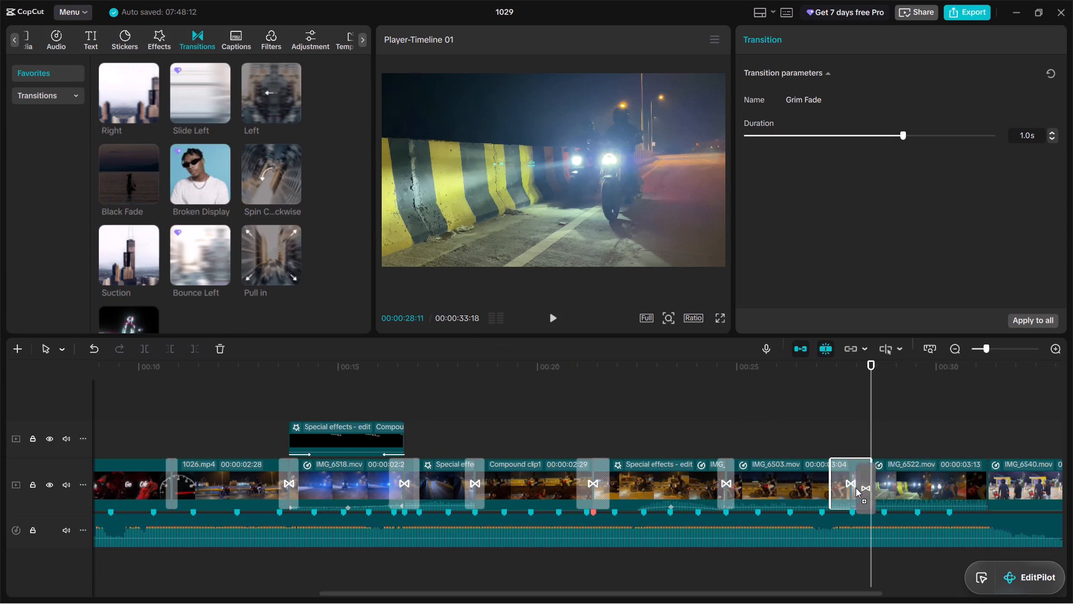
drag(856, 488, 850, 484)
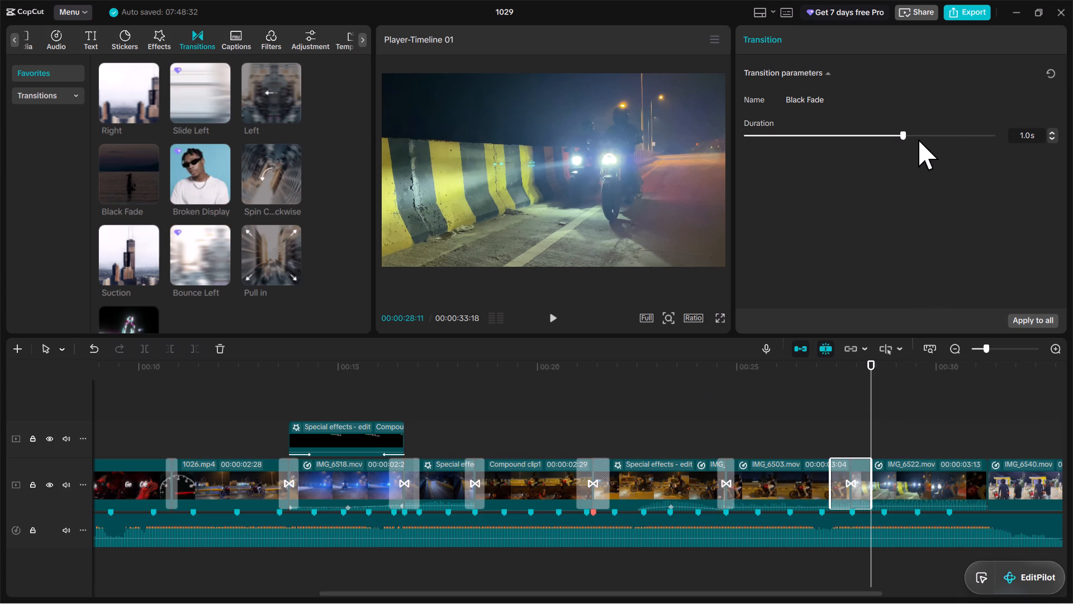
drag(897, 134, 867, 153)
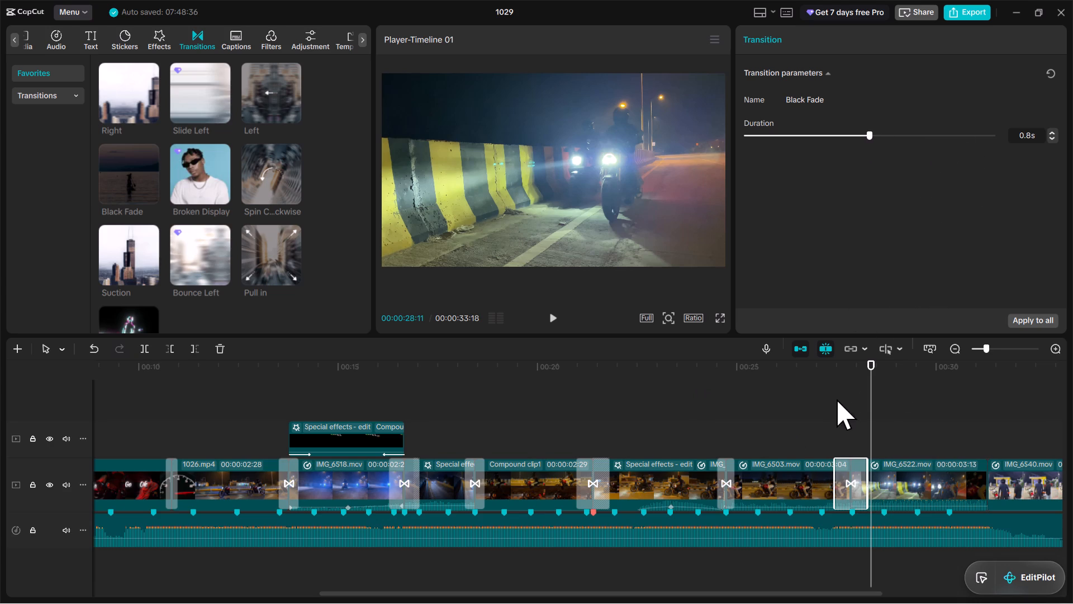
Play back the Black Fade transition from IMG_6503.mov and continue through IMG_6522.mov into the final IMG_6540.mov clip.
click(820, 374)
key(space)
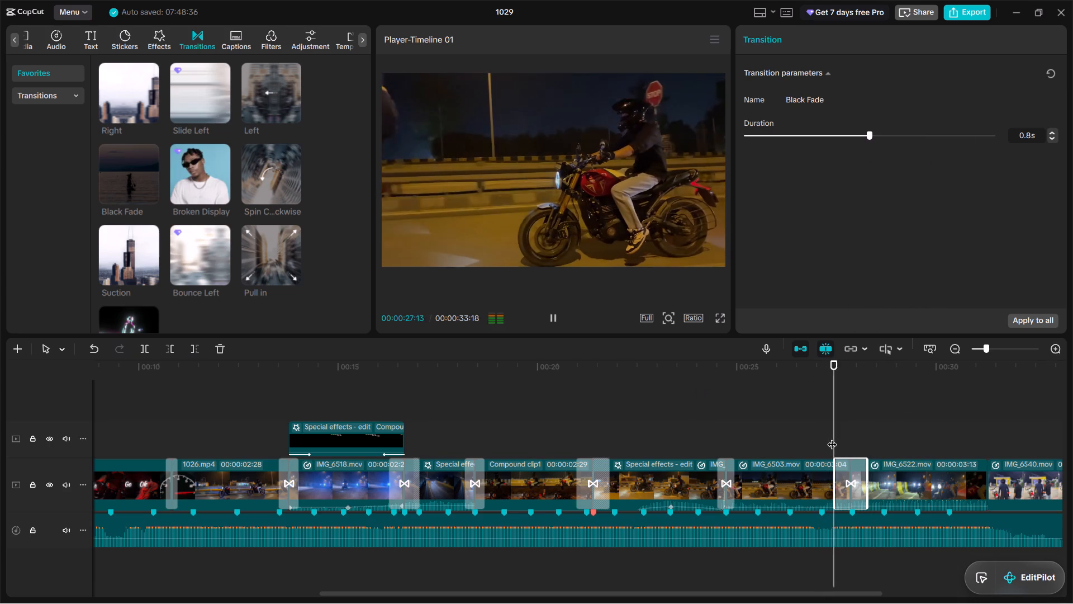
key(space)
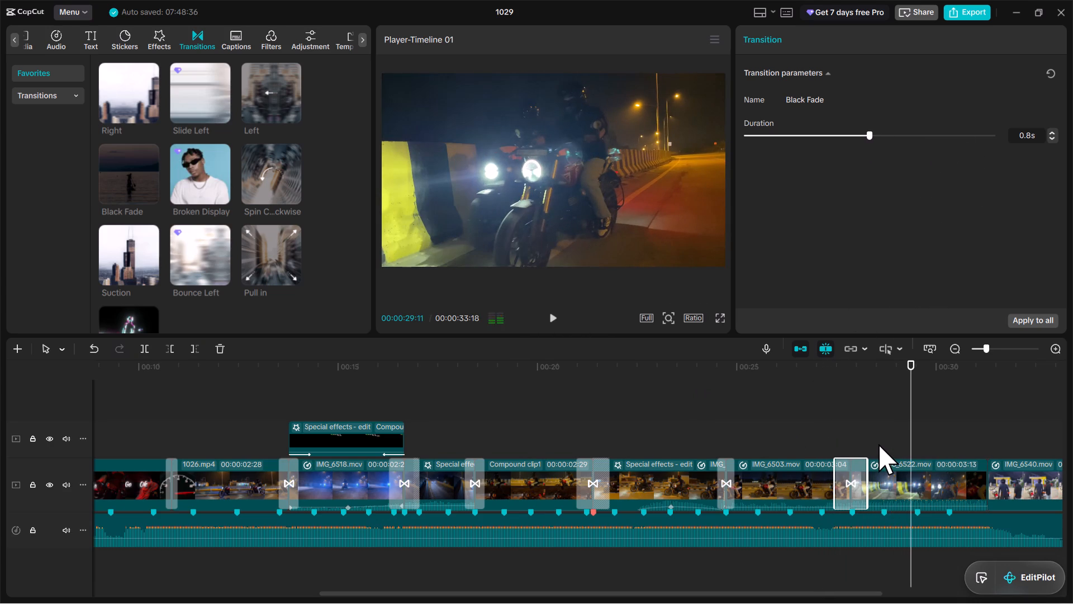
click(819, 364)
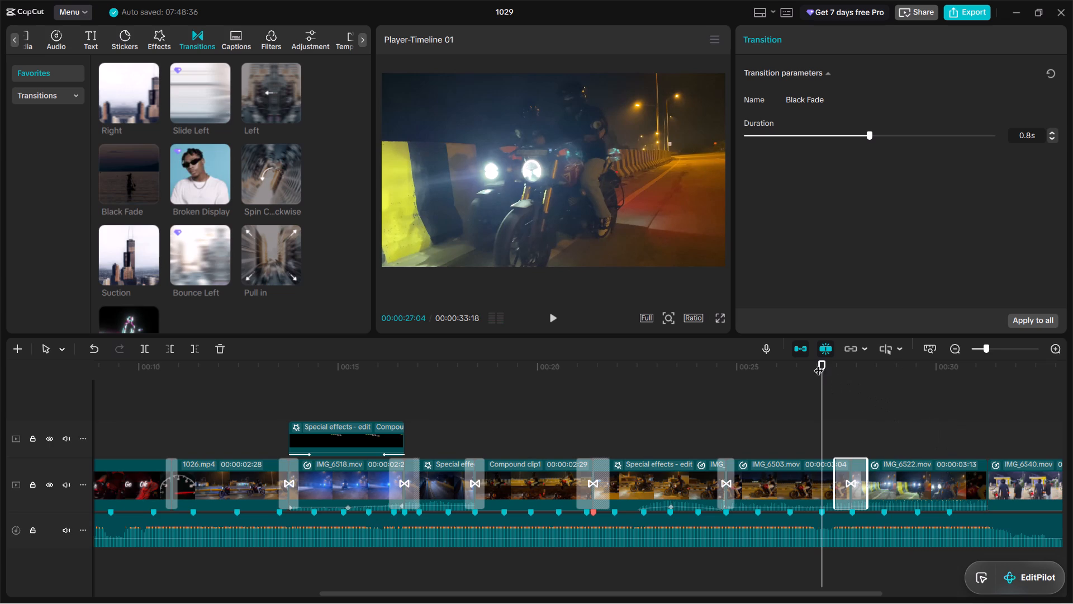
key(space)
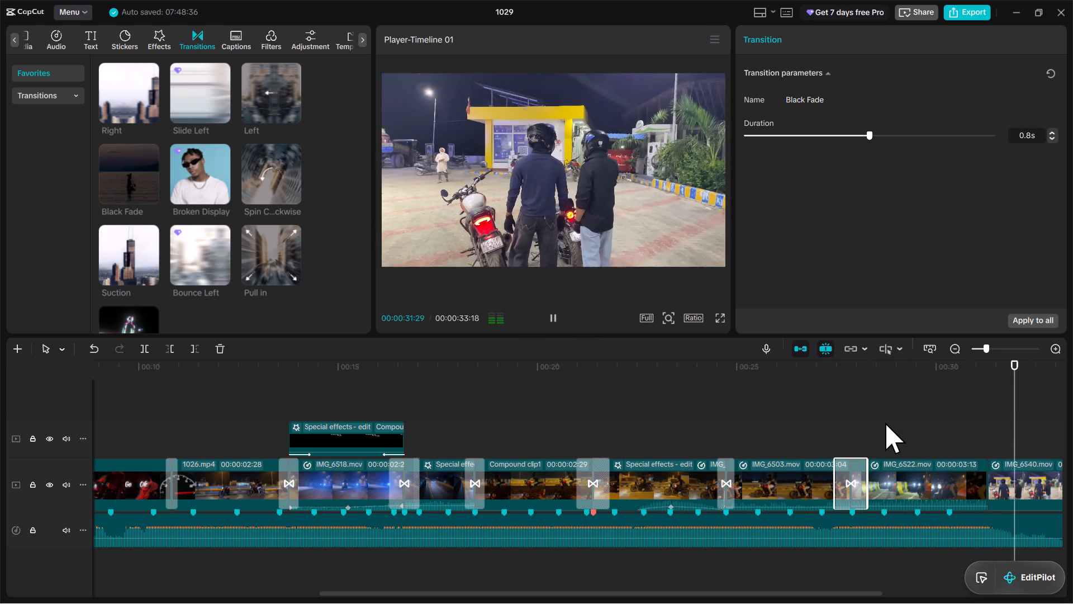
key(space)
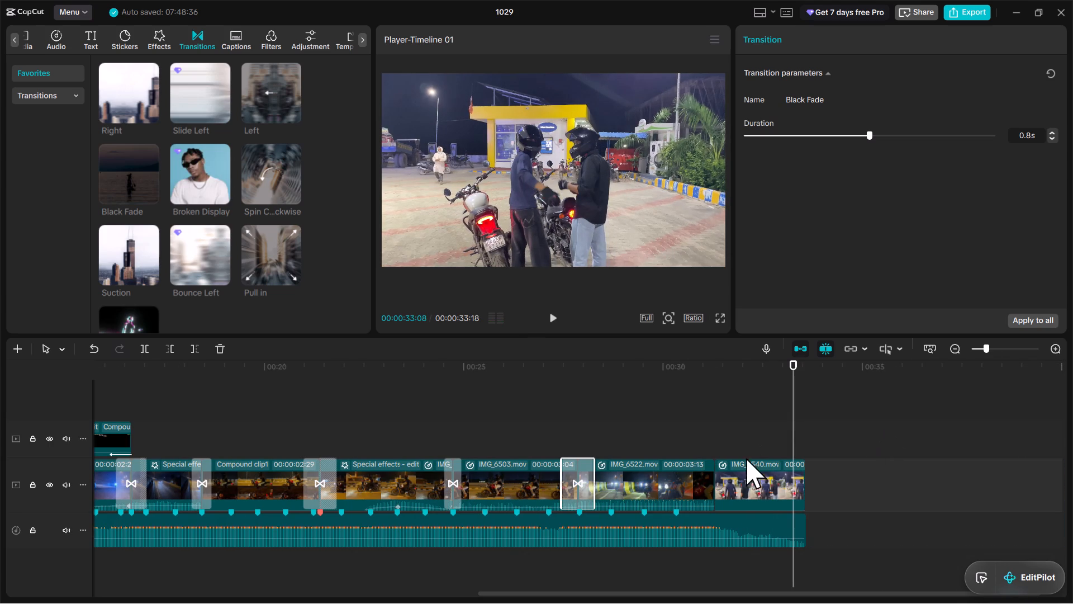
Apply the Fade In entrance animation to the final IMG_6540.mov clip.
click(754, 472)
click(890, 45)
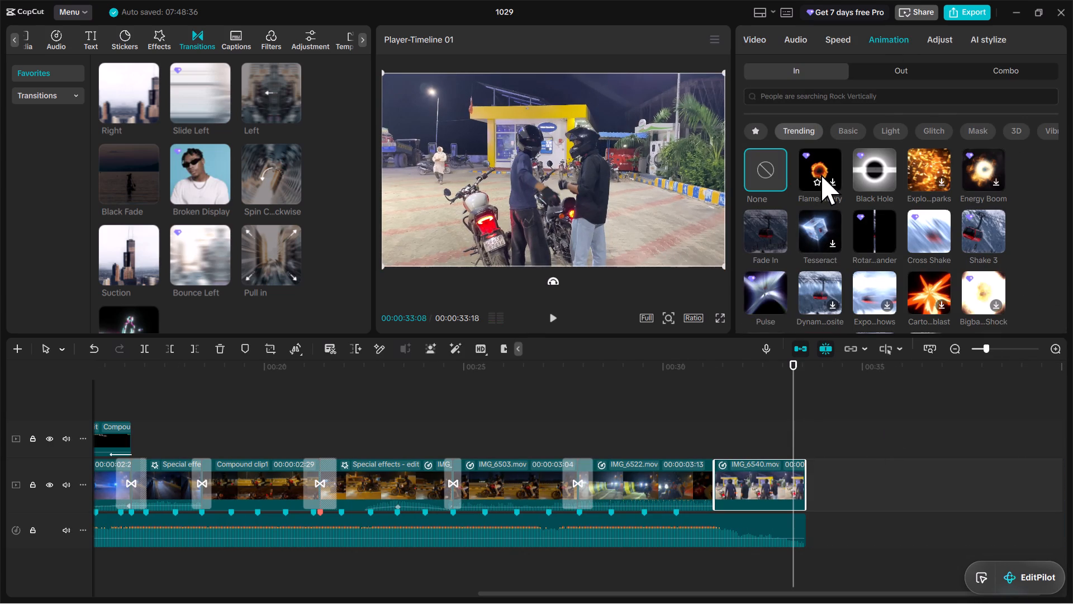
click(775, 223)
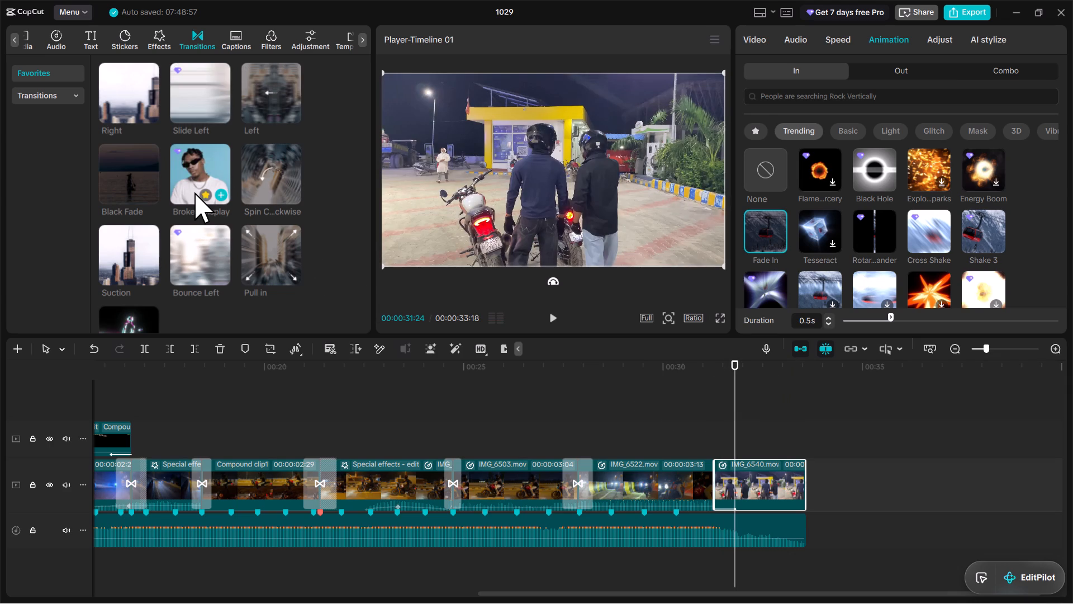
Add a Grim Fade transition between IMG_6522.mov and IMG_6540.mov and preview it.
click(34, 93)
drag(193, 213, 679, 488)
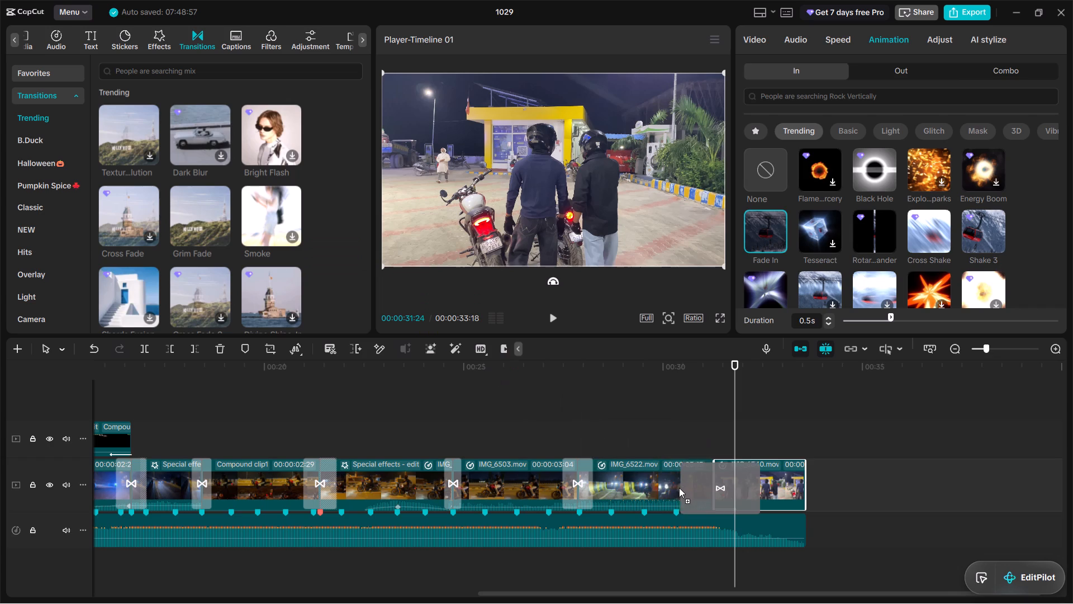
drag(679, 488, 674, 484)
click(687, 370)
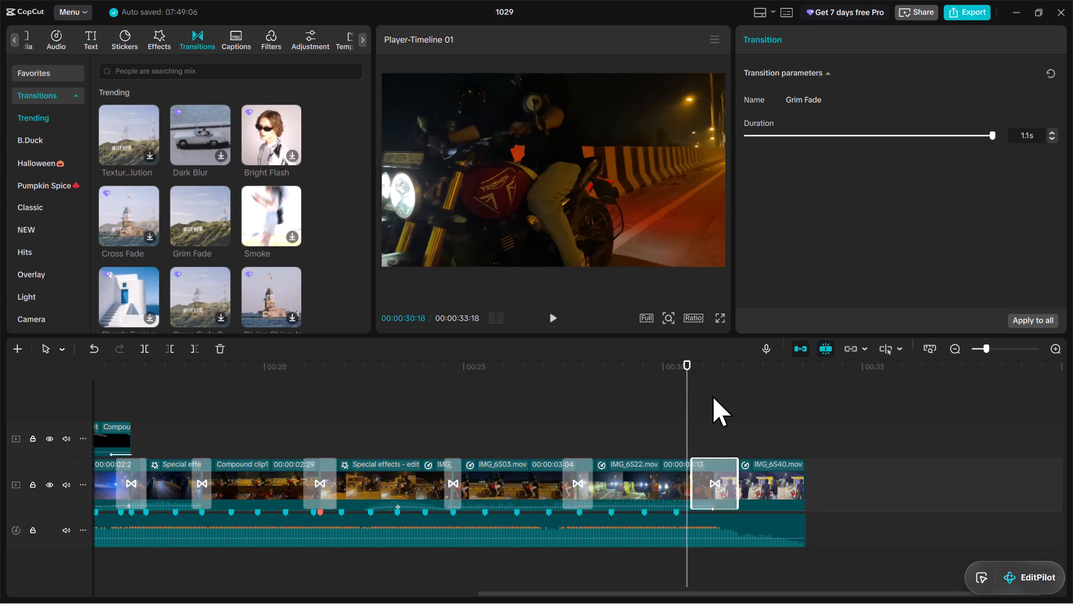
key(space)
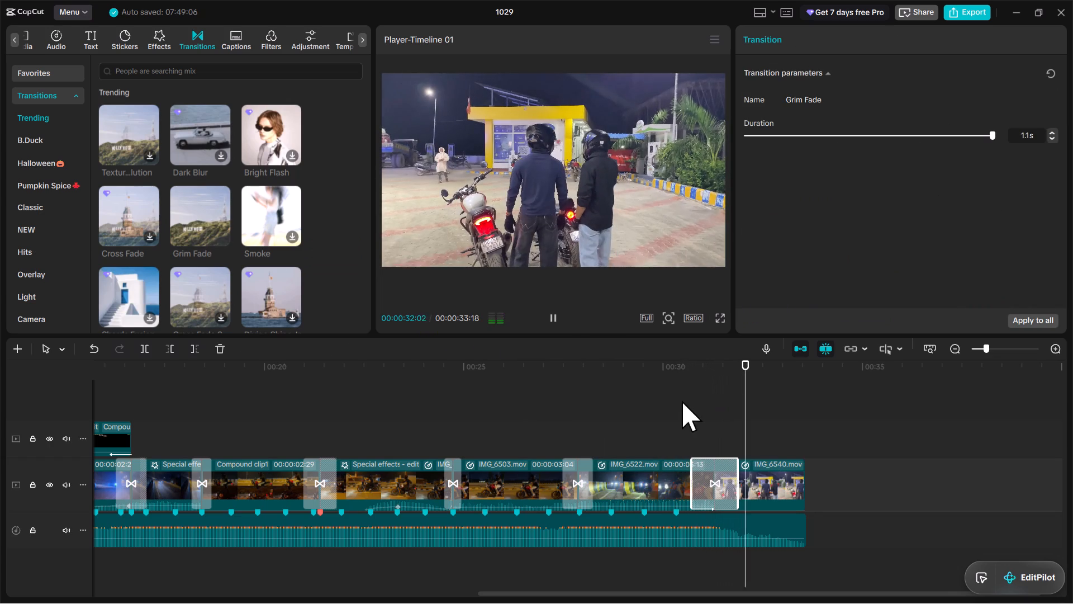
key(space)
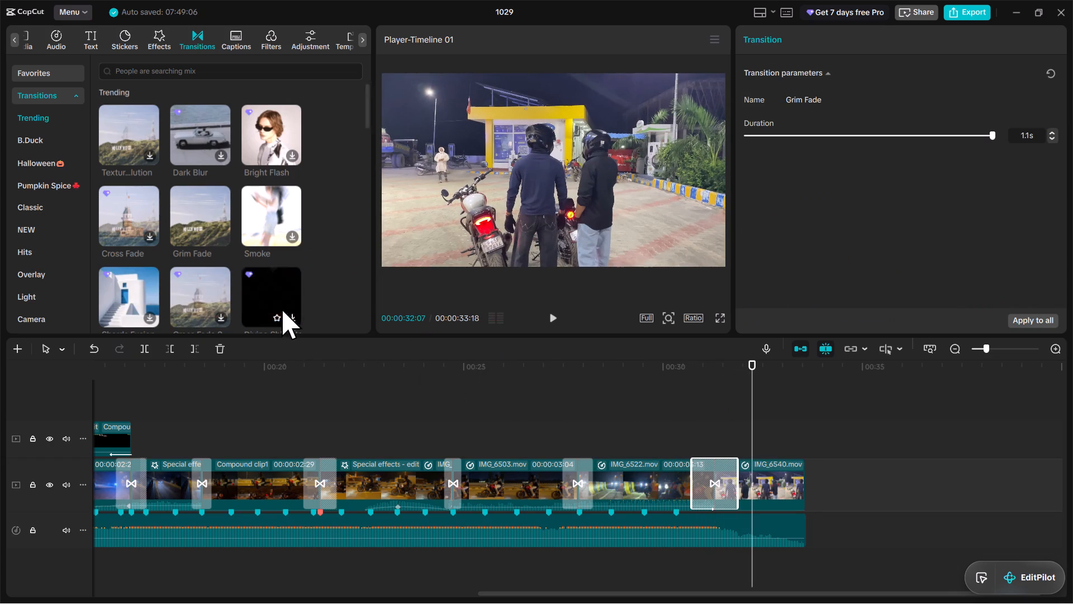
Browse the trending transitions for alternatives and check which transition is used after IMG_6518.mov.
scroll(175, 223, down, 8)
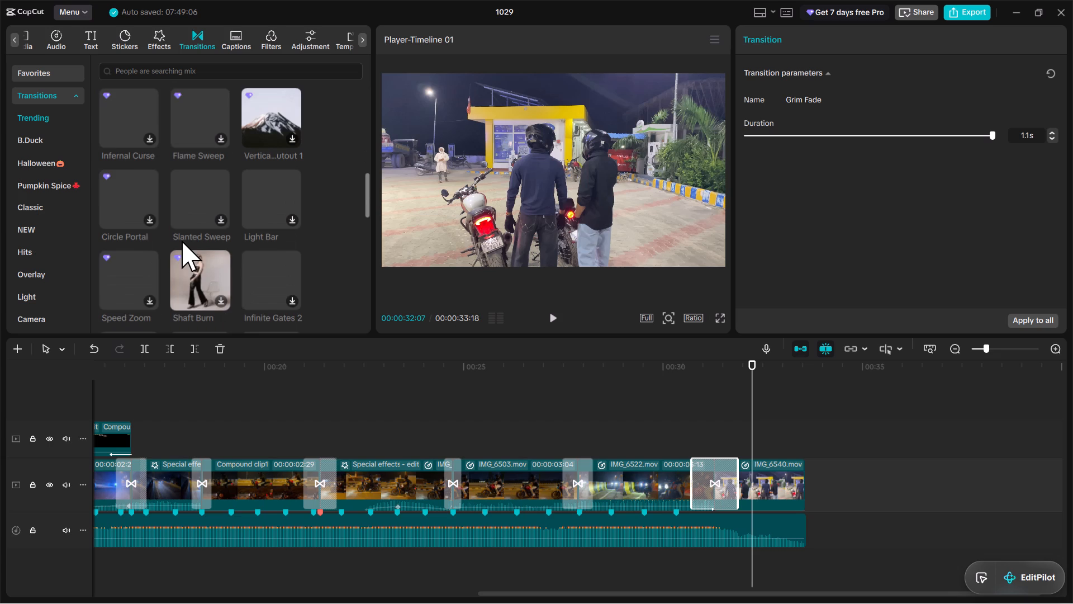
scroll(196, 249, up, 1)
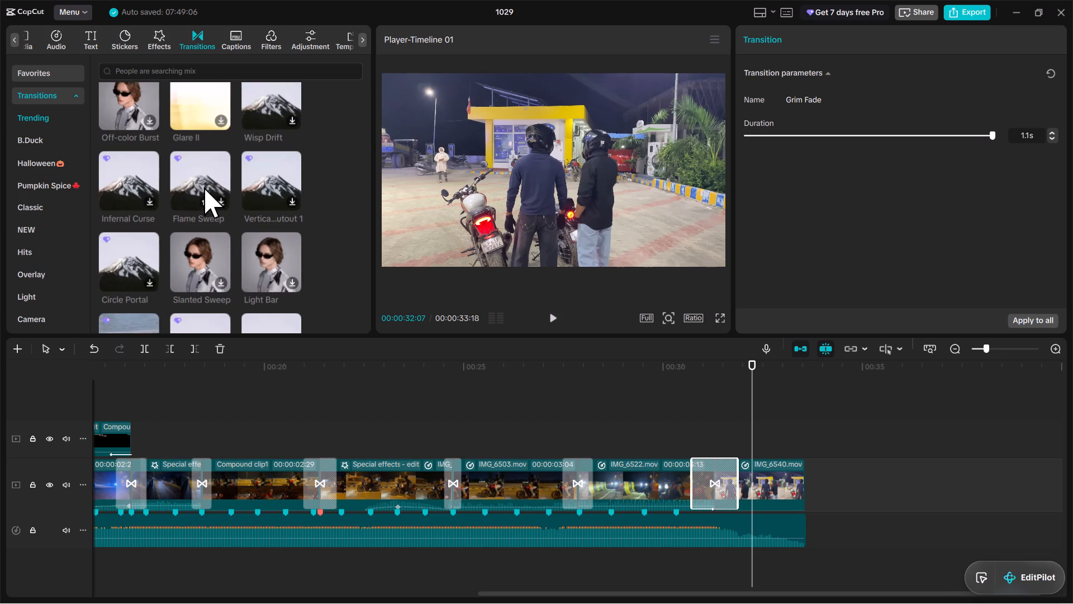
click(329, 452)
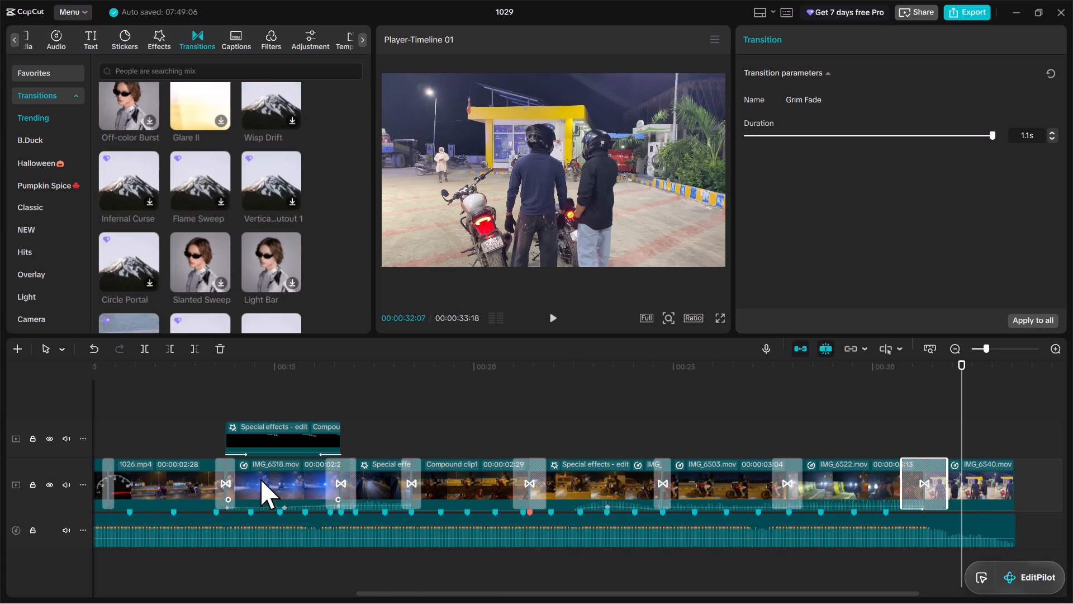
click(341, 476)
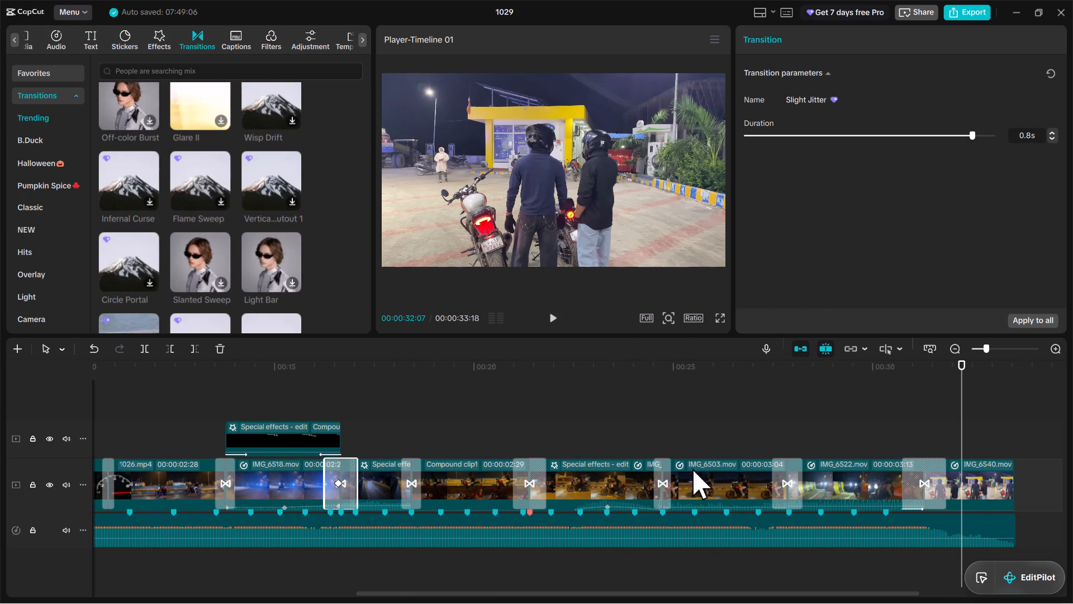
click(786, 536)
scroll(217, 240, down, 4)
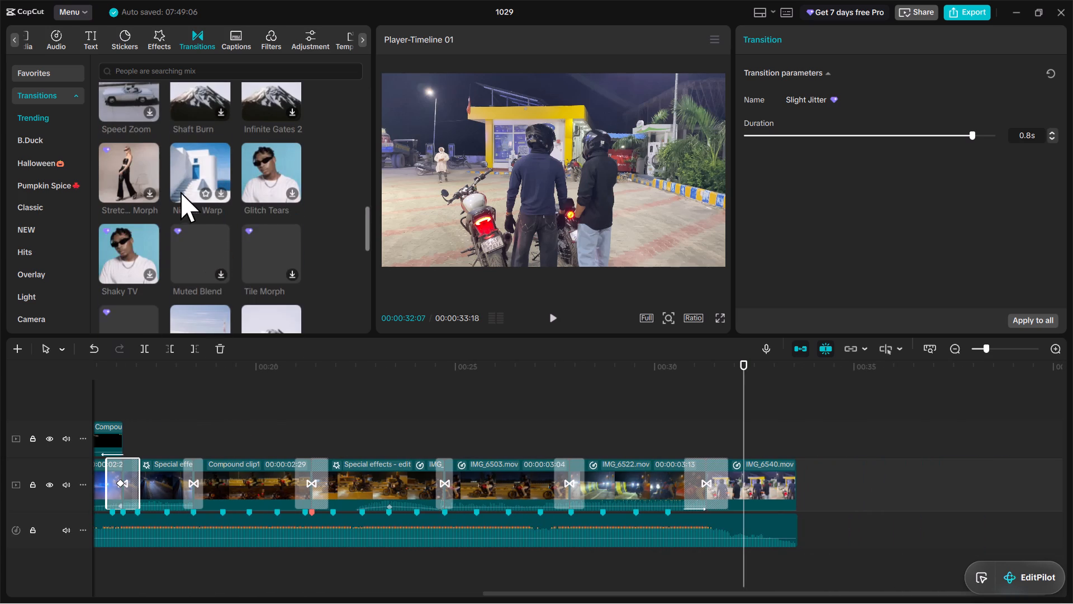
scroll(214, 263, up, 5)
scroll(146, 186, up, 8)
Replay the cut from IMG_6522.mov to IMG_6540.mov and set its Grim Fade transition duration to 0.7 s.
click(677, 387)
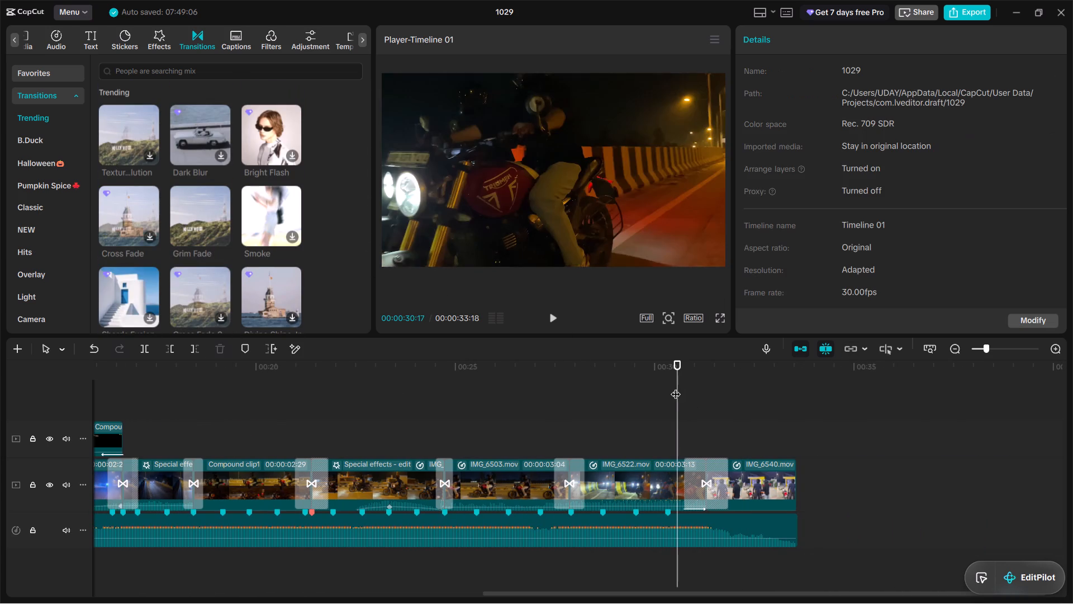
key(space)
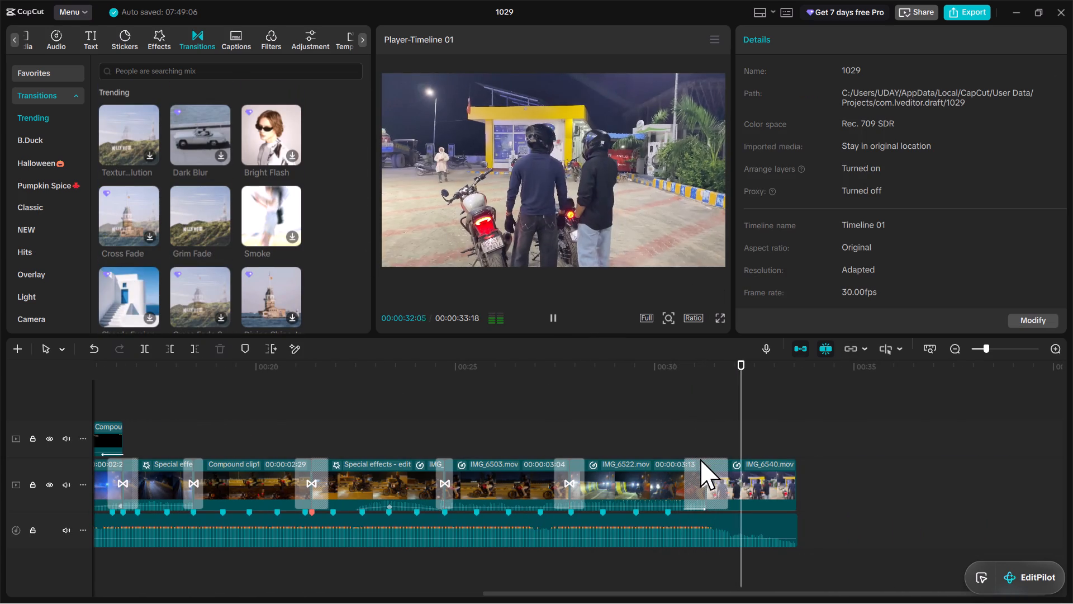
click(704, 469)
drag(981, 139, 896, 142)
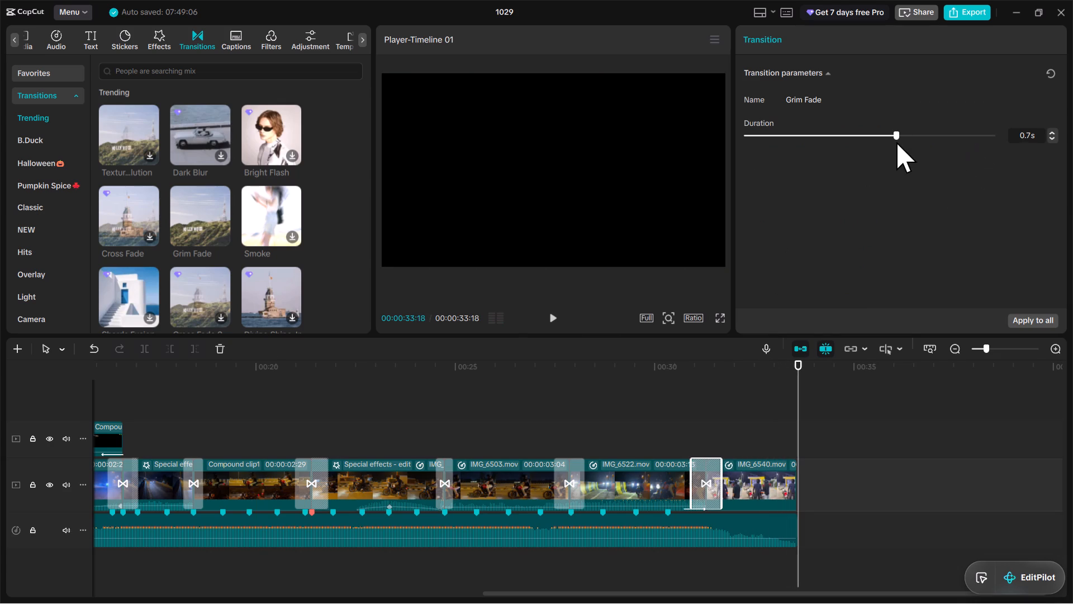
Replay the Grim Fade cut from IMG_6522.mov to IMG_6540.mov.
click(680, 389)
key(space)
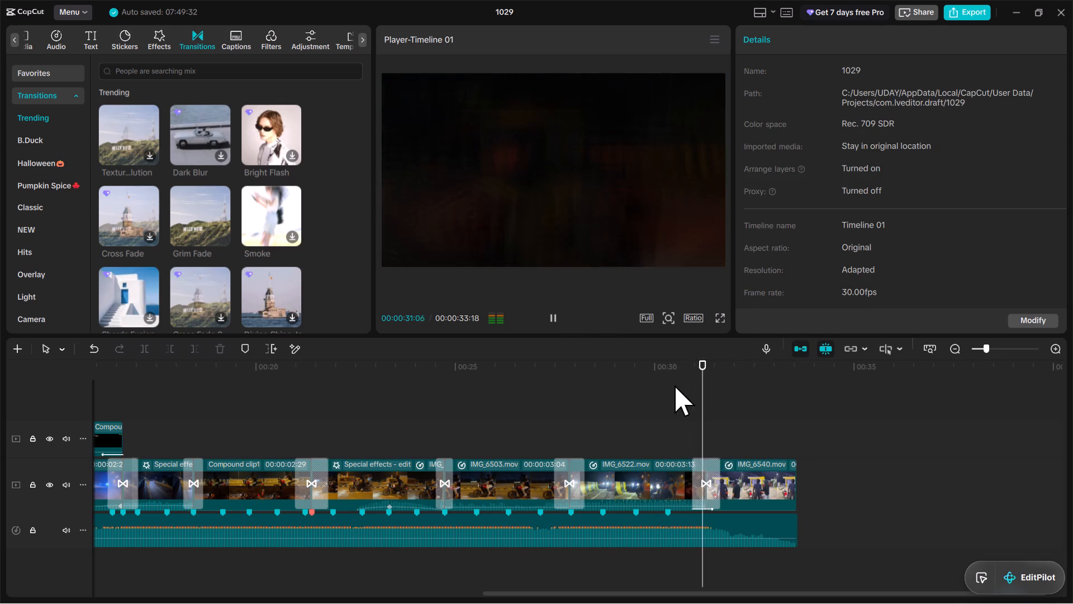
key(space)
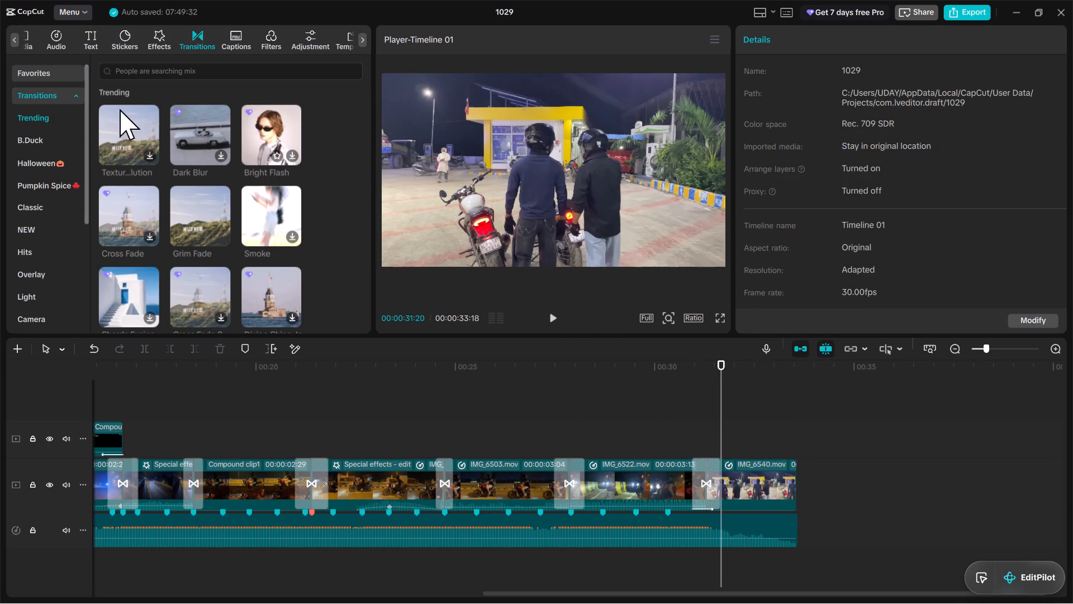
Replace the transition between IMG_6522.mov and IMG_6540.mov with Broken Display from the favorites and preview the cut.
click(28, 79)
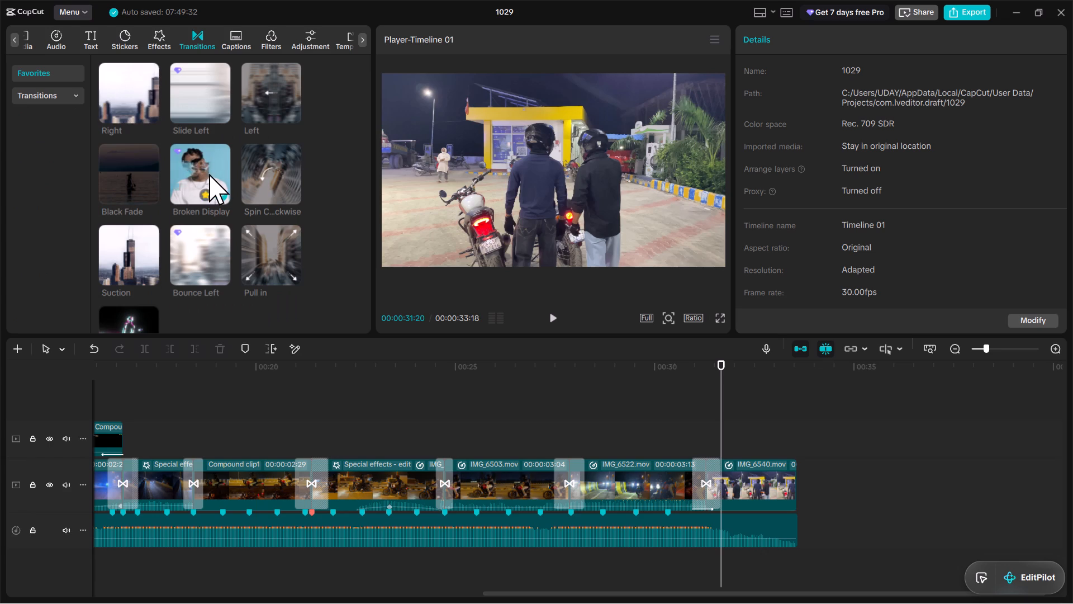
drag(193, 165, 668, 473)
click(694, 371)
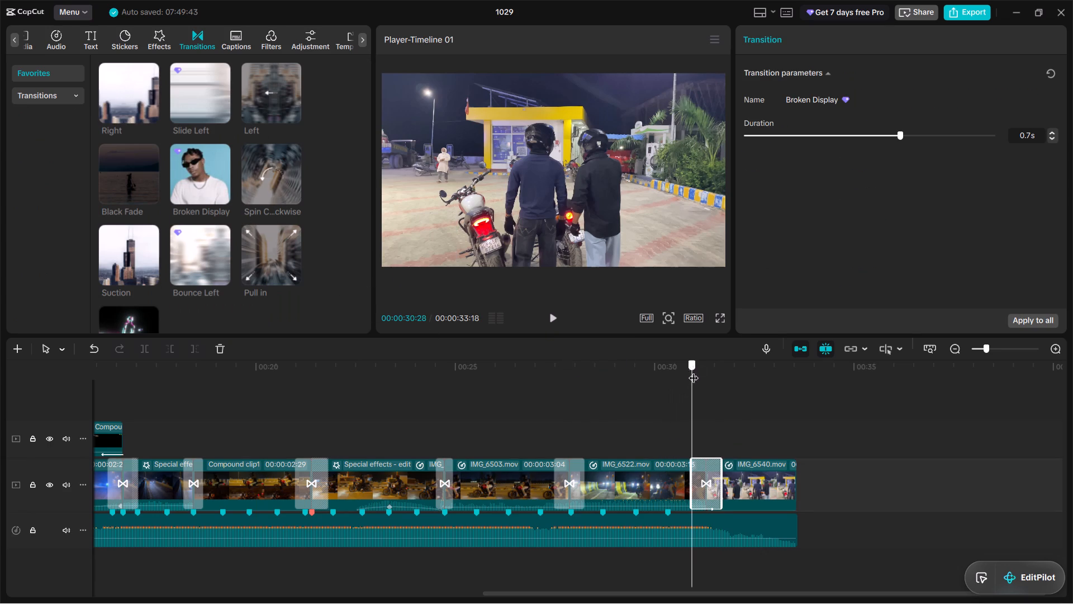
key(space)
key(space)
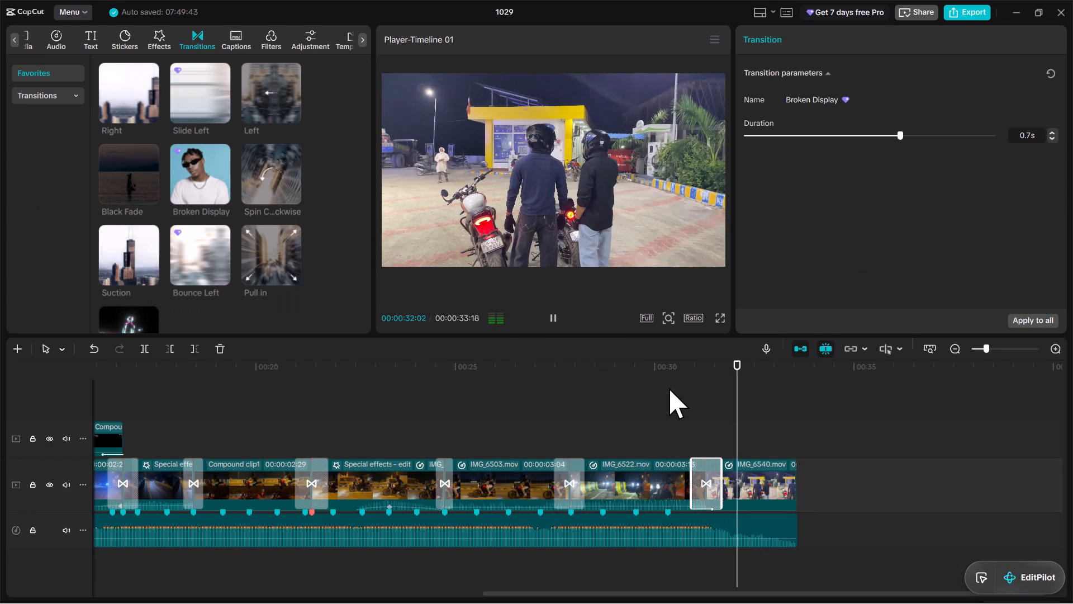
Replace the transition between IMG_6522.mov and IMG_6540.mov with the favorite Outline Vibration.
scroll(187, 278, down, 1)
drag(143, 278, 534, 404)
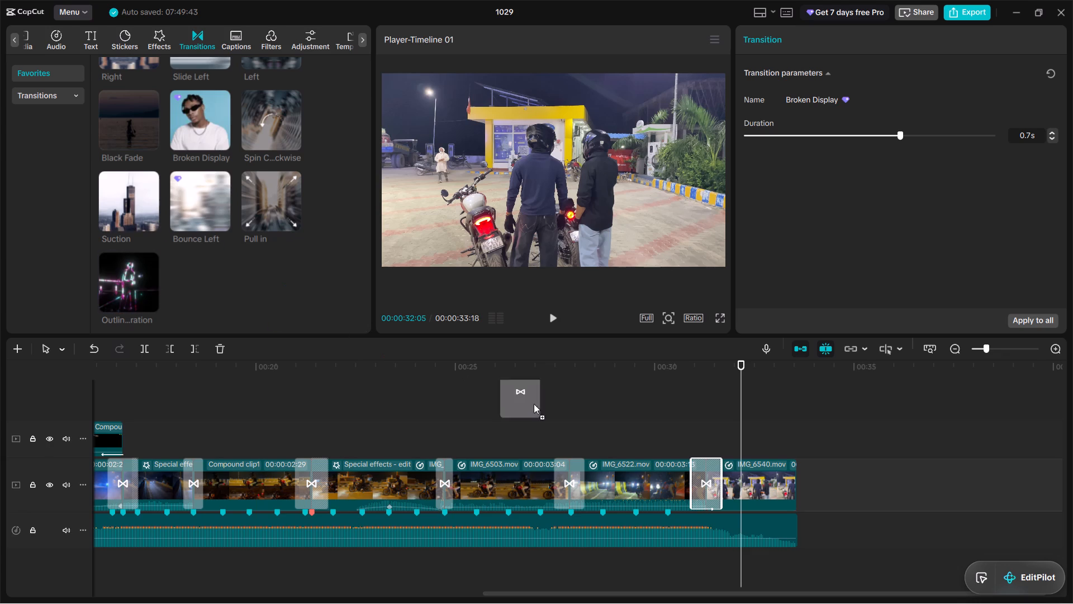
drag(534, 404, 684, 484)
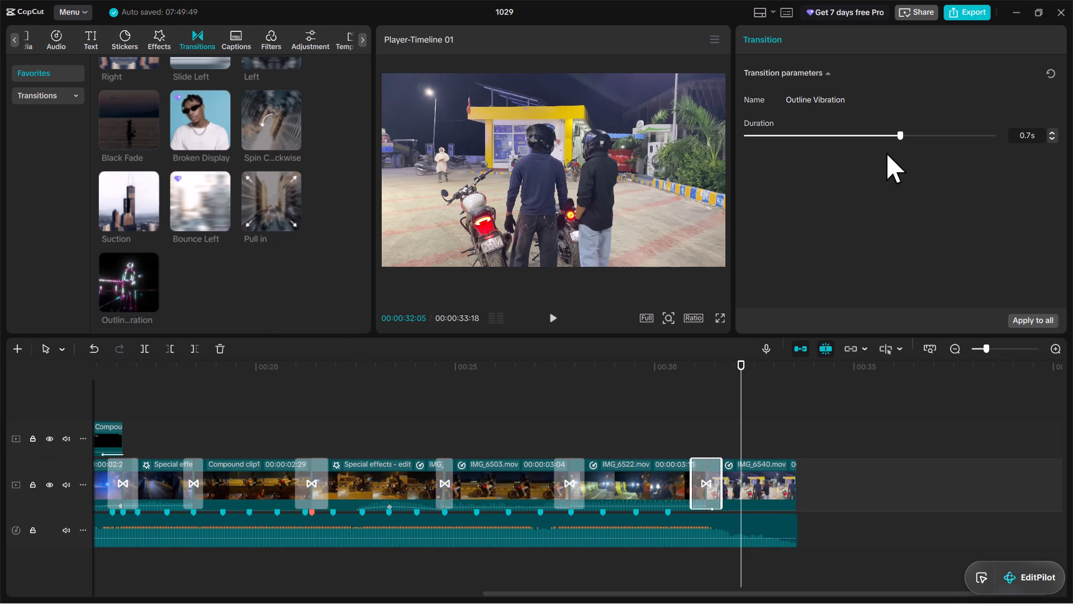
Set the duration of the transition between IMG_6522.mov and IMG_6540.mov to 0.9 s and preview the cut.
drag(891, 137, 927, 135)
click(671, 370)
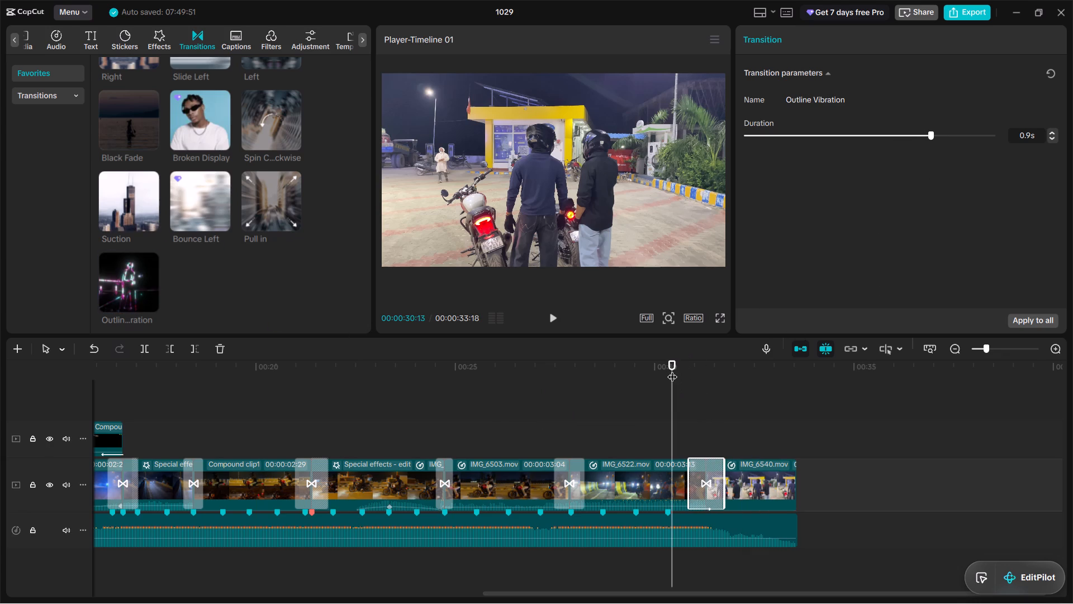
key(space)
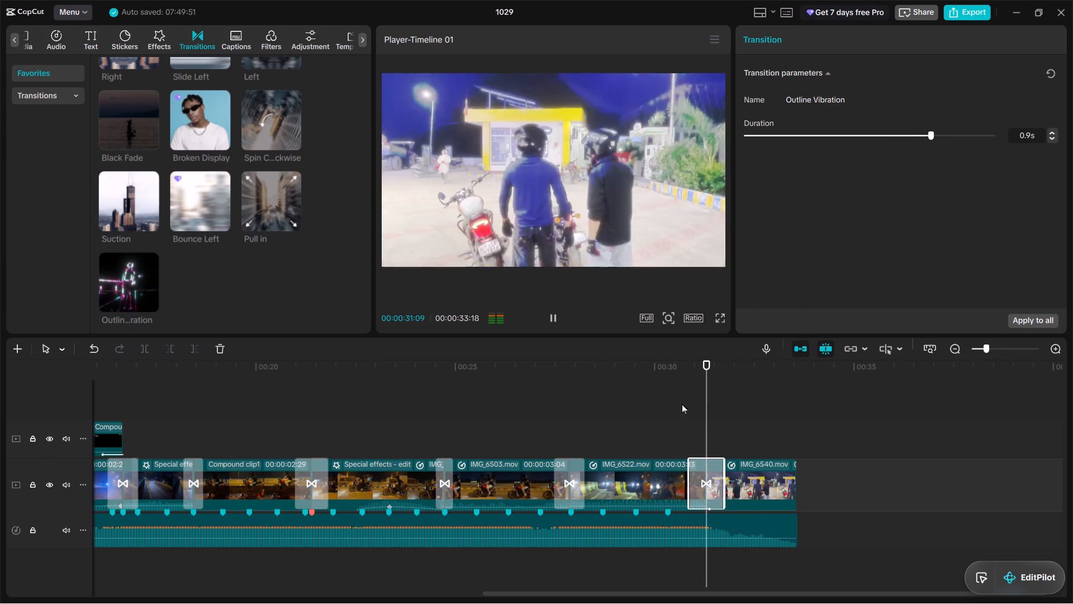
key(space)
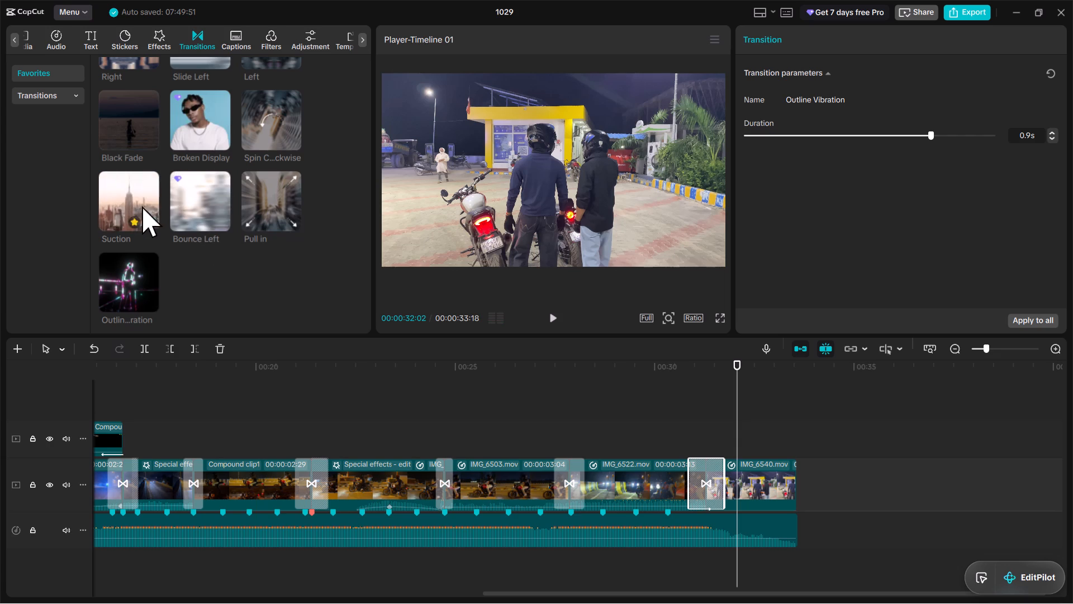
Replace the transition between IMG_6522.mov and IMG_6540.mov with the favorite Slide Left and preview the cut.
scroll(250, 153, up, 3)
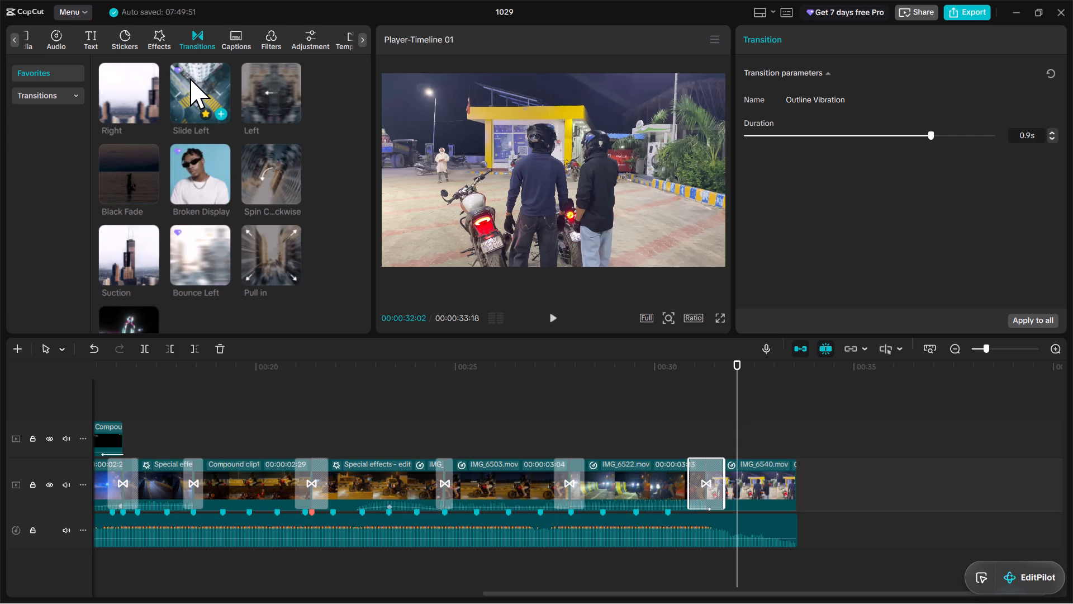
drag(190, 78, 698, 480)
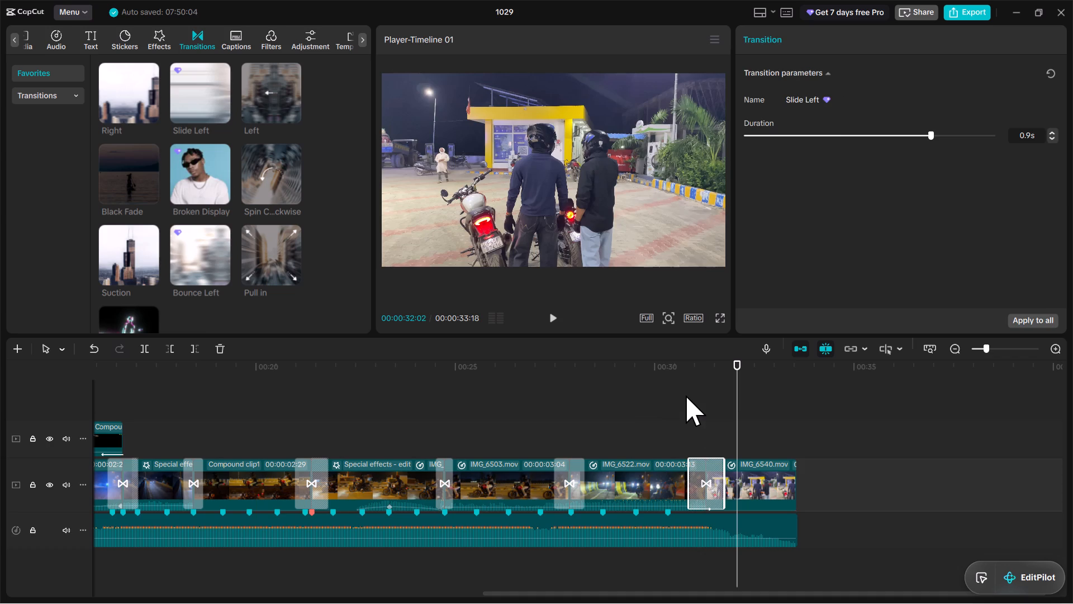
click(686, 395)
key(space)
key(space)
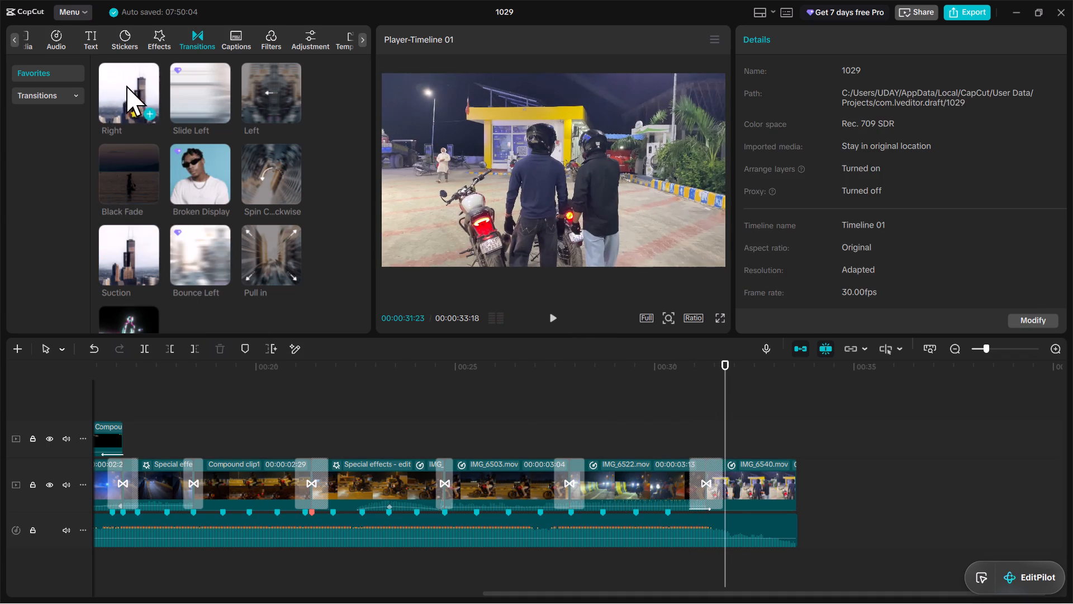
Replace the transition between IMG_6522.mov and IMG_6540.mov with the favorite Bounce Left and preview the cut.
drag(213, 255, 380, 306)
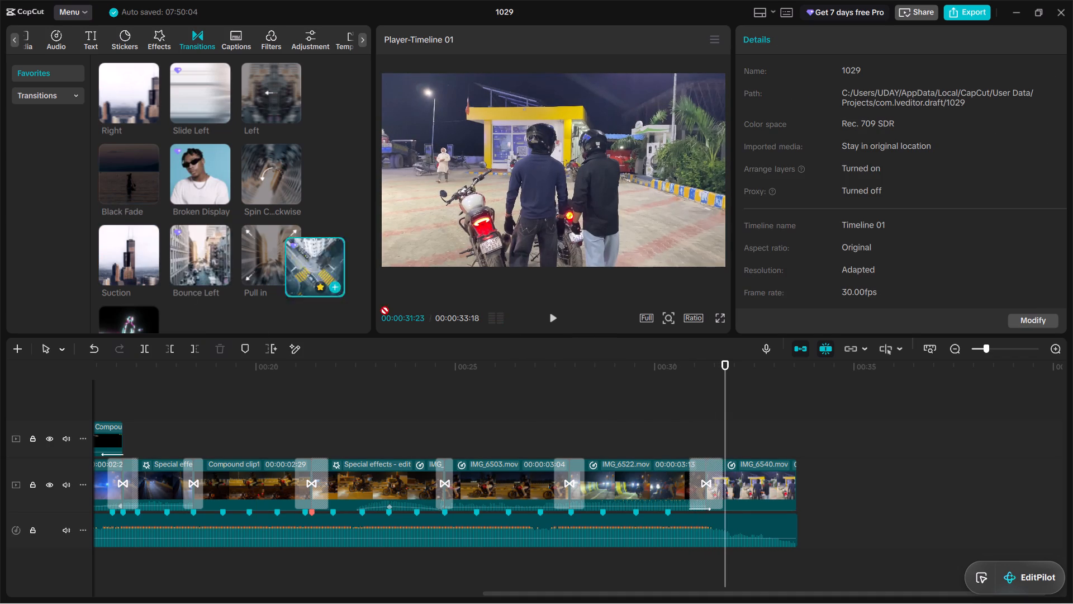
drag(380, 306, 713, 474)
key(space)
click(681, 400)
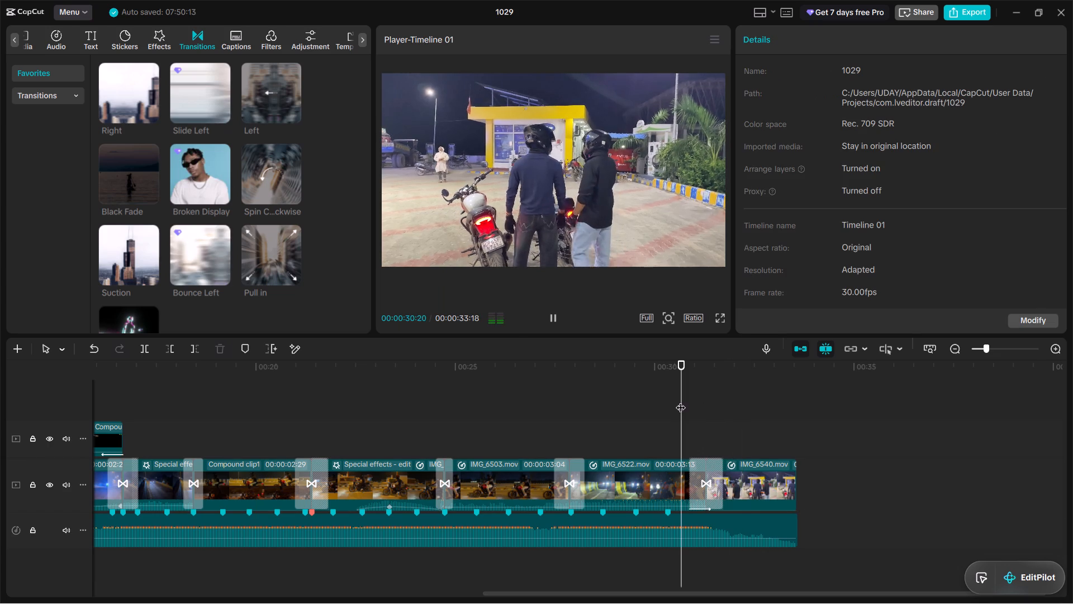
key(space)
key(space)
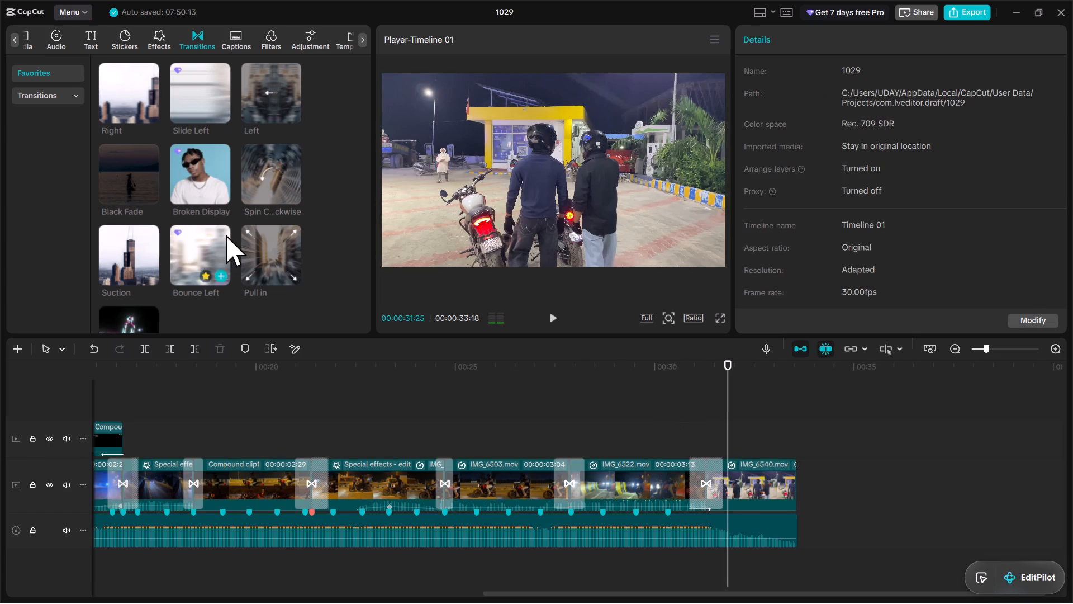
Replace the transition between IMG_6522.mov and IMG_6540.mov with the favorite Black Fade and preview the cut.
scroll(267, 245, down, 2)
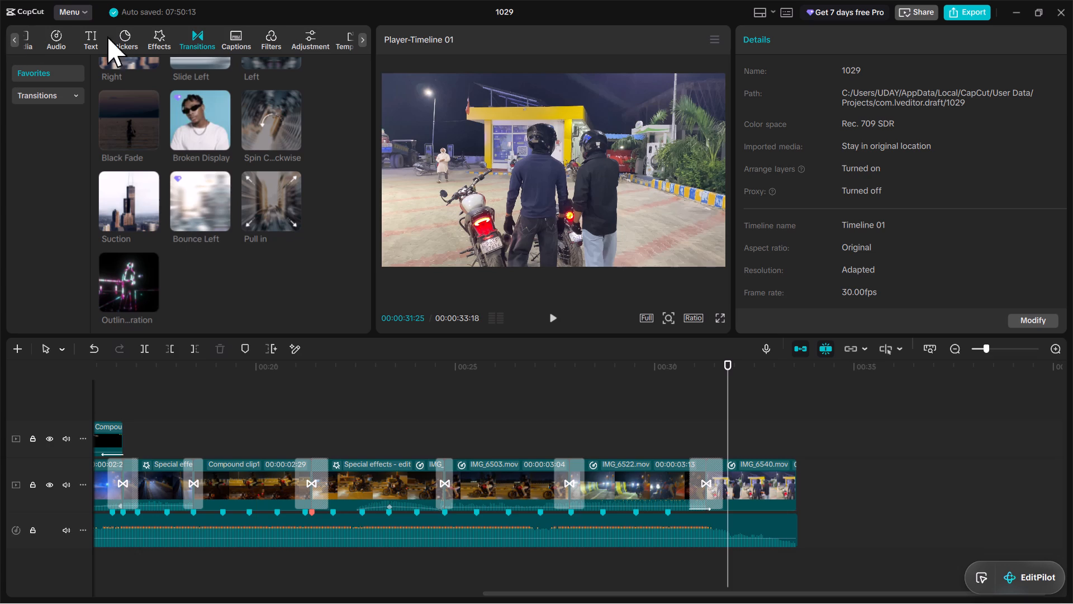
drag(105, 114, 705, 479)
click(681, 390)
key(space)
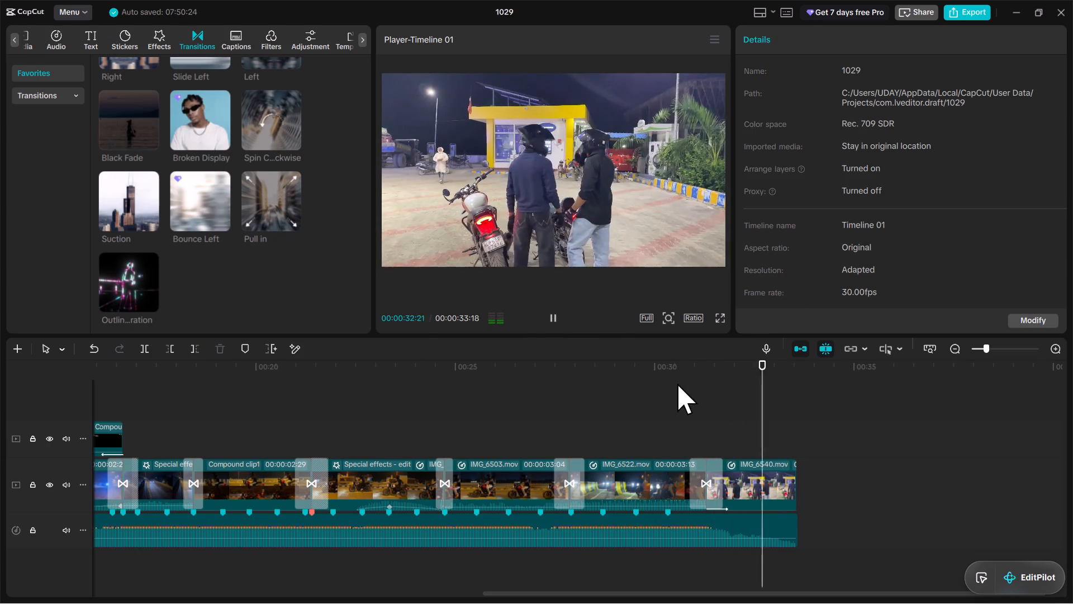
key(space)
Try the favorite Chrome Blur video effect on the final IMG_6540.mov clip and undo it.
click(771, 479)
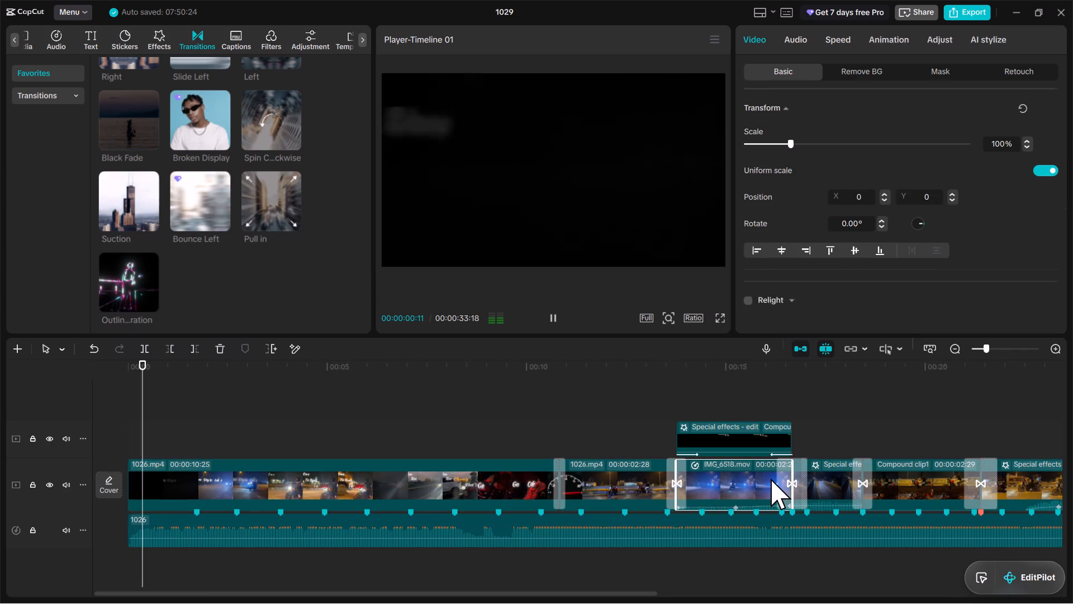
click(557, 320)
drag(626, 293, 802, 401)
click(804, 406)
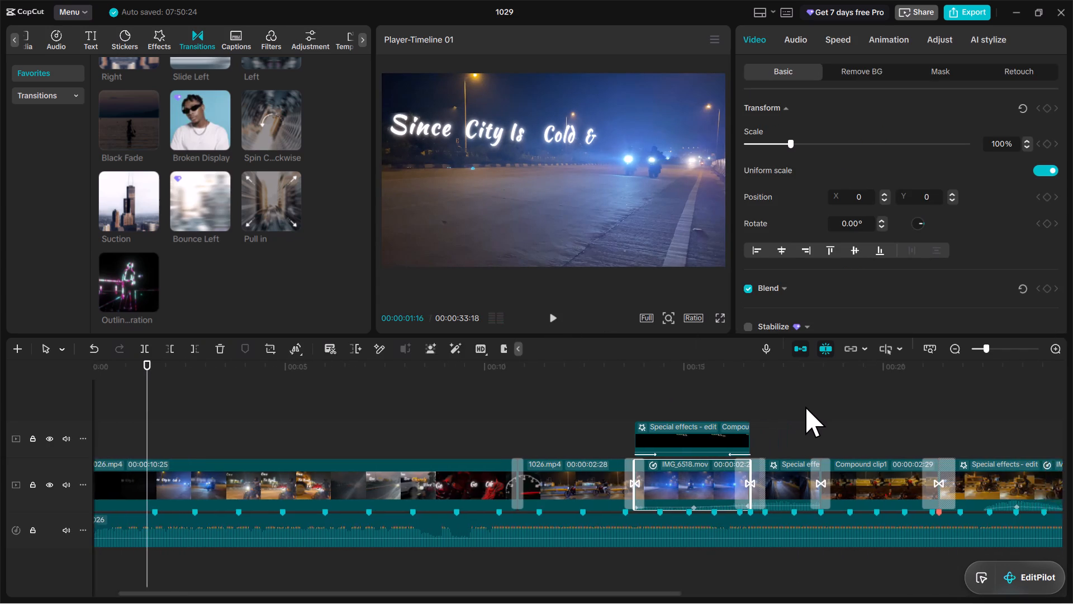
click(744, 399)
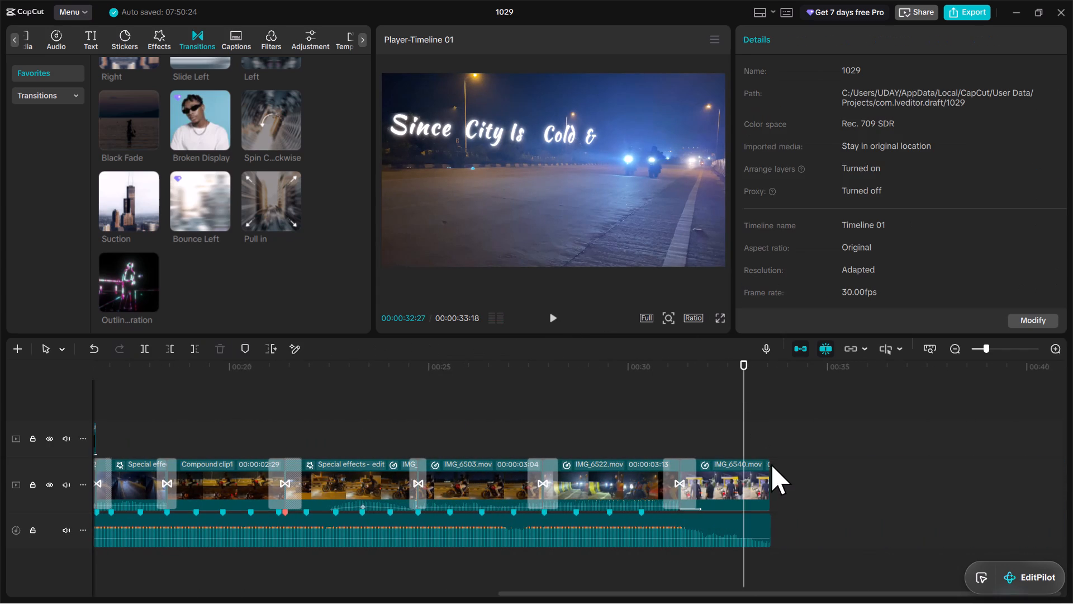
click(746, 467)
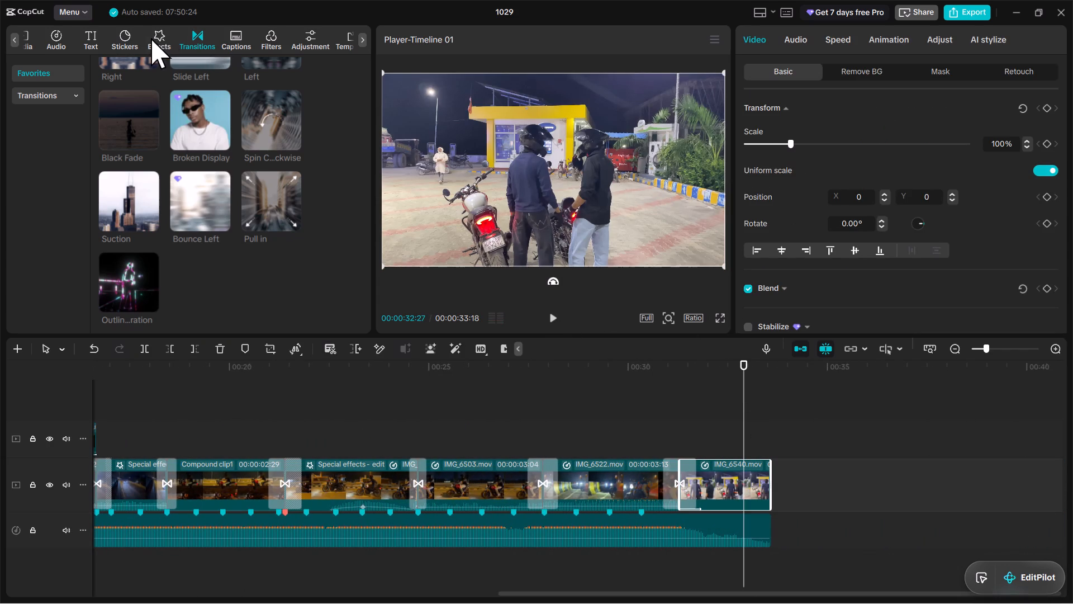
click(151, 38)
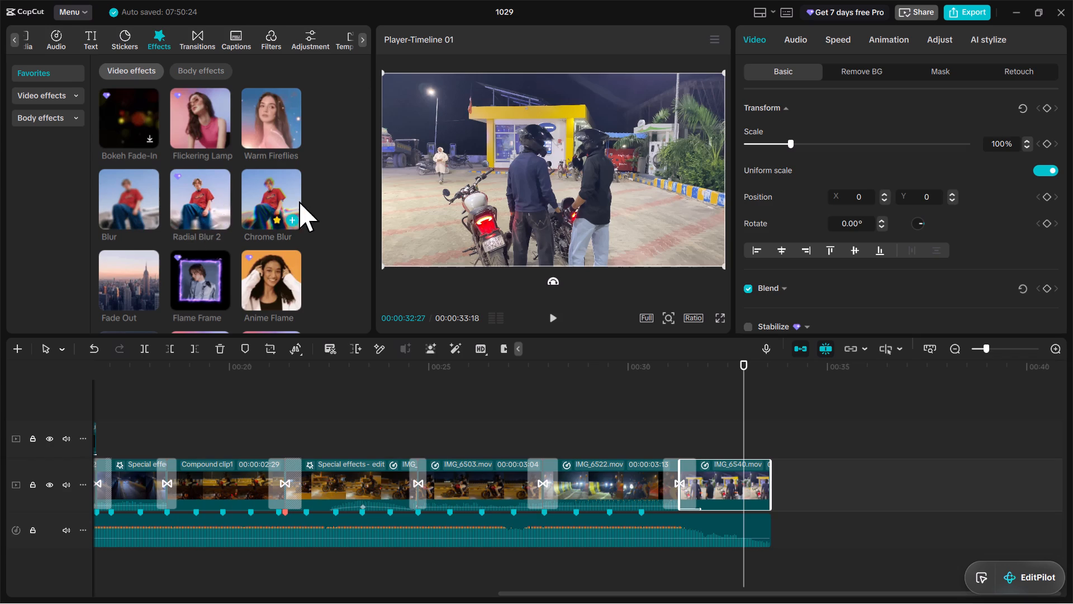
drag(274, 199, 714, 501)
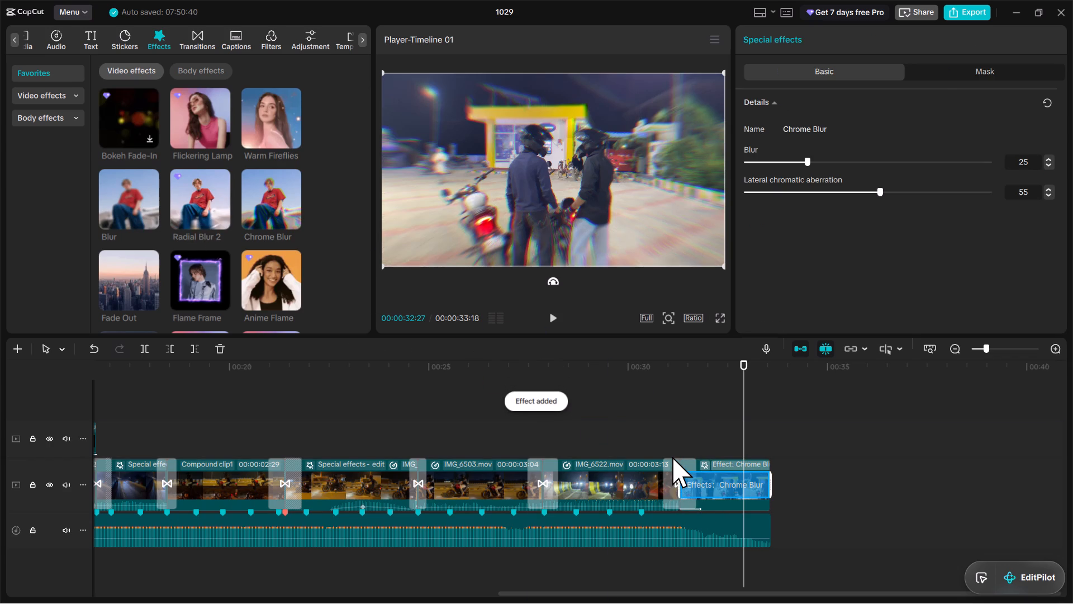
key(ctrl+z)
Apply the favorite Radial Blur 2 video effect to the final IMG_6540.mov clip.
drag(209, 199, 459, 339)
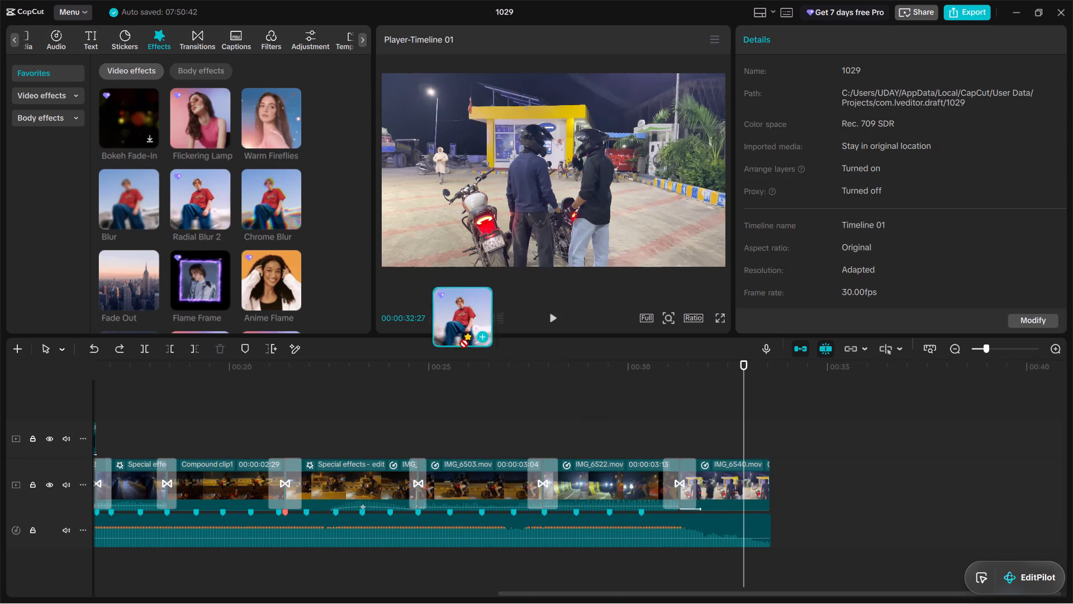
drag(459, 339, 698, 476)
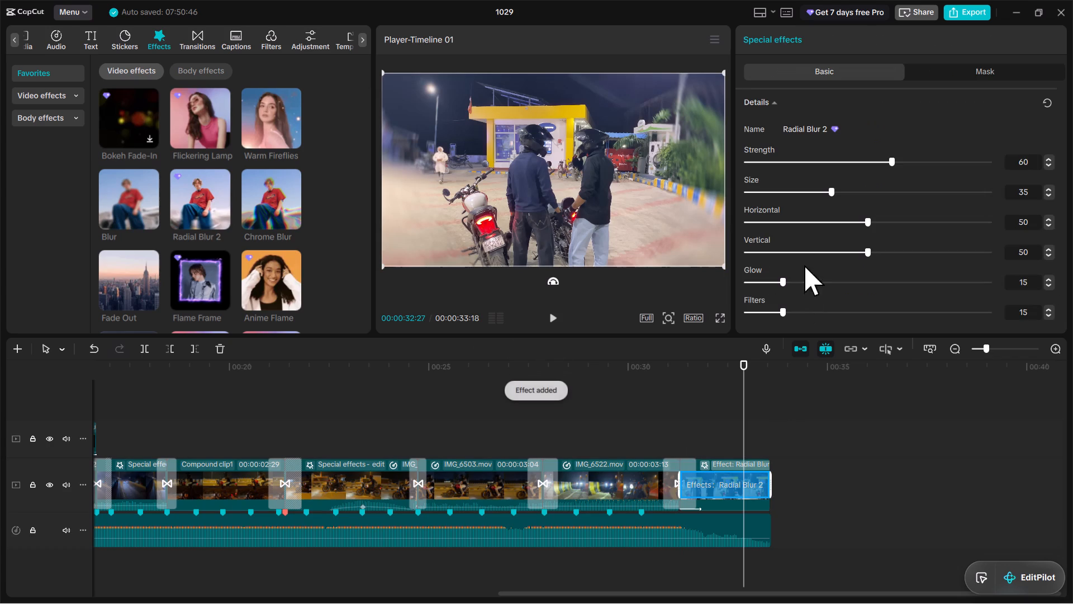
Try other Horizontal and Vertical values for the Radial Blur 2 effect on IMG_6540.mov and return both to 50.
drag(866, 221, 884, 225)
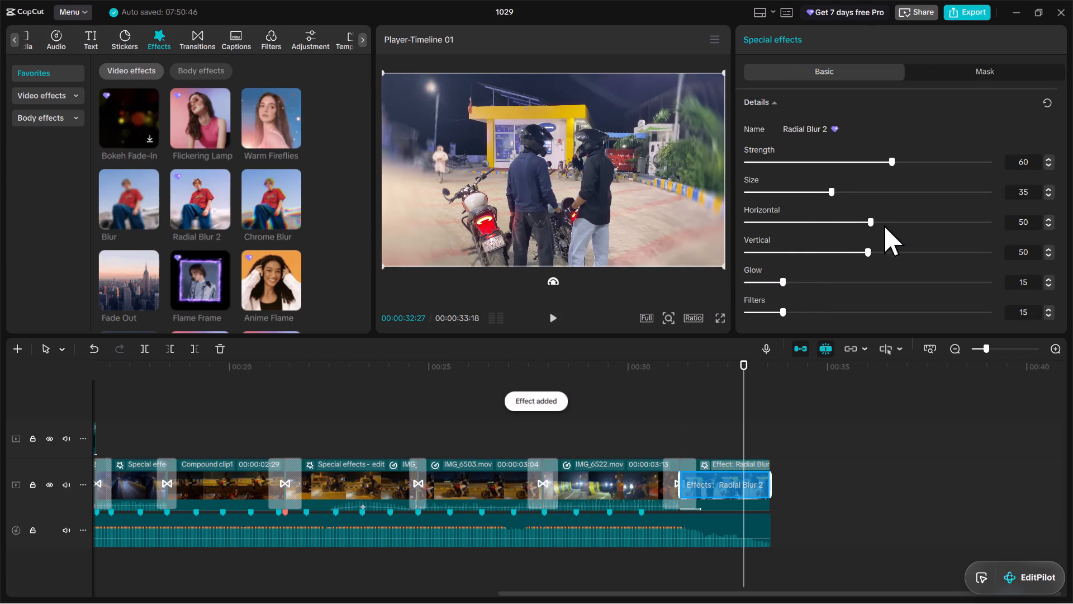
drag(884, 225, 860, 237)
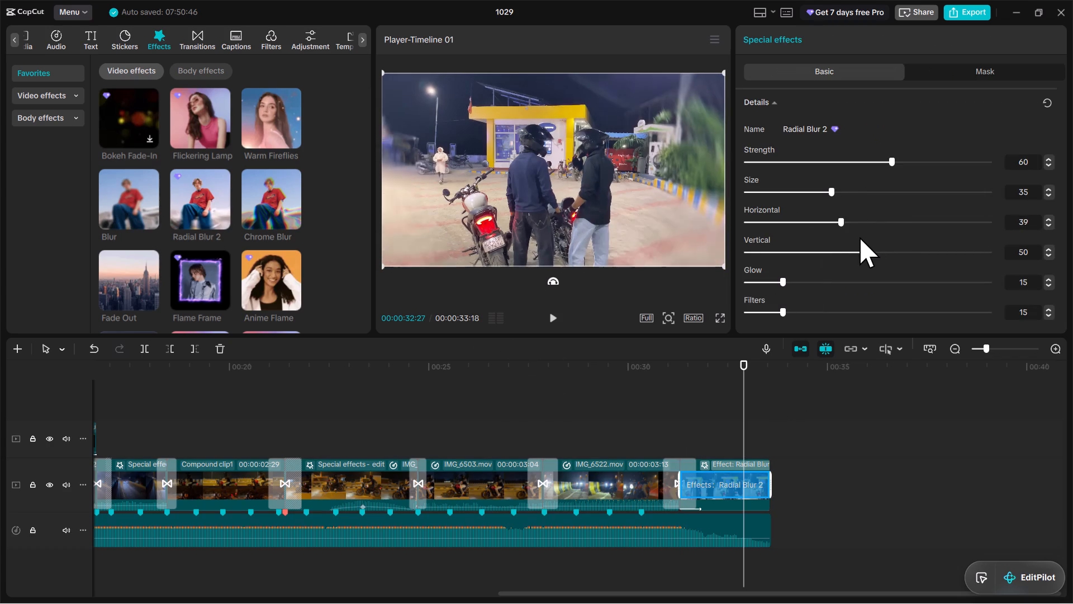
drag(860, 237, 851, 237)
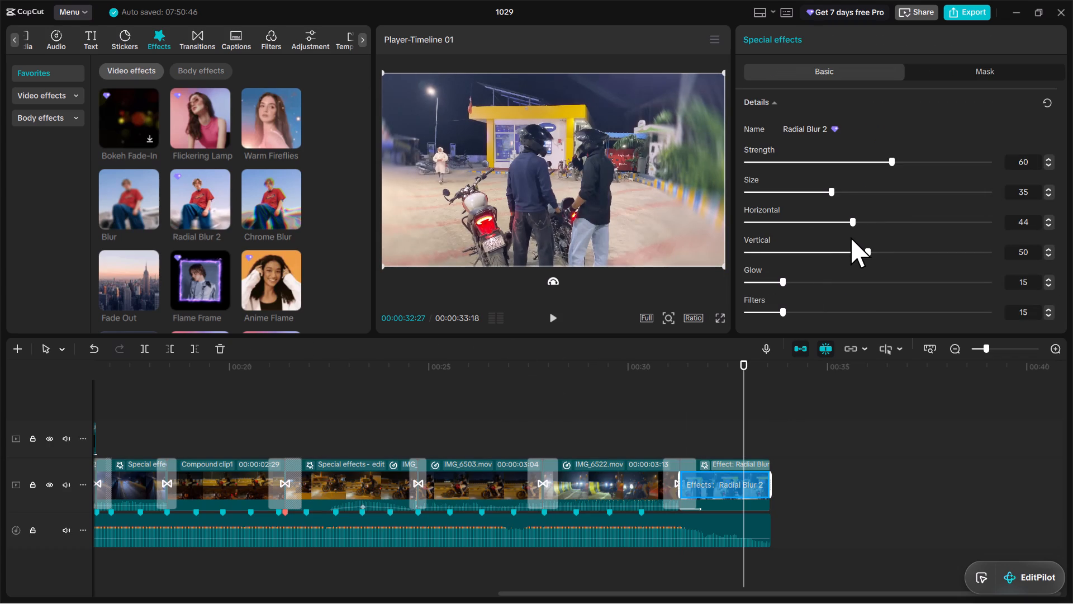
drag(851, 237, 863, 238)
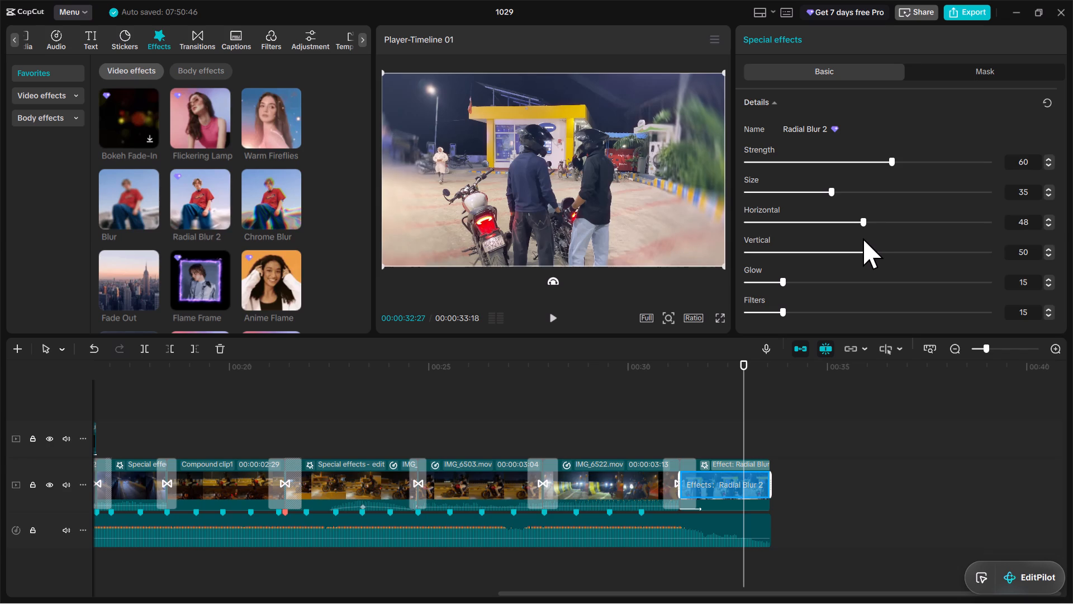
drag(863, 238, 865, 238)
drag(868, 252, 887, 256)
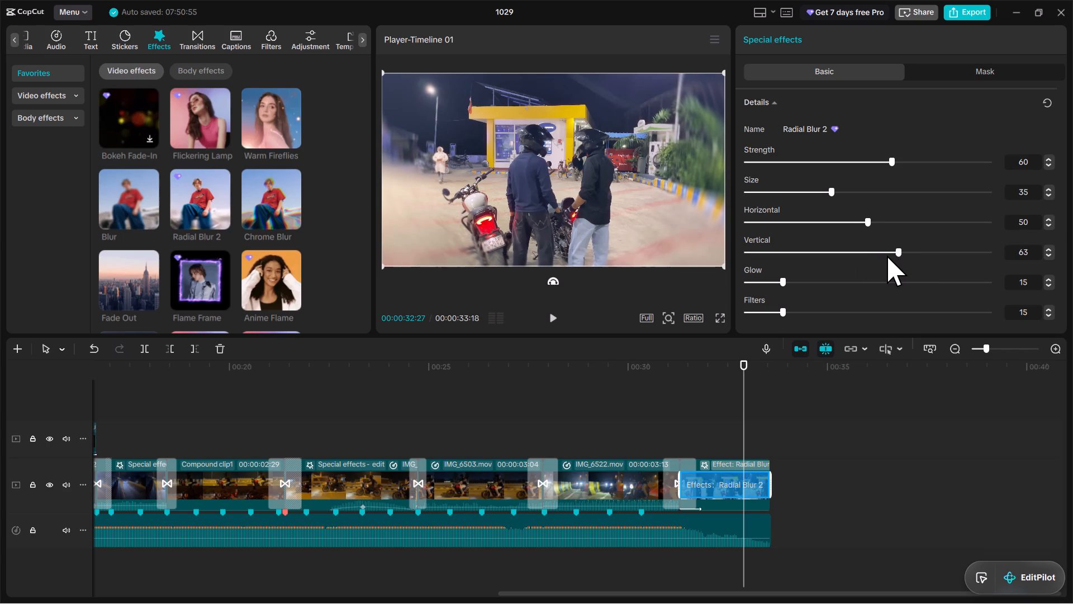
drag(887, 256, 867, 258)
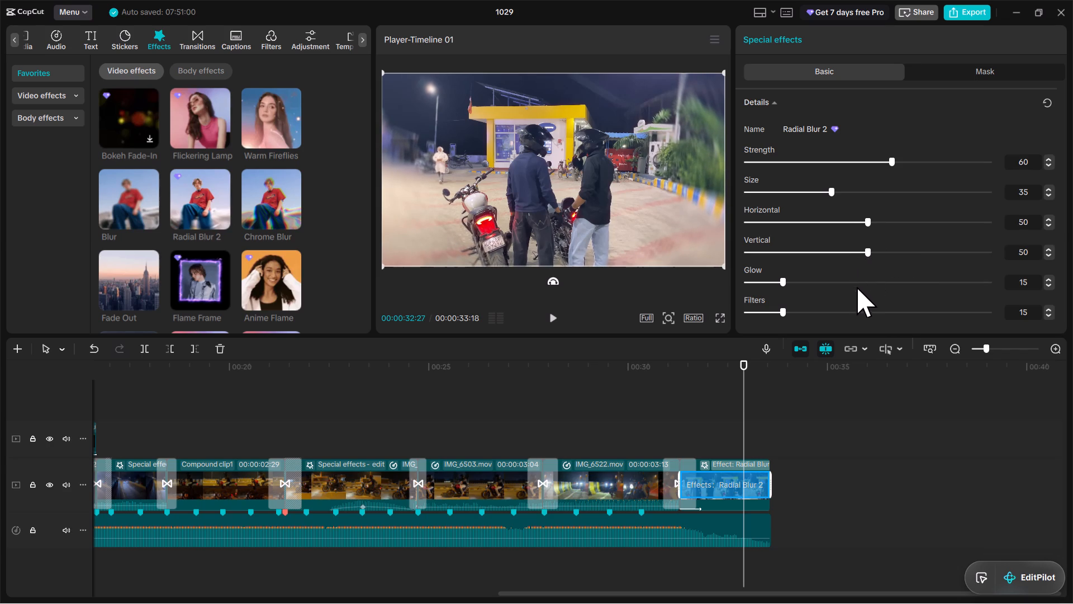
Set the Radial Blur 2 effect on the final IMG_6540.mov clip to Strength 70 and Glow 0.
drag(900, 160, 934, 164)
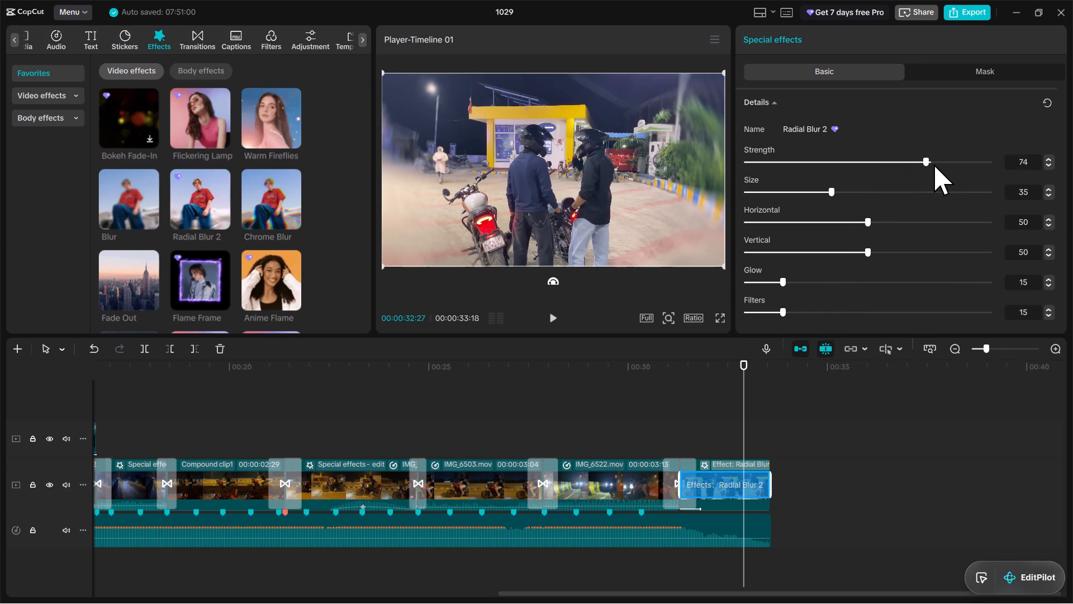
drag(934, 164, 968, 168)
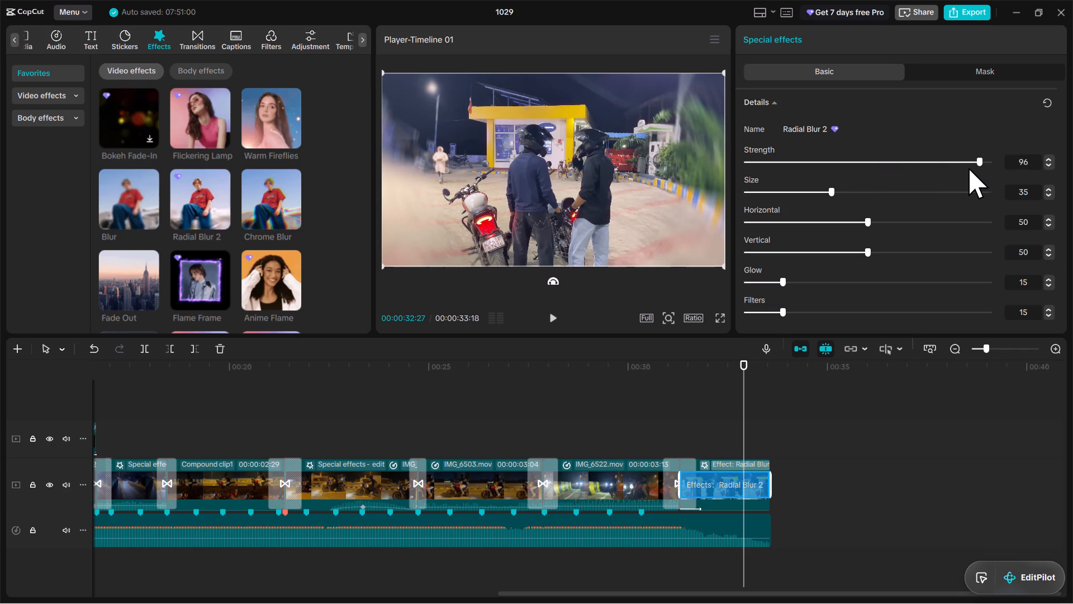
drag(968, 168, 911, 176)
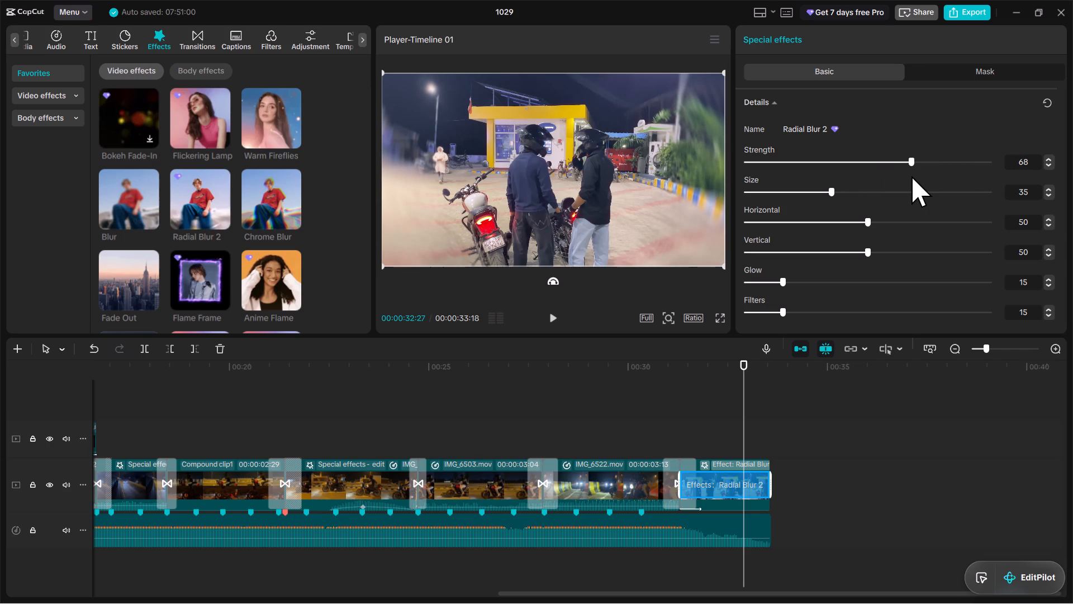
drag(911, 176, 918, 178)
drag(776, 278, 734, 277)
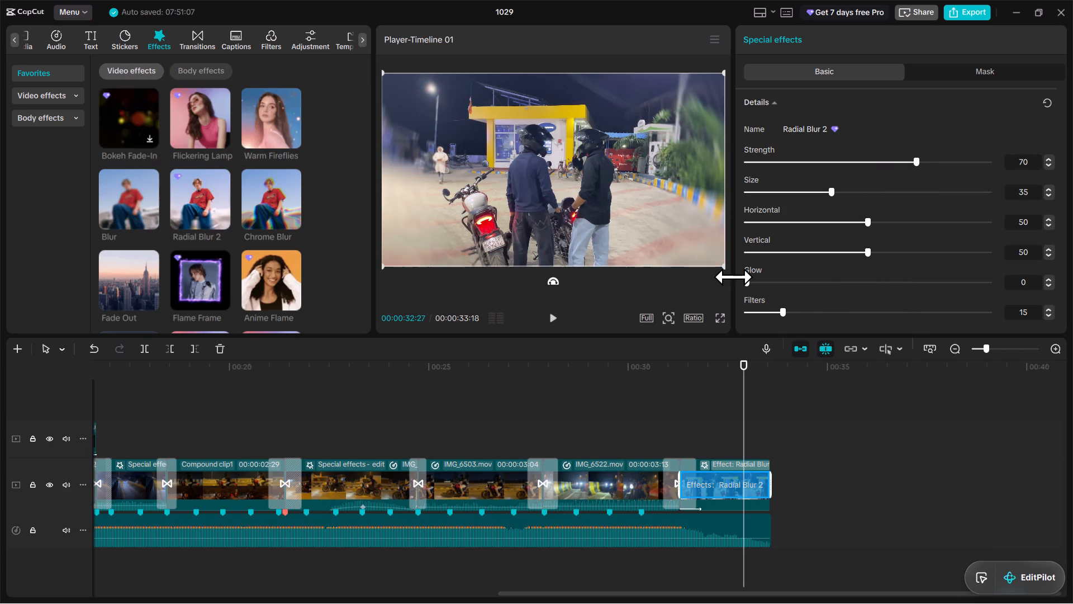
drag(734, 277, 577, 296)
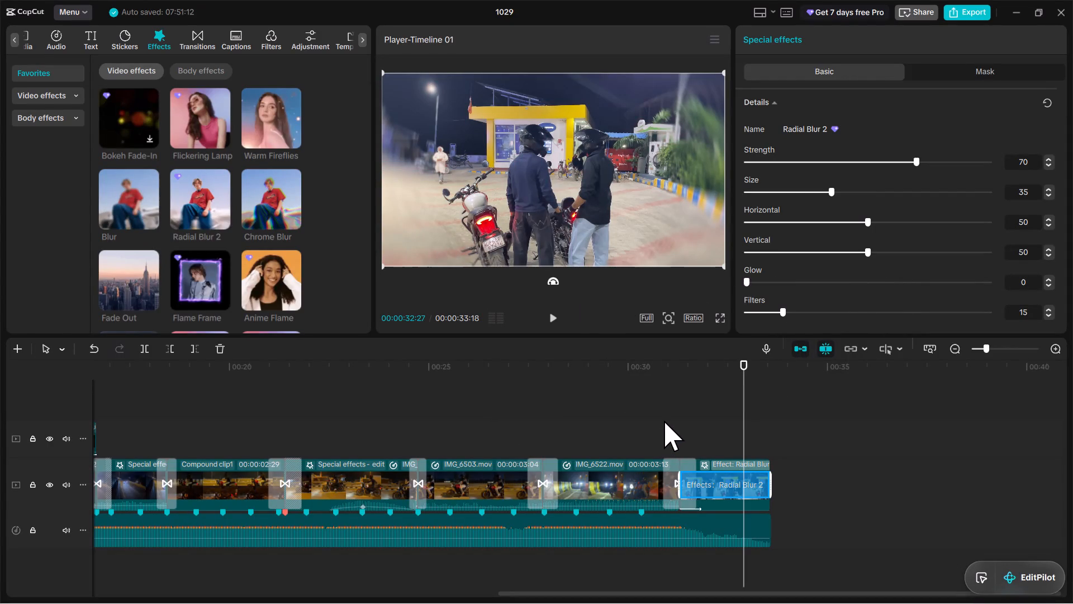
key(ctrl+z)
key(ctrl+shift+z)
Set Glow to 0 in the Radial Blur 2 effects on the clips directly after and directly before Compound clip1.
click(474, 476)
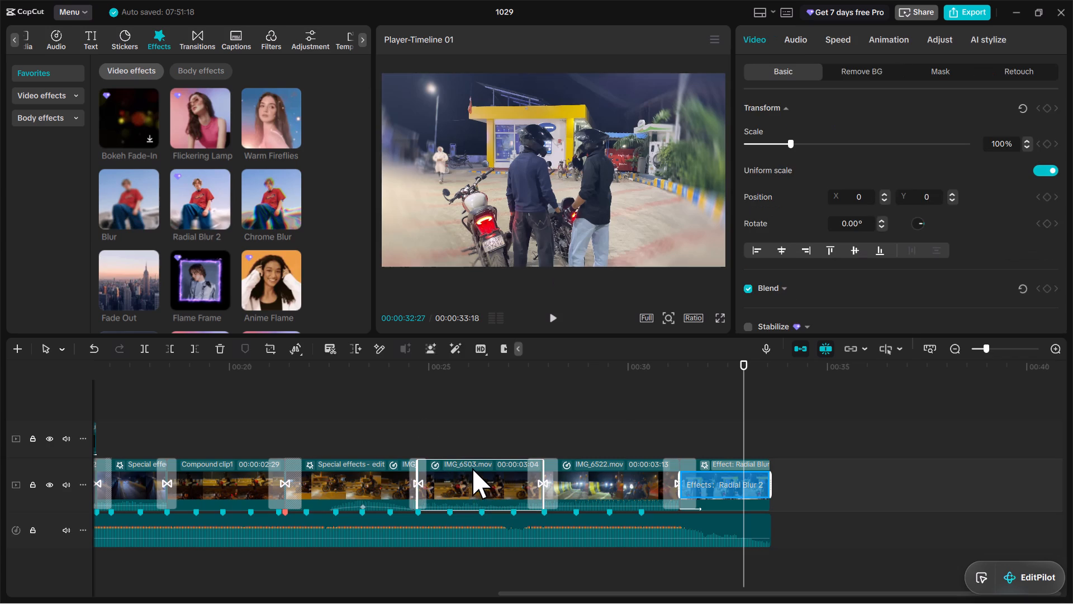
click(467, 465)
click(345, 463)
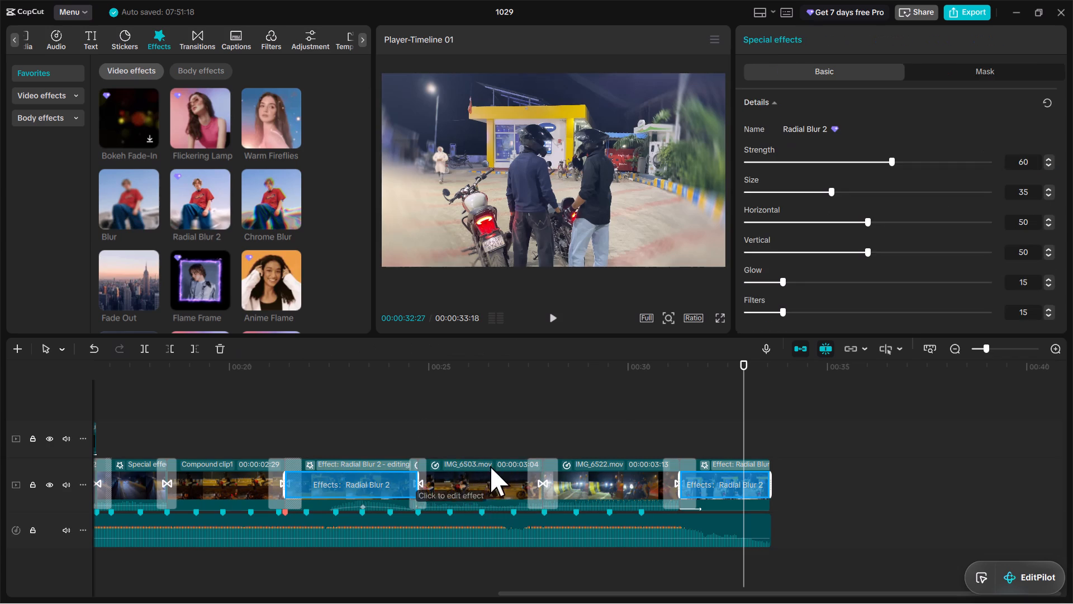
drag(780, 282, 664, 312)
click(271, 468)
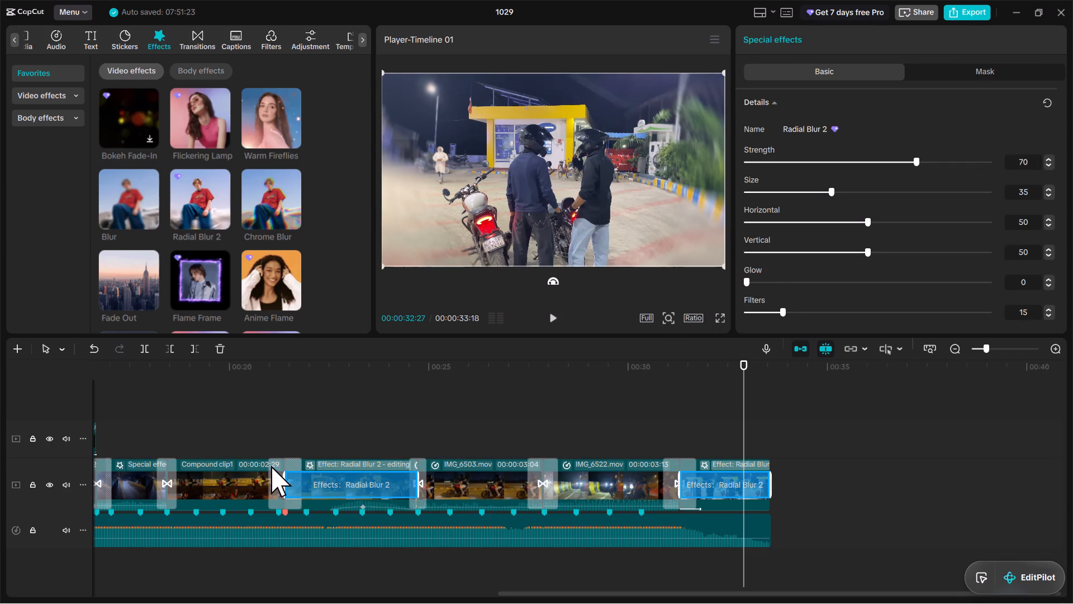
click(209, 464)
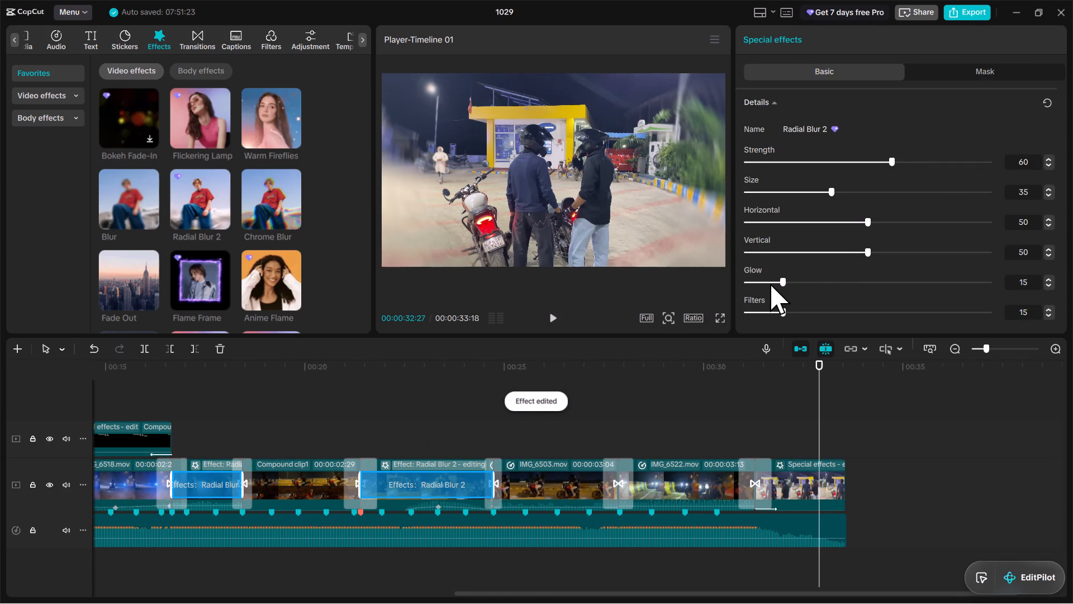
drag(777, 280, 653, 307)
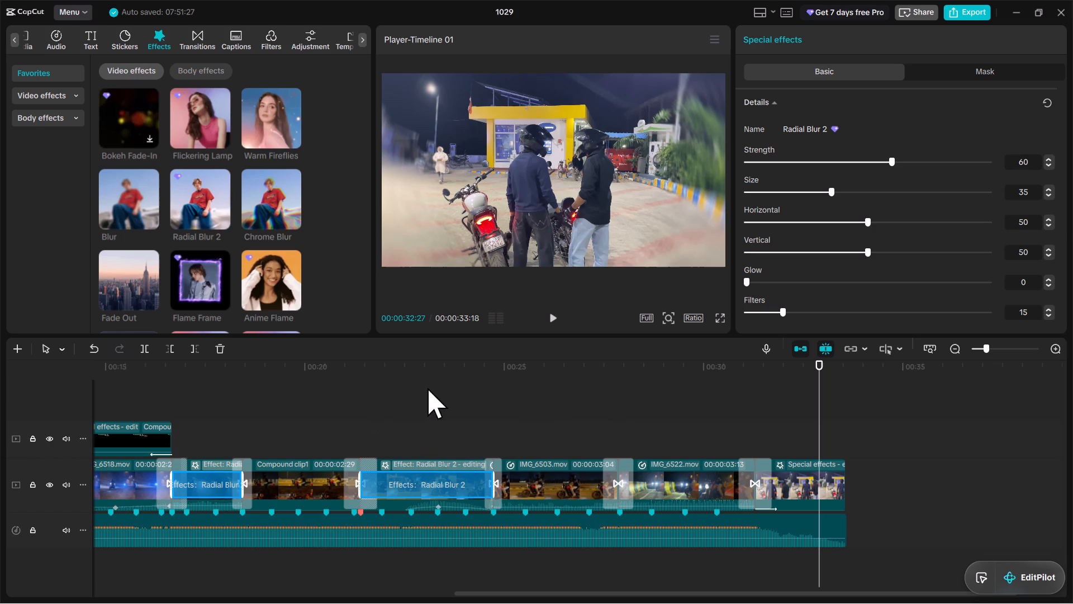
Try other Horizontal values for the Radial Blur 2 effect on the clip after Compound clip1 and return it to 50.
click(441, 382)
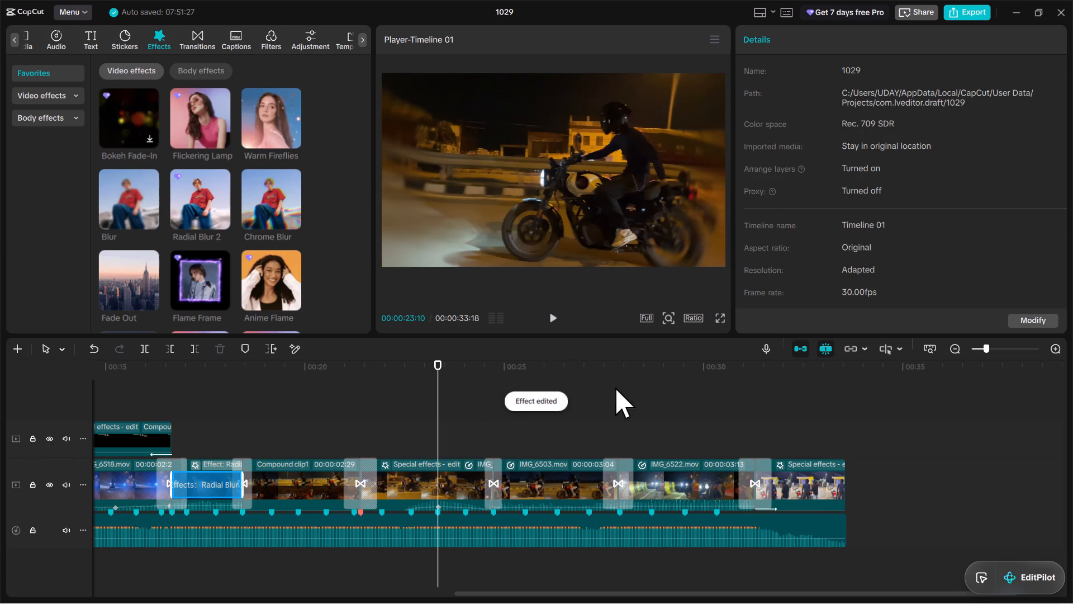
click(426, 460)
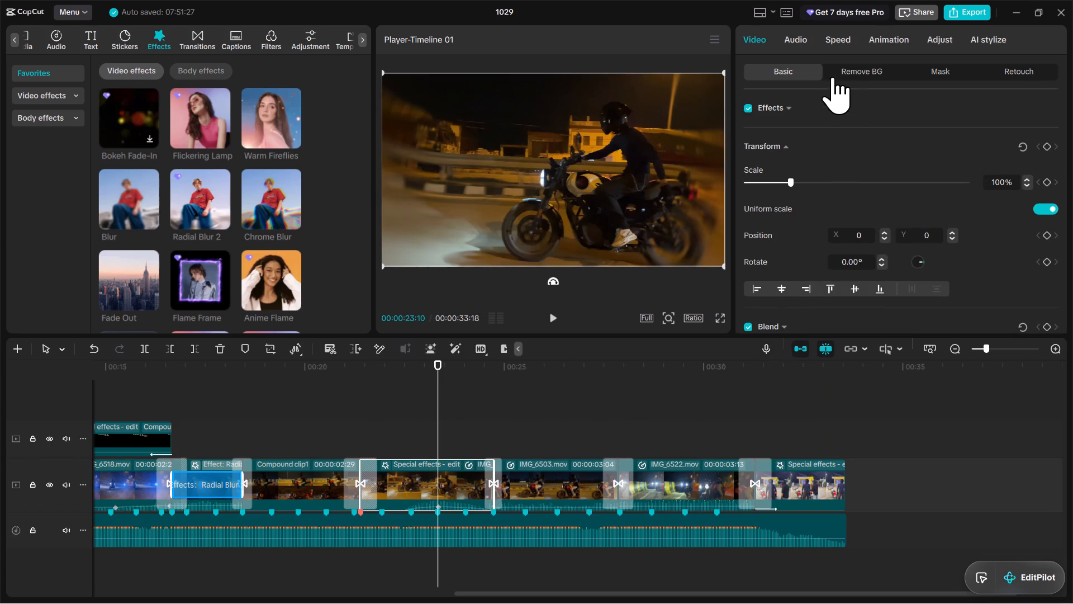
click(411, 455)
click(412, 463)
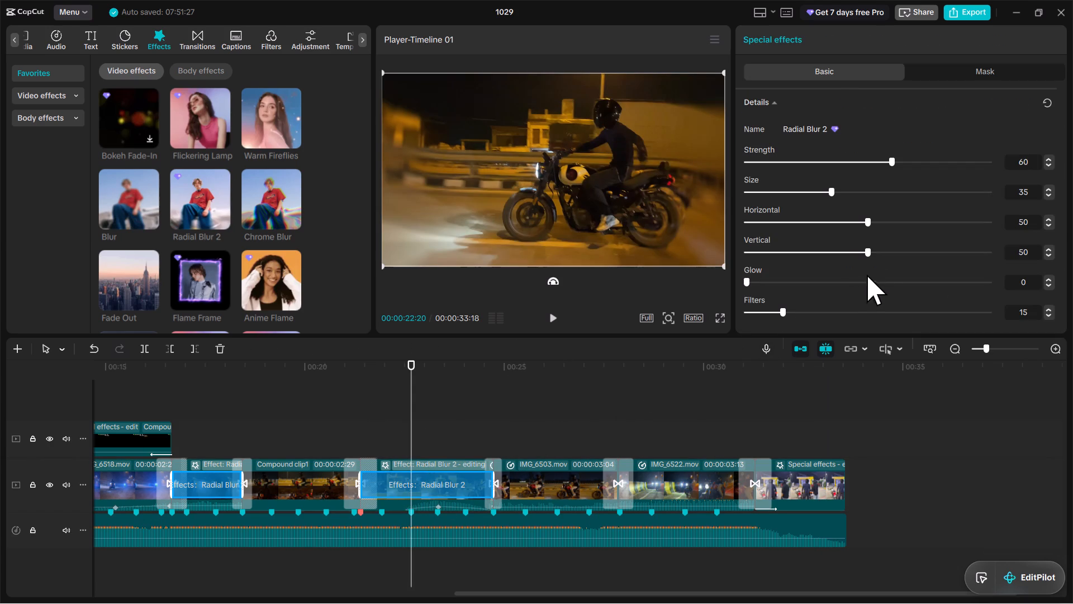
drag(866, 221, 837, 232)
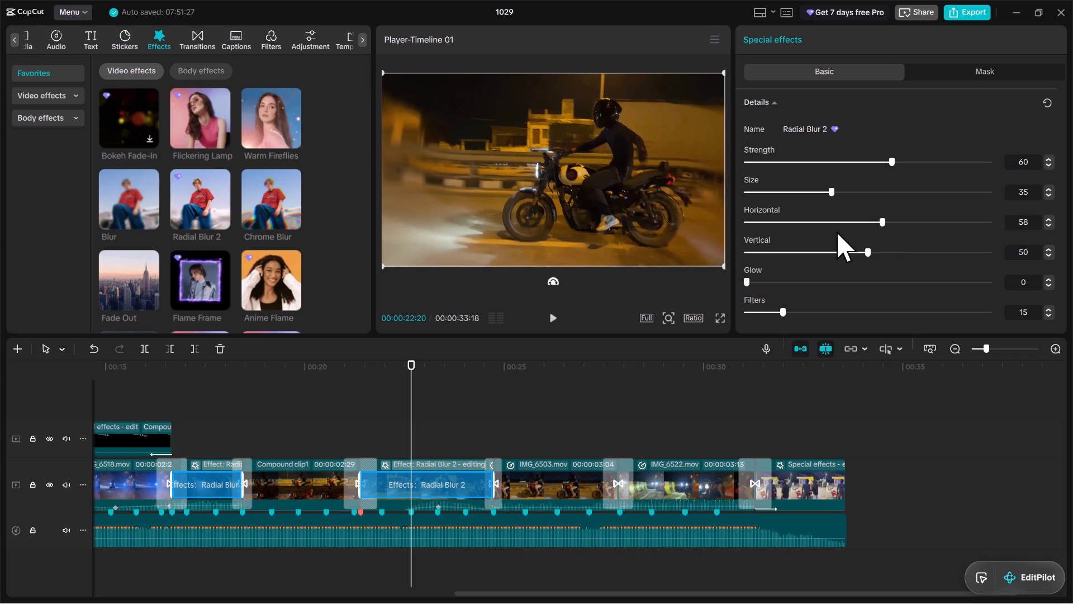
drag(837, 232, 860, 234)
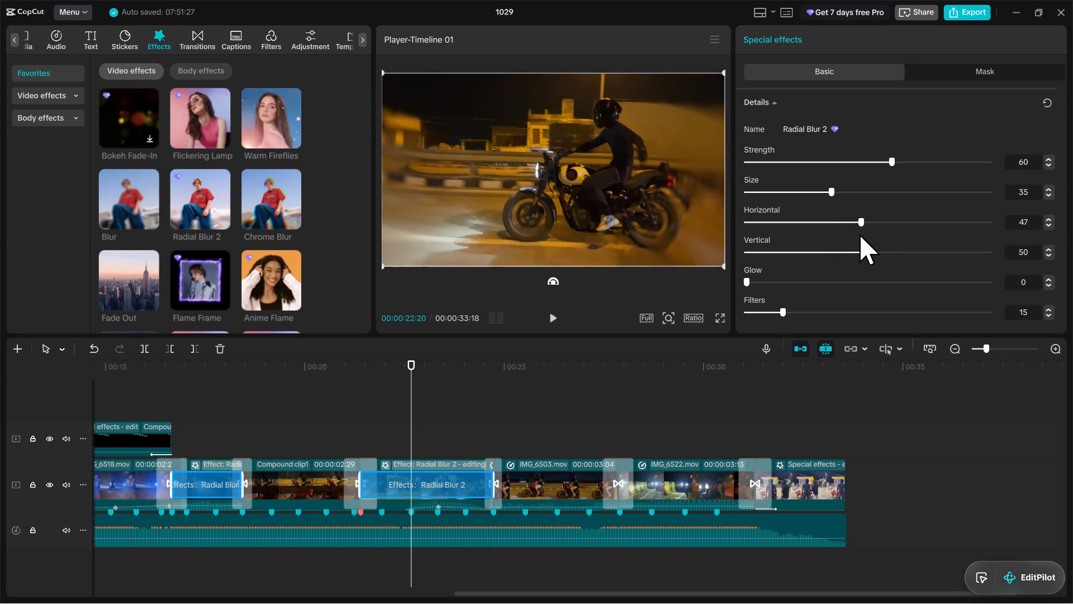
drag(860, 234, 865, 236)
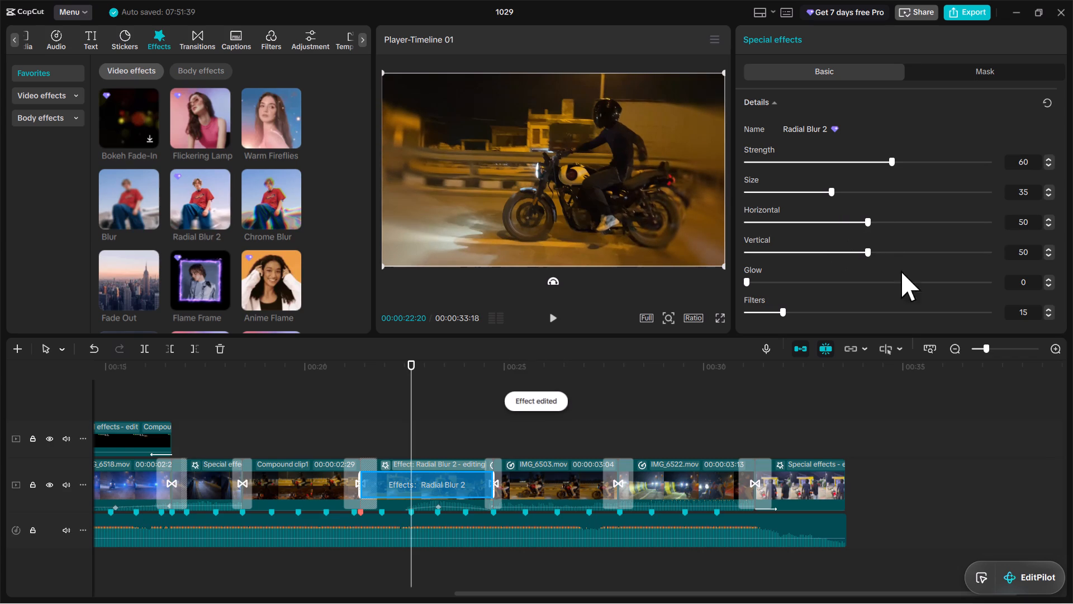
Play the edit from the clip after Compound clip1 through to the closing clip.
click(410, 393)
key(space)
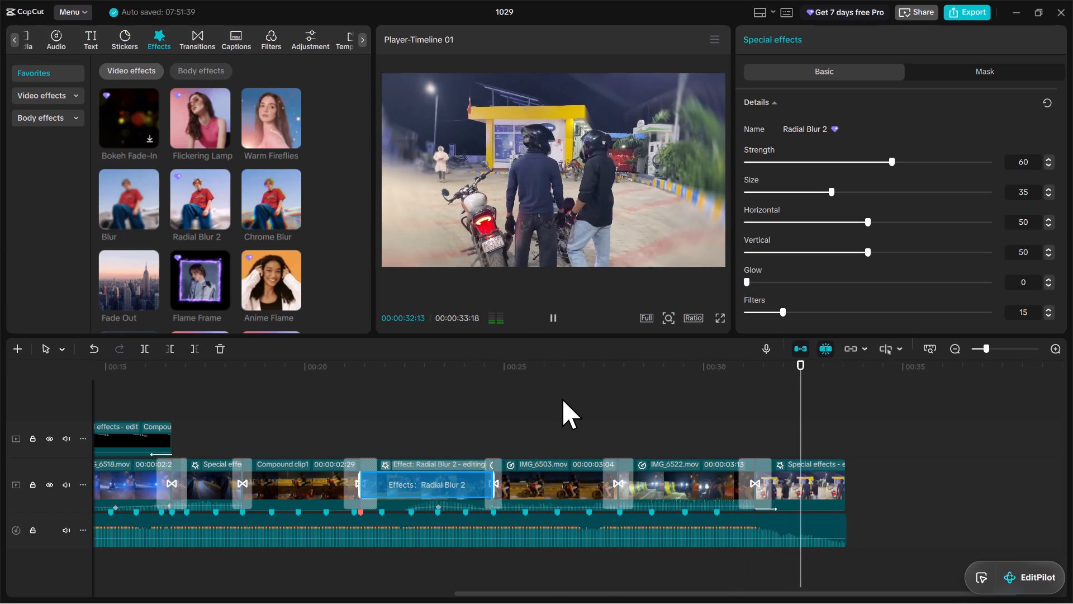
key(space)
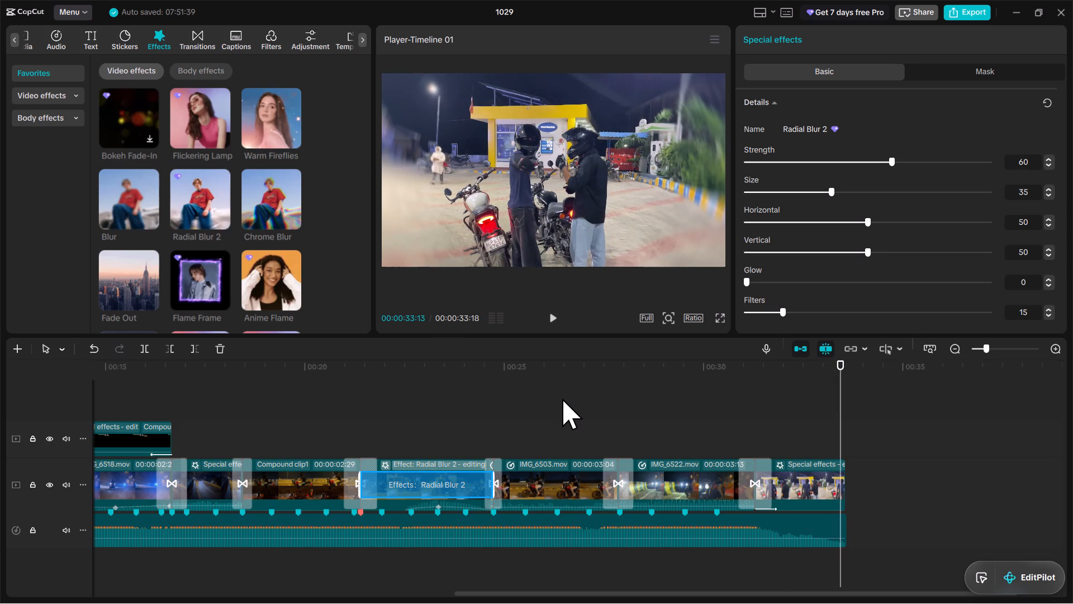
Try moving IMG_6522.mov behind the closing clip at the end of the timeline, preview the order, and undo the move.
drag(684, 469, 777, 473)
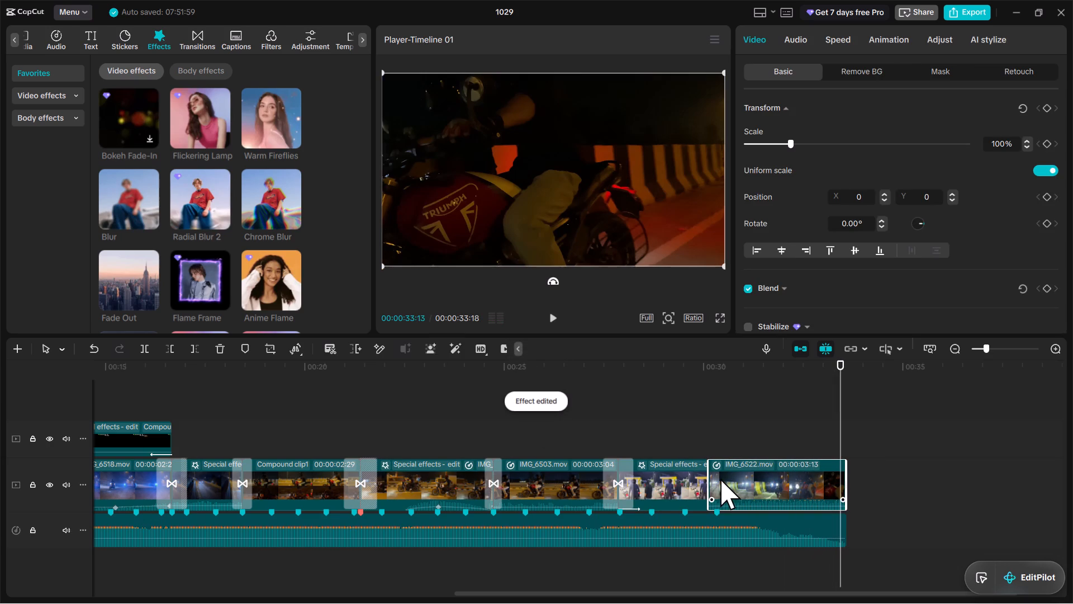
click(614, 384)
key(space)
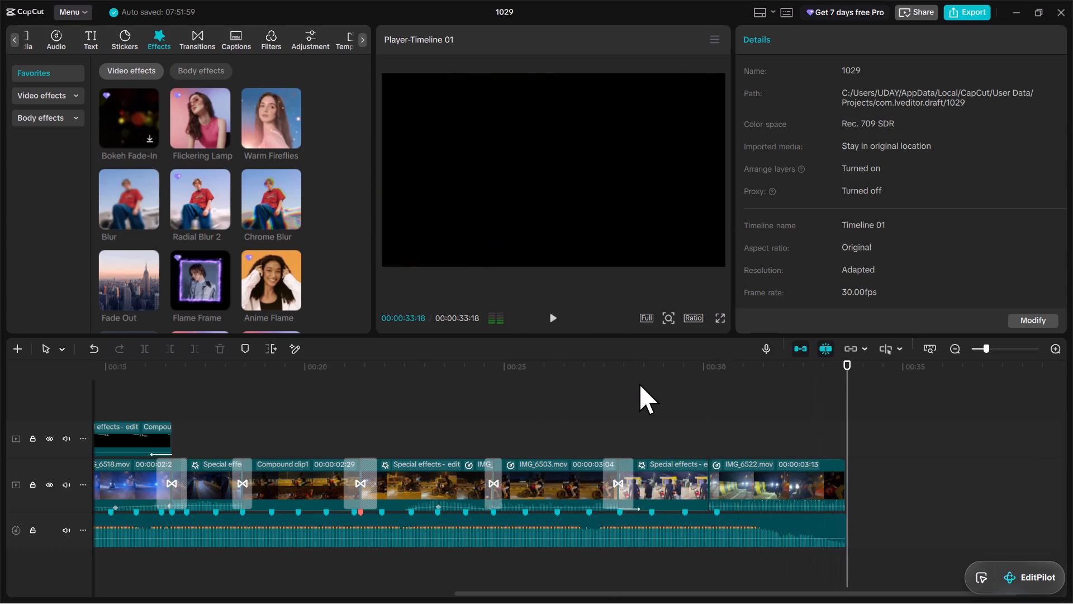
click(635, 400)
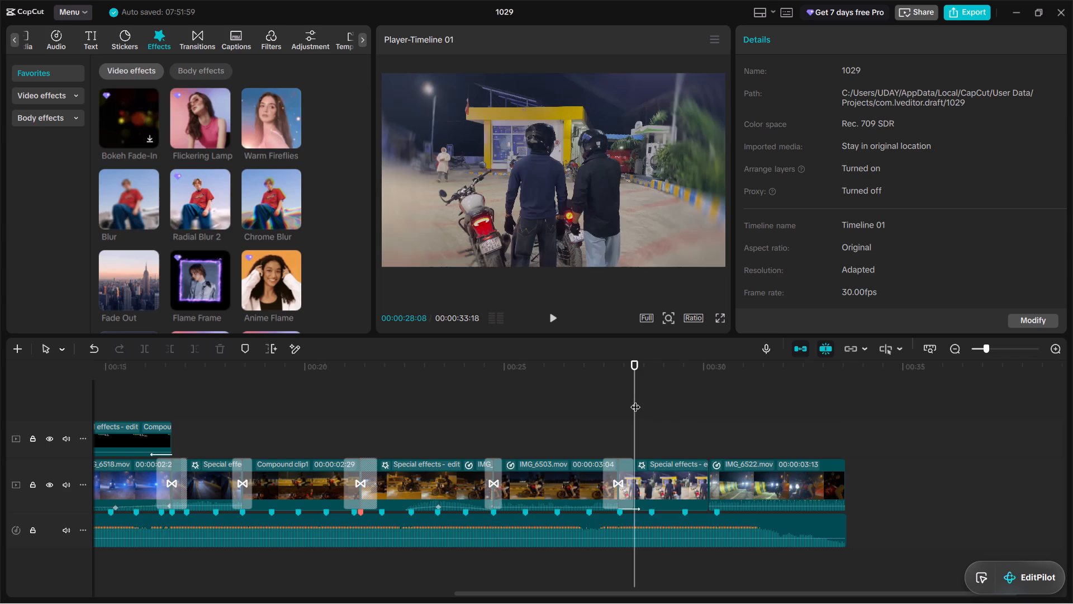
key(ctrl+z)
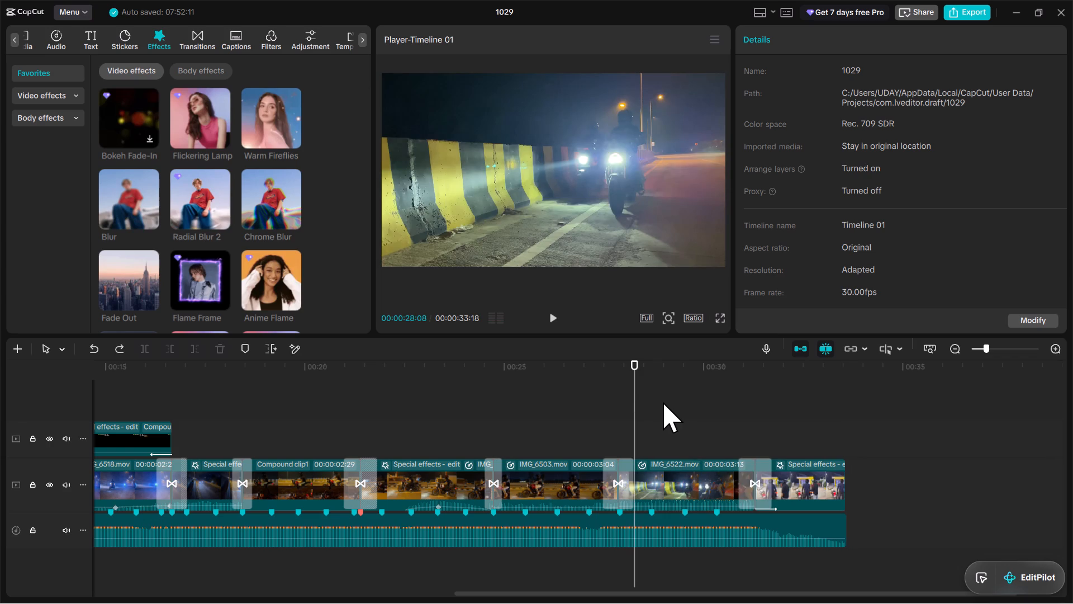
Play the ending from IMG_6522.mov through the closing clip.
key(space)
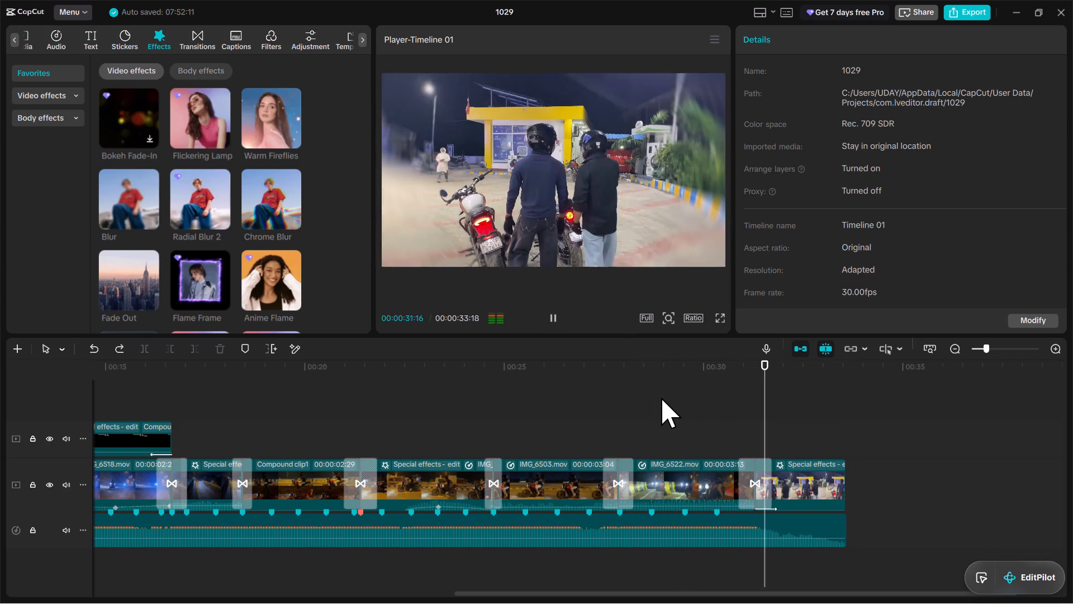
Apply the Fade Out exit animation to the final IMG_6540.mov clip.
click(808, 468)
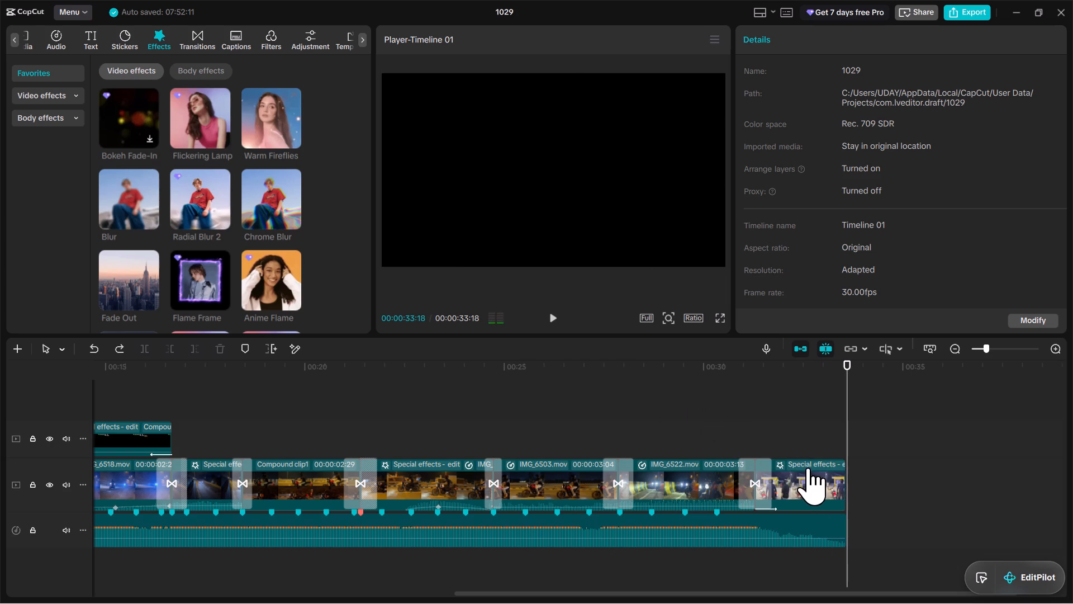
click(823, 499)
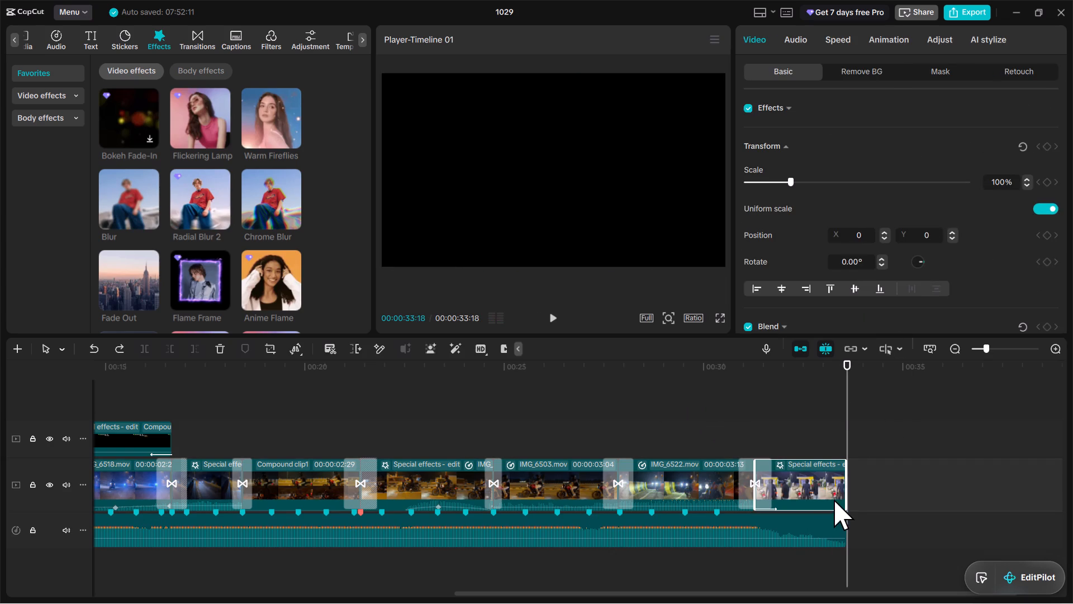
drag(848, 492, 856, 492)
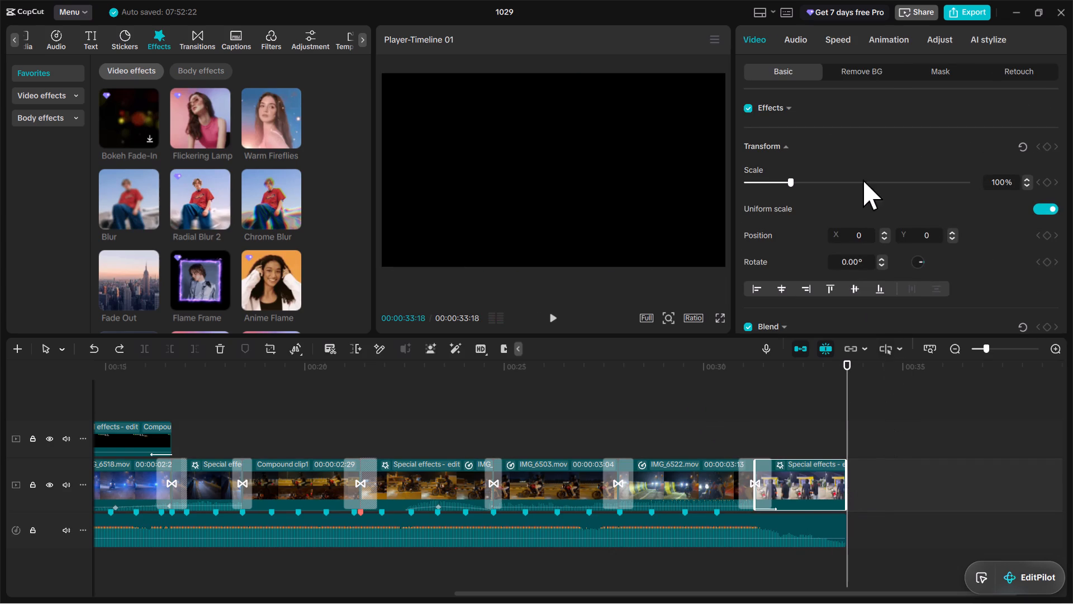
click(887, 42)
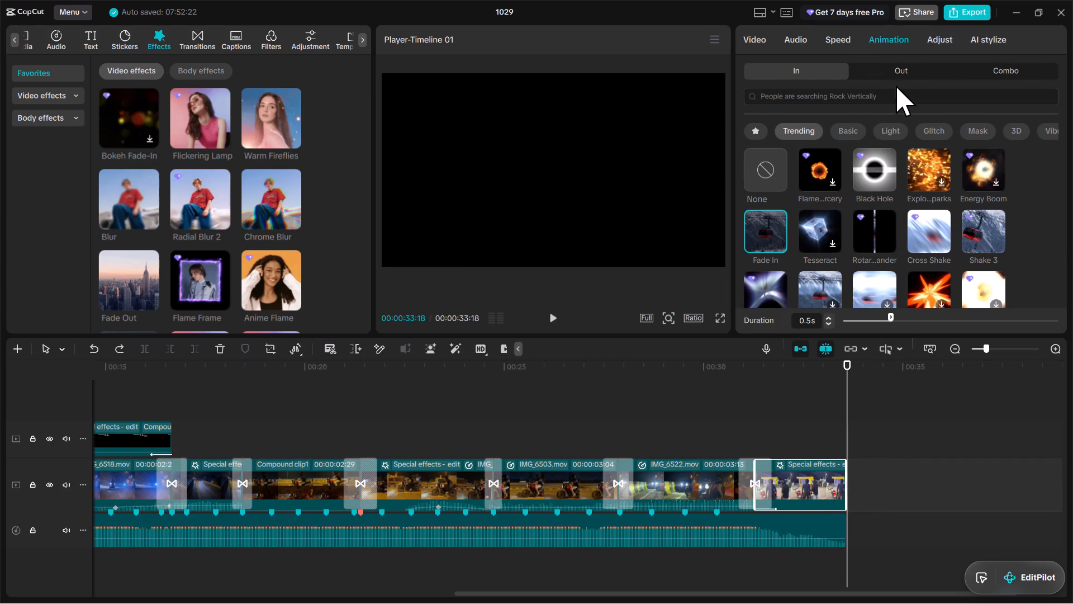
click(908, 80)
click(908, 71)
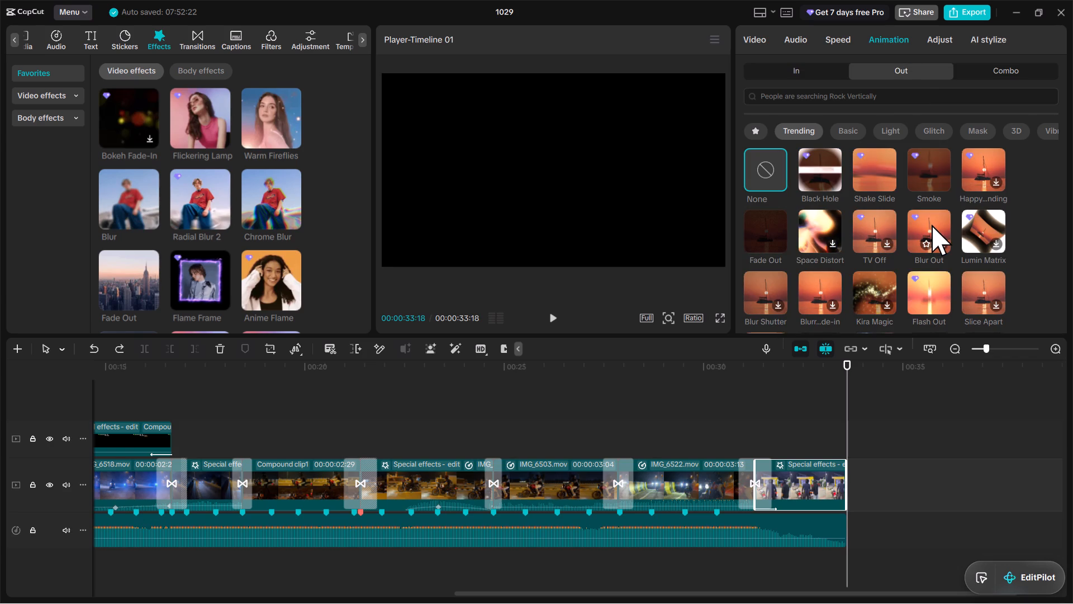
click(768, 226)
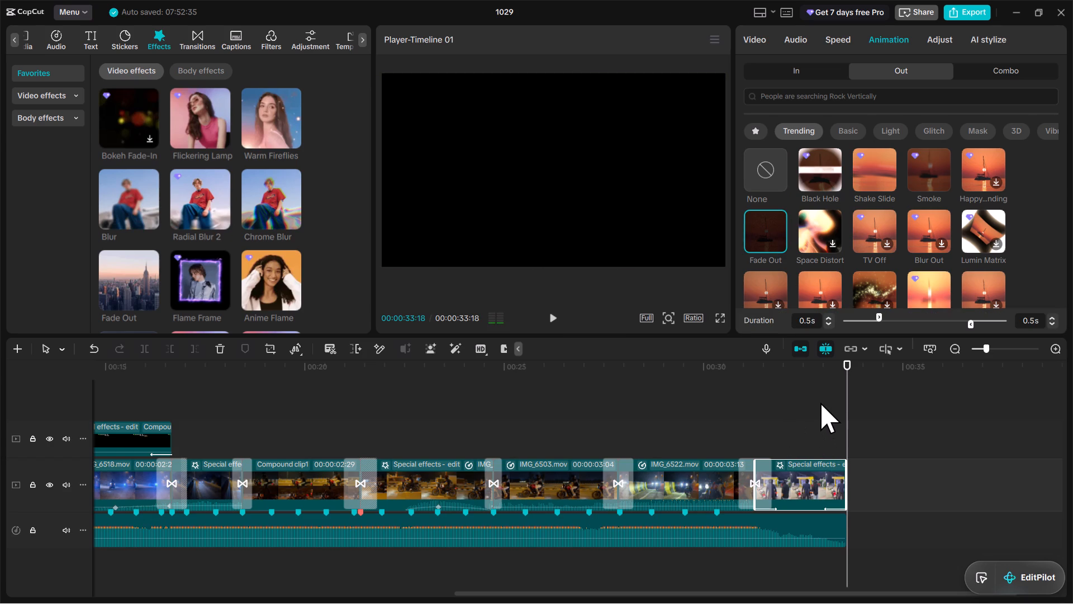
Add a default text clip above the closing clip, starting right after the transition from IMG_6522.mov.
click(787, 397)
drag(787, 397, 799, 398)
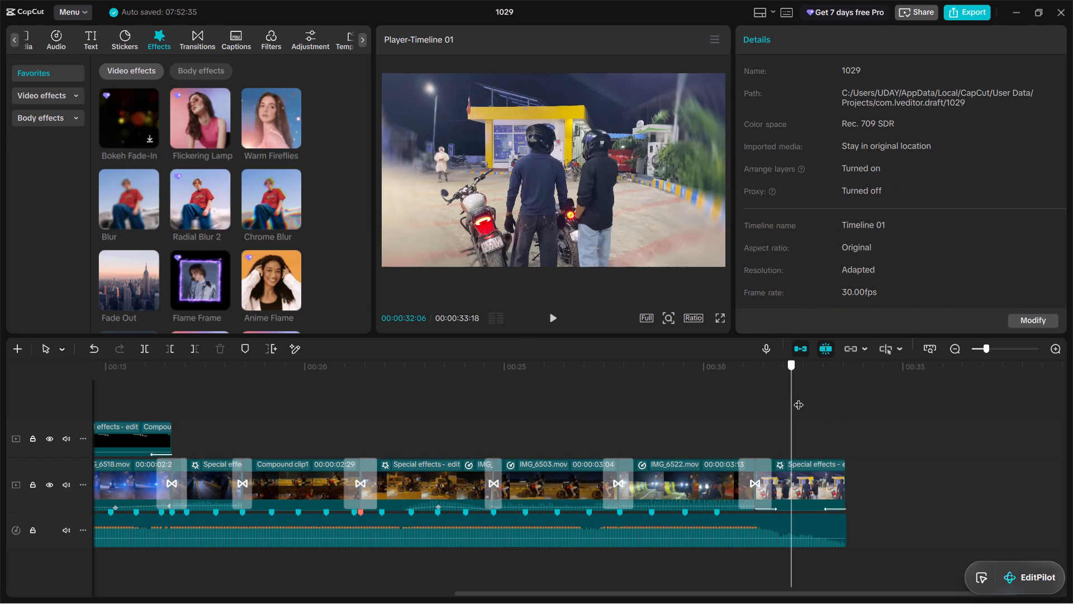
drag(799, 398, 793, 401)
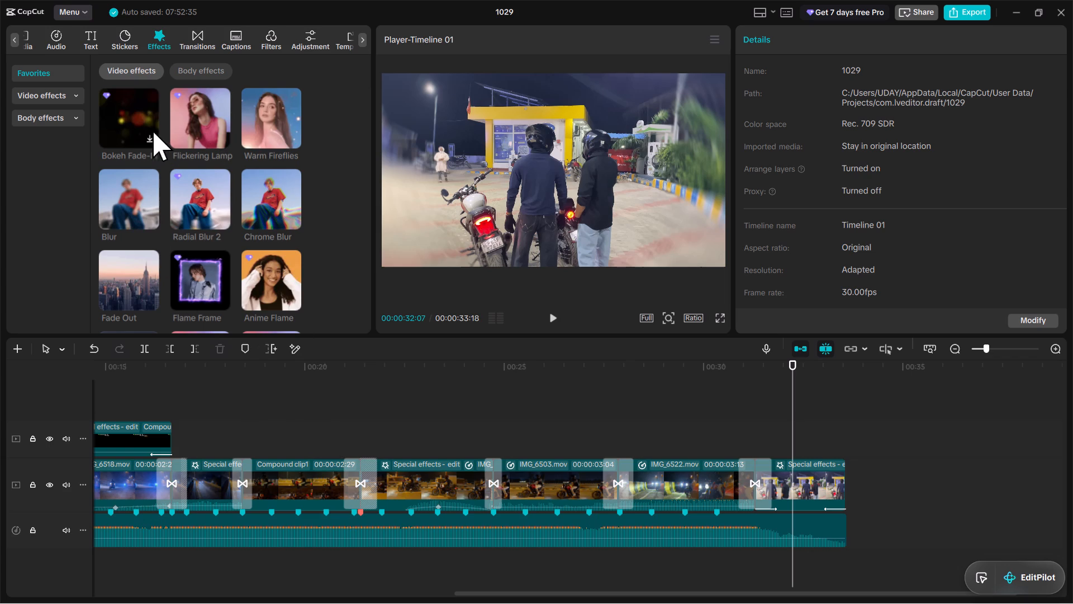
click(92, 37)
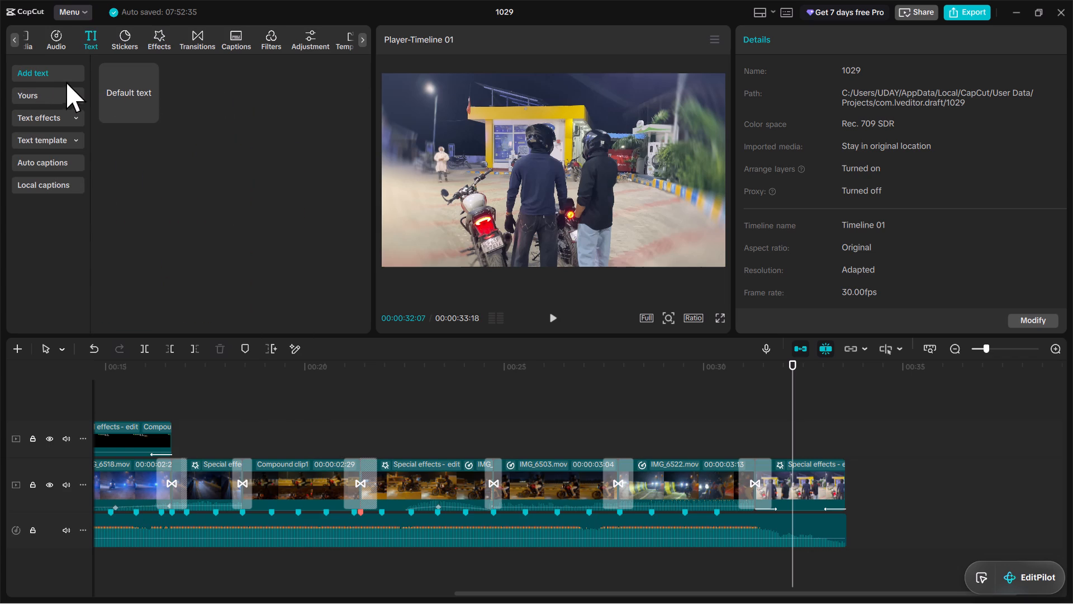
drag(120, 86, 782, 452)
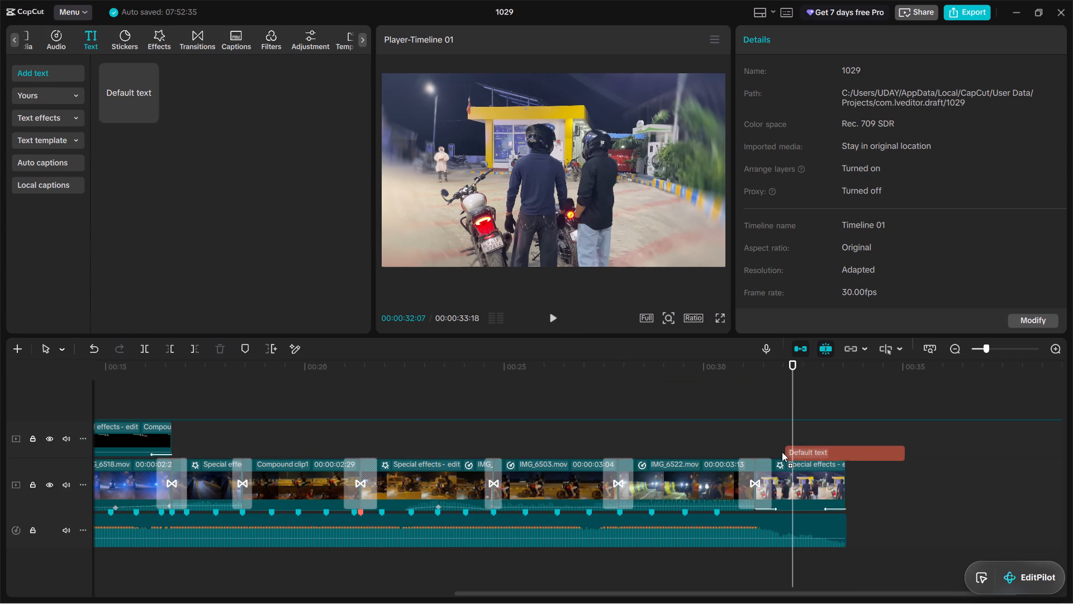
drag(782, 452, 770, 450)
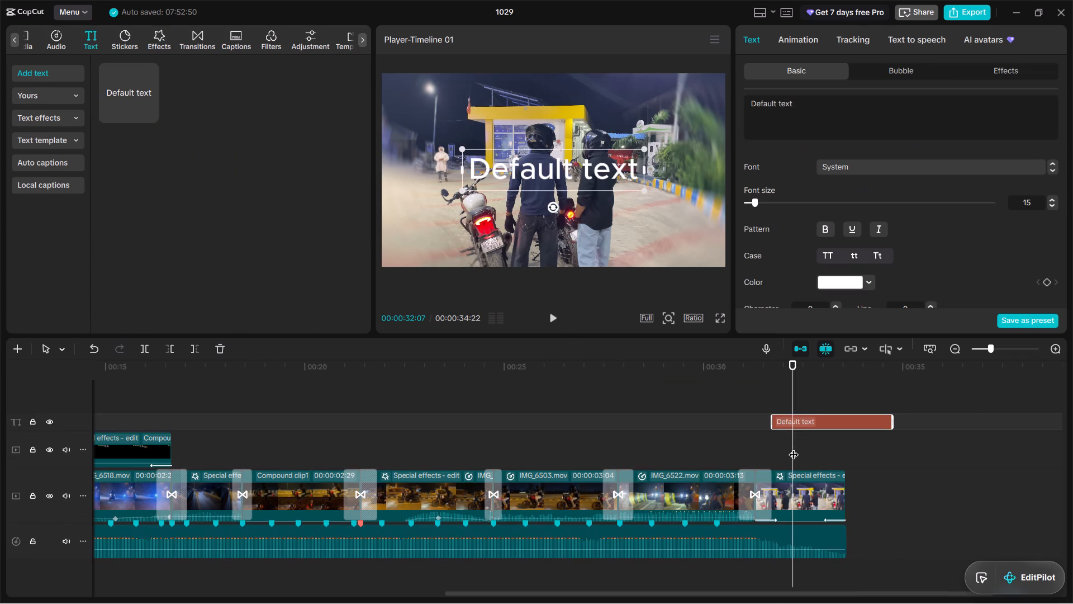
Trim the end of the default text clip so it stops shortly before the closing clip ends.
drag(795, 449, 830, 452)
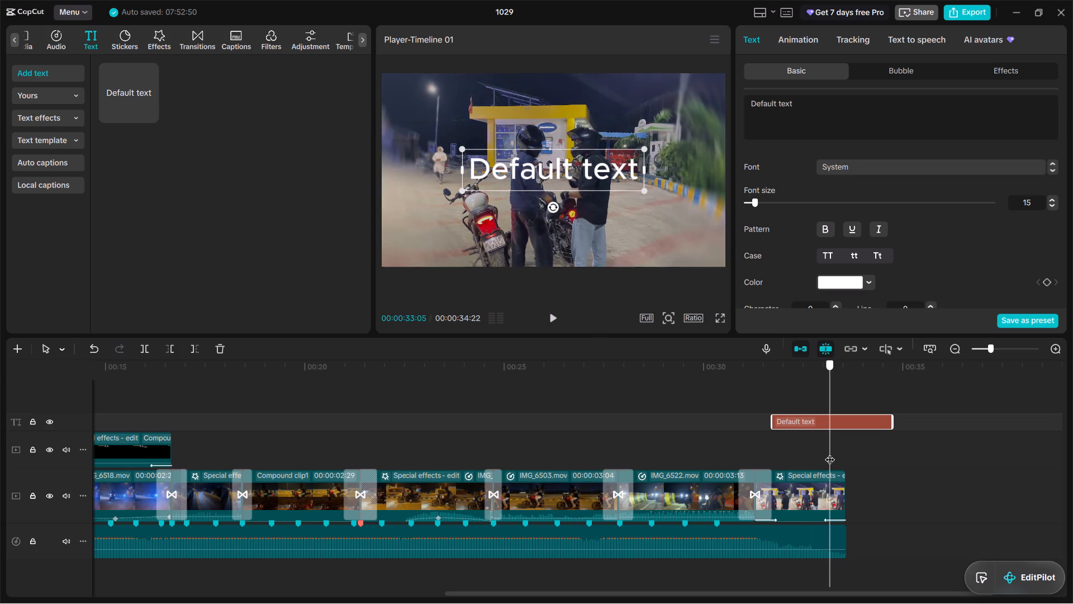
drag(830, 452, 835, 451)
key(w)
click(780, 440)
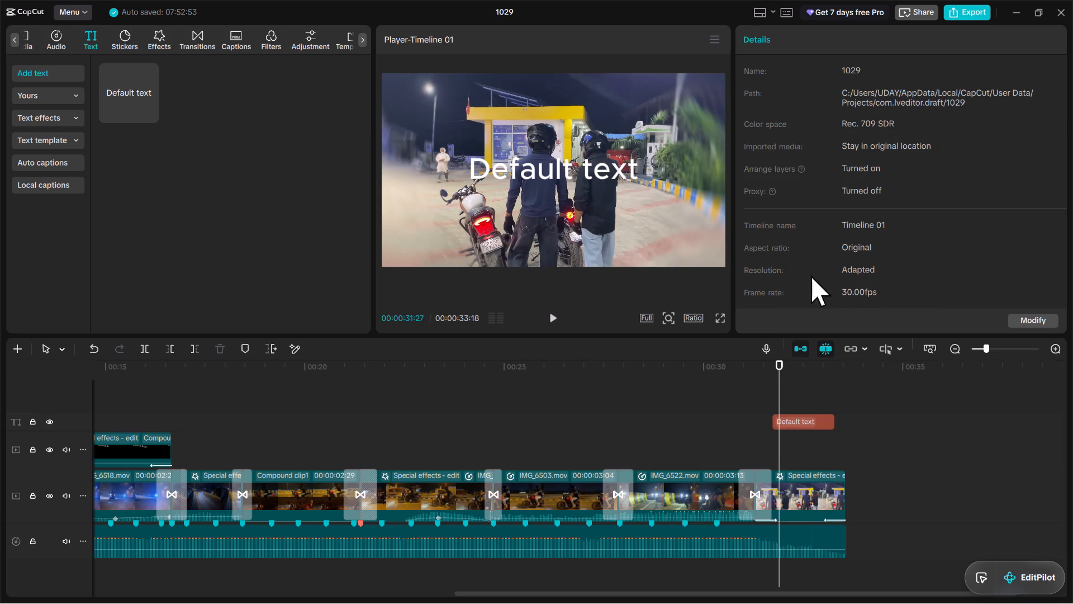
Set the default text's font to KaushanScript and its font size to 25.
click(805, 417)
click(854, 173)
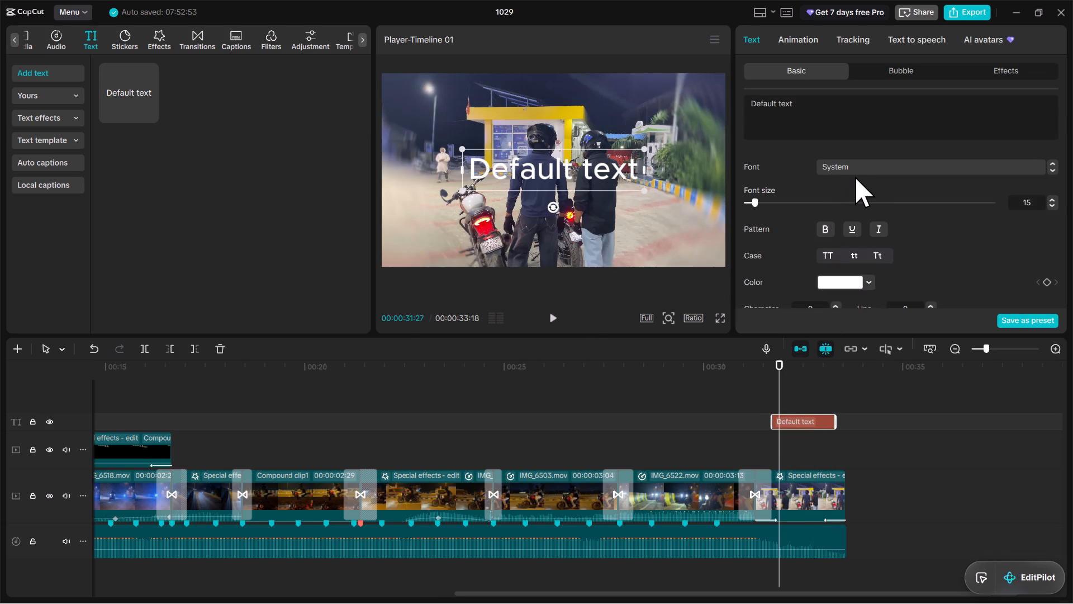
click(865, 171)
click(882, 172)
scroll(886, 267, down, 2)
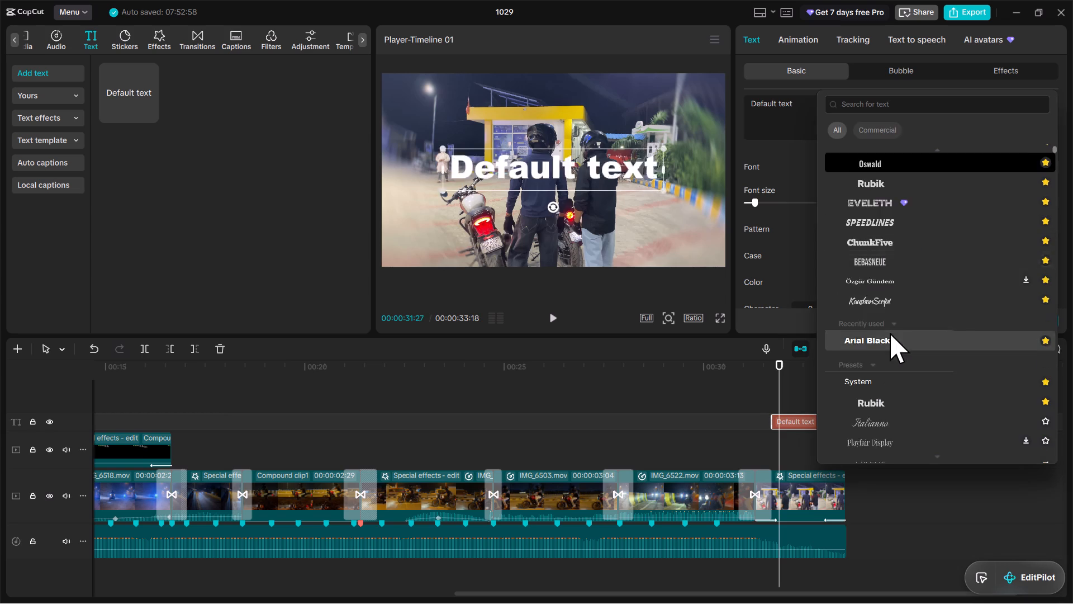
click(868, 238)
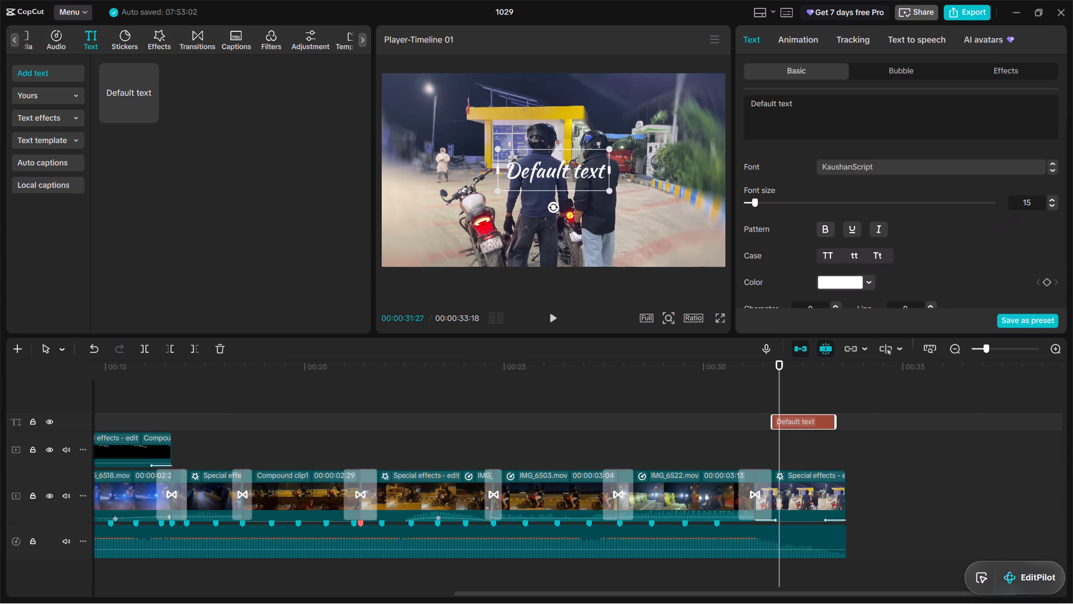
click(1026, 203)
key(BackSpace)
key(2)
key(Return)
Move the text up to the top centre of the video frame, above the riders' heads.
drag(577, 187, 577, 156)
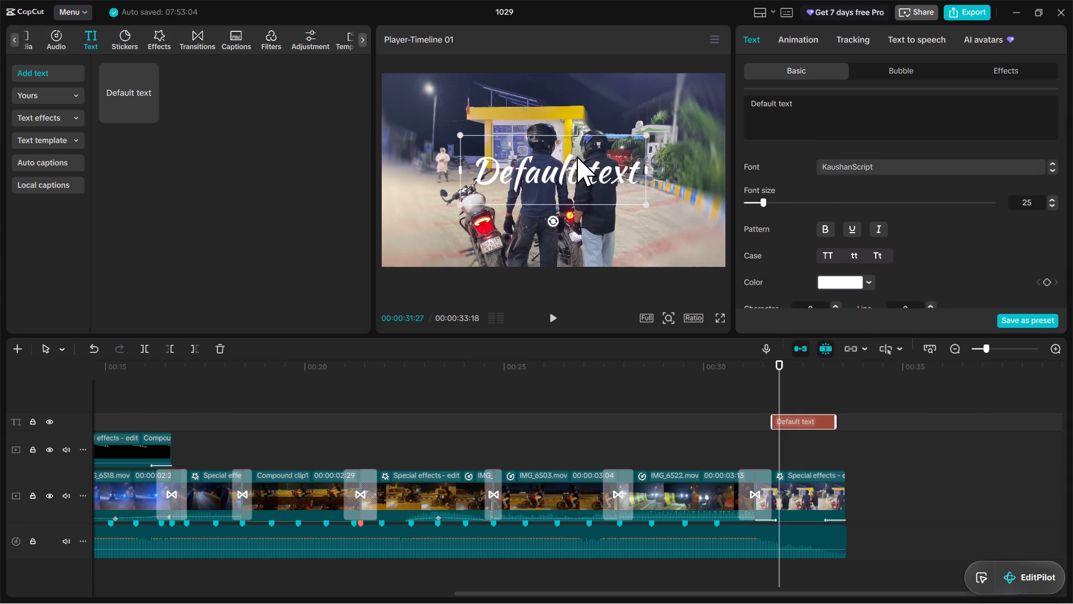
drag(577, 156, 577, 150)
drag(561, 176, 560, 141)
drag(560, 141, 557, 112)
Replace the default text with "BLINDING LIGHTS".
drag(748, 100, 840, 108)
key(backslash)
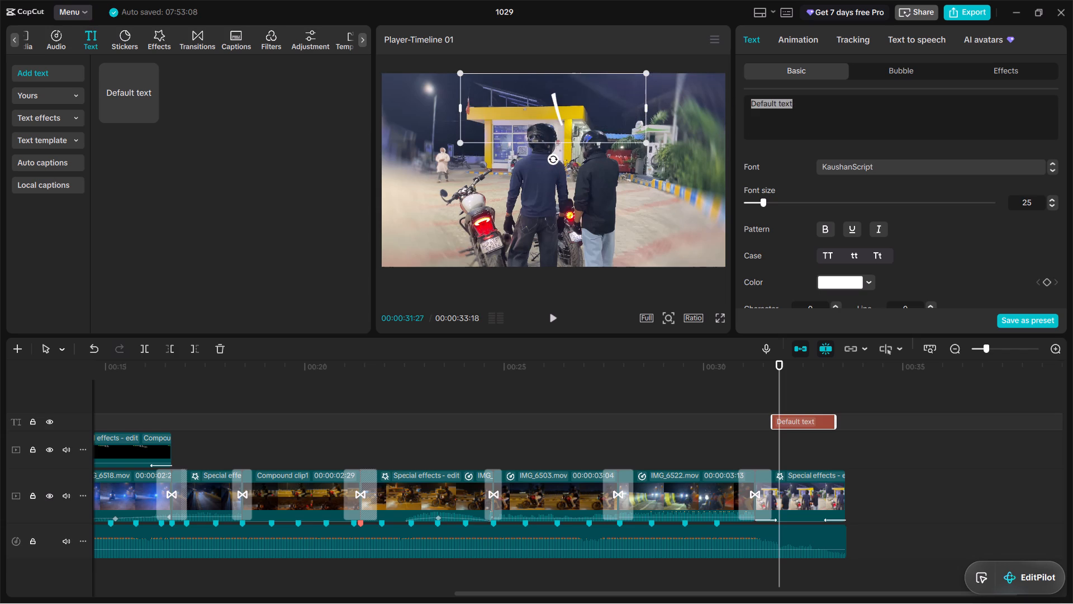
key(BackSpace)
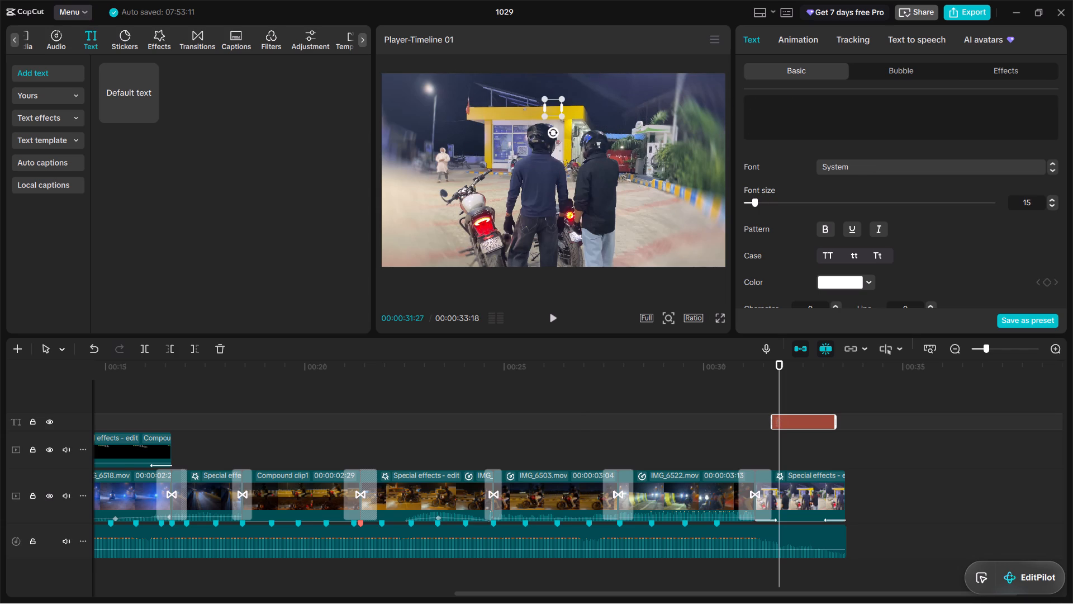
text(BLINDING)
key(space)
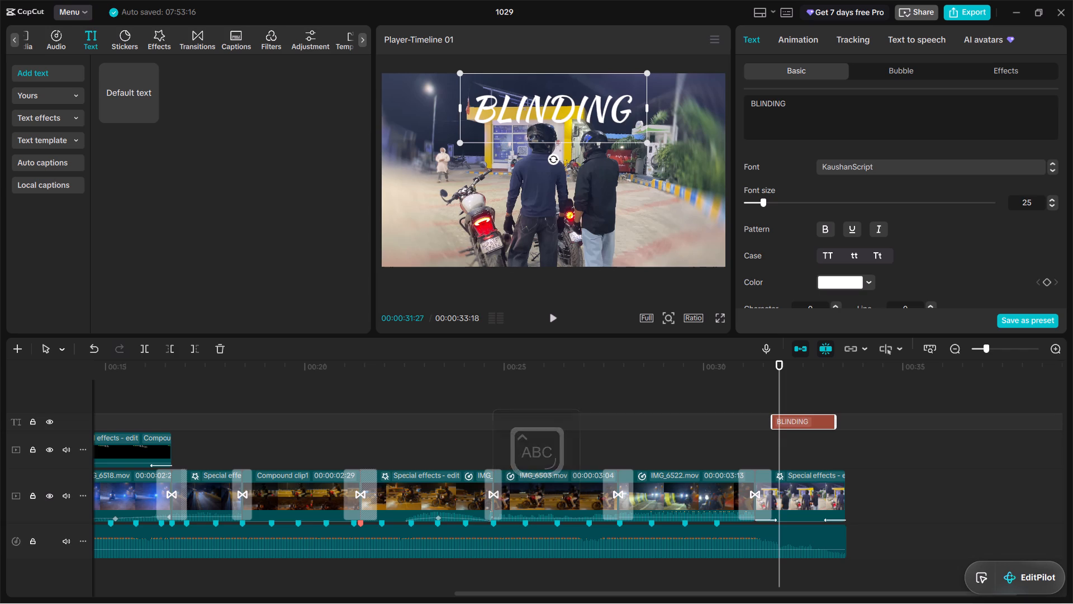
text(LIH)
text(HTS)
key(BackSpace)
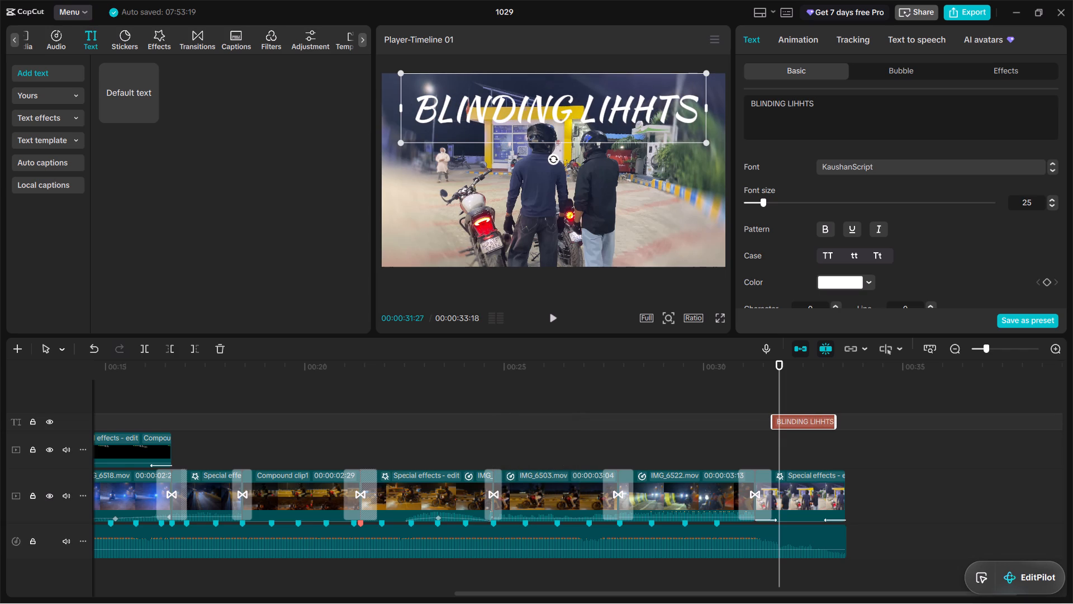
key(BackSpace)
key(BackSpace)
key(BackSpace)
text(GHTS)
key(space)
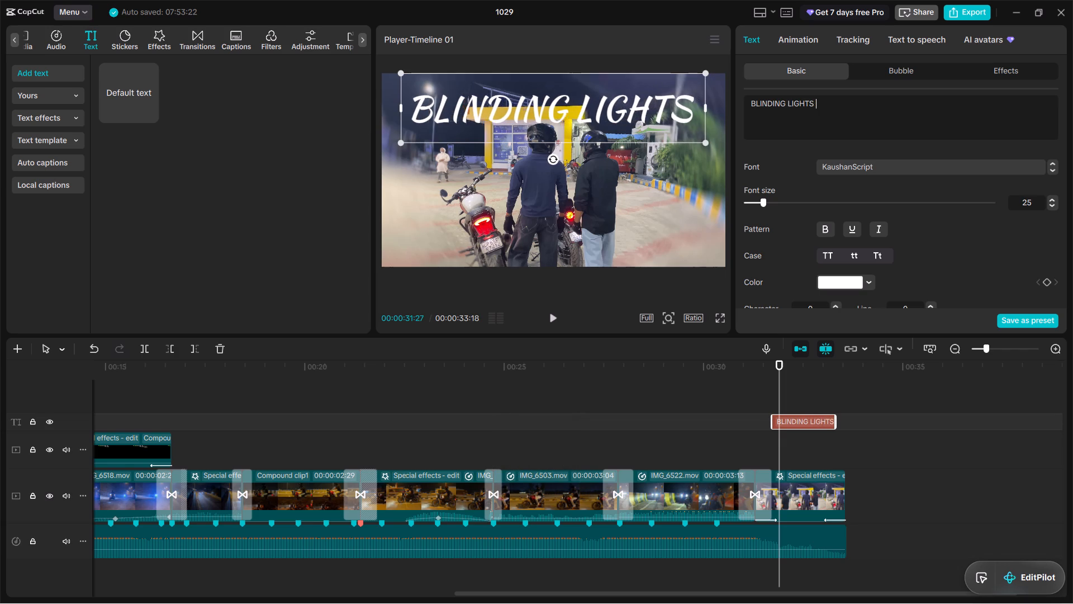
Make the BLINDING LIGHTS title bold.
click(829, 227)
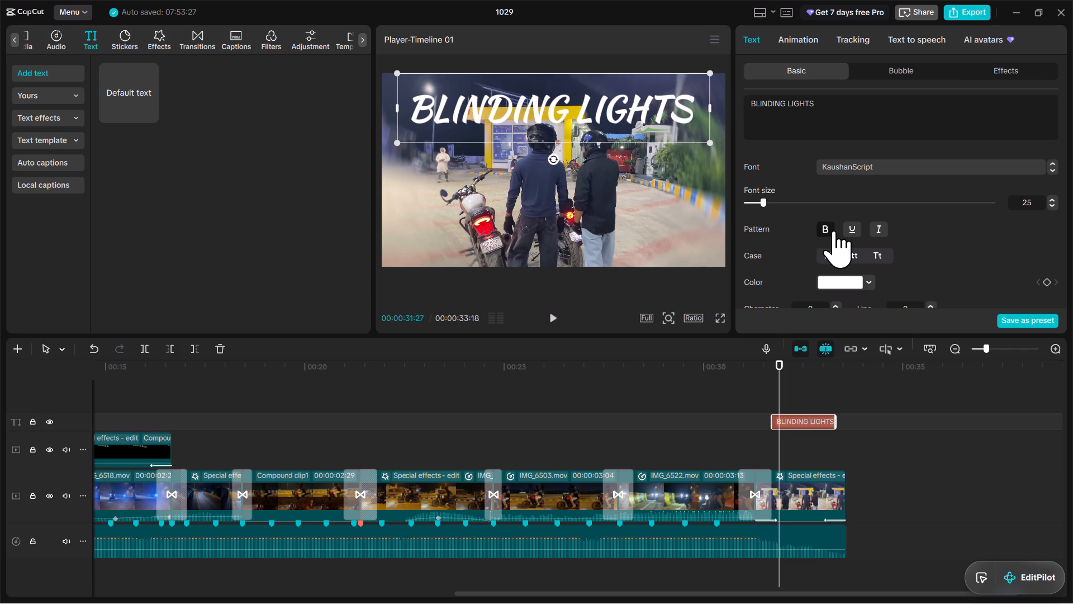
scroll(834, 230, down, 1)
scroll(841, 204, up, 2)
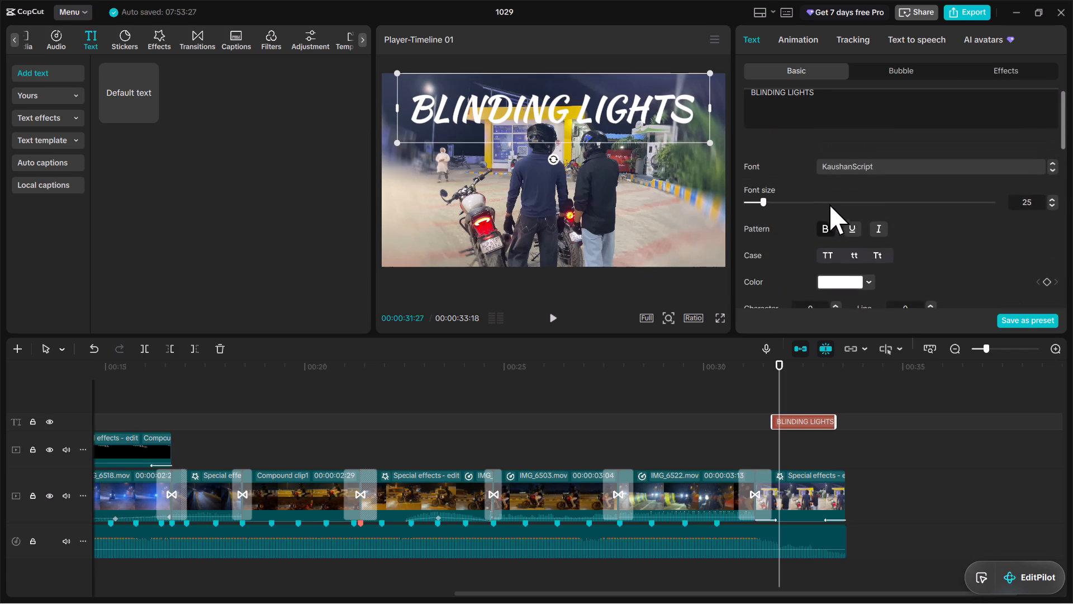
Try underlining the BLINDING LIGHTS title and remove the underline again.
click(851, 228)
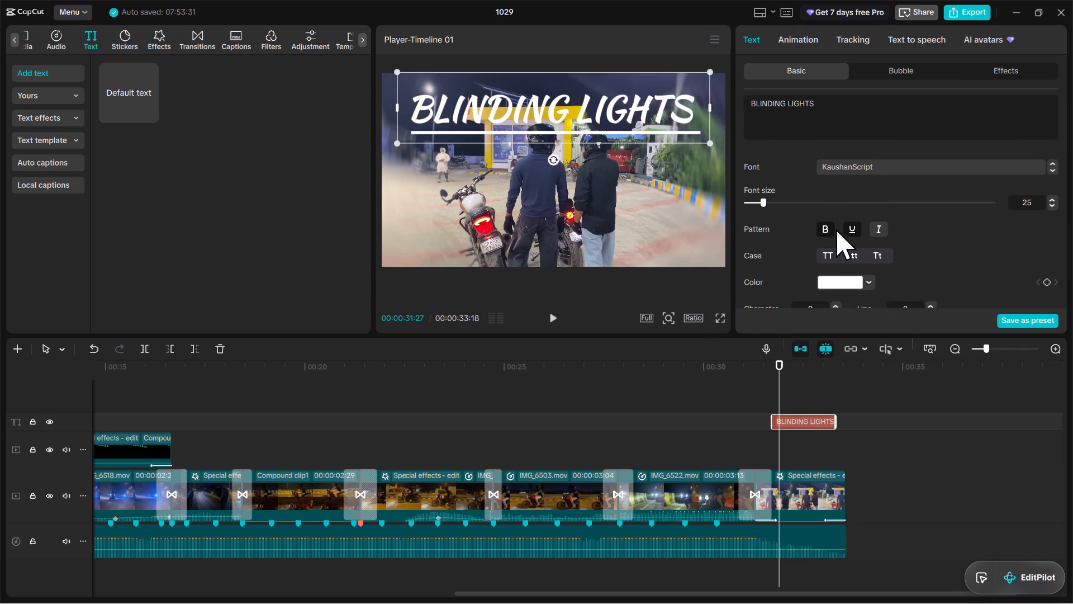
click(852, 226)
Colour only the word BLINDING in the title mint green, 00FF90.
scroll(861, 280, down, 1)
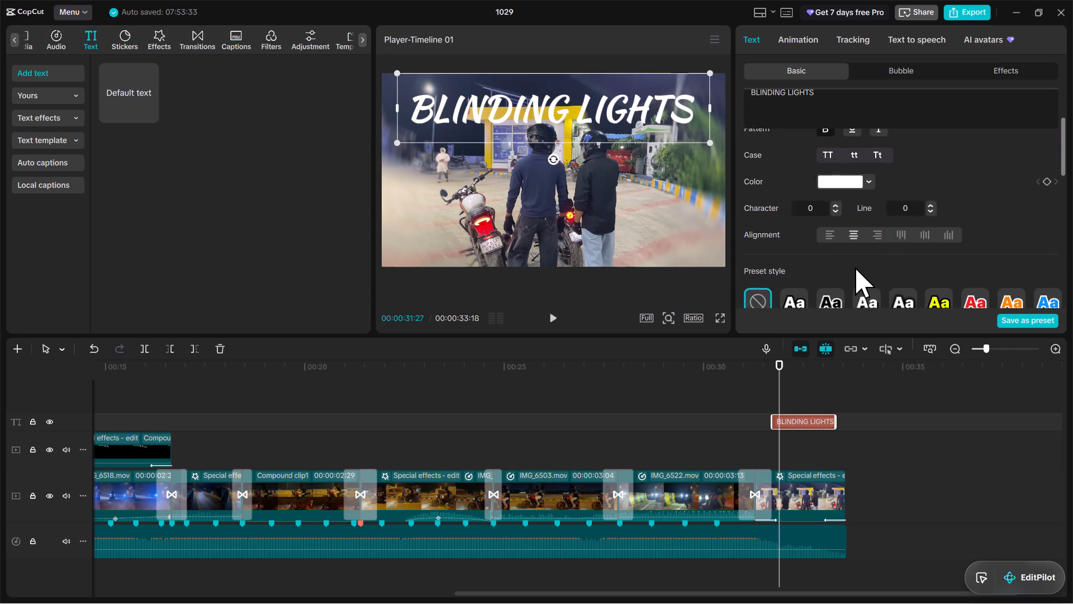
click(843, 182)
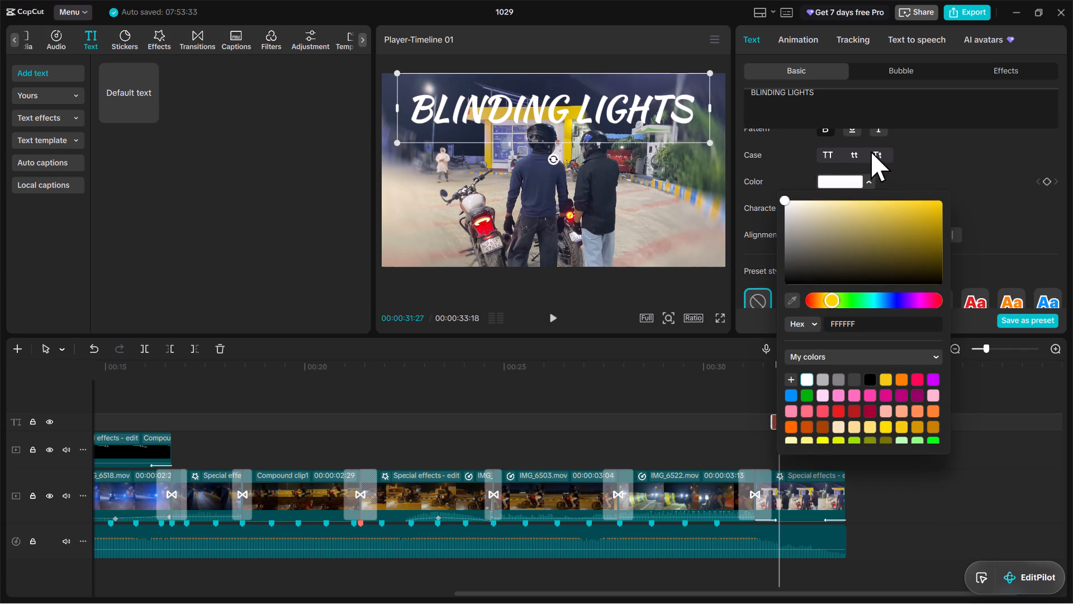
click(892, 104)
scroll(814, 142, up, 2)
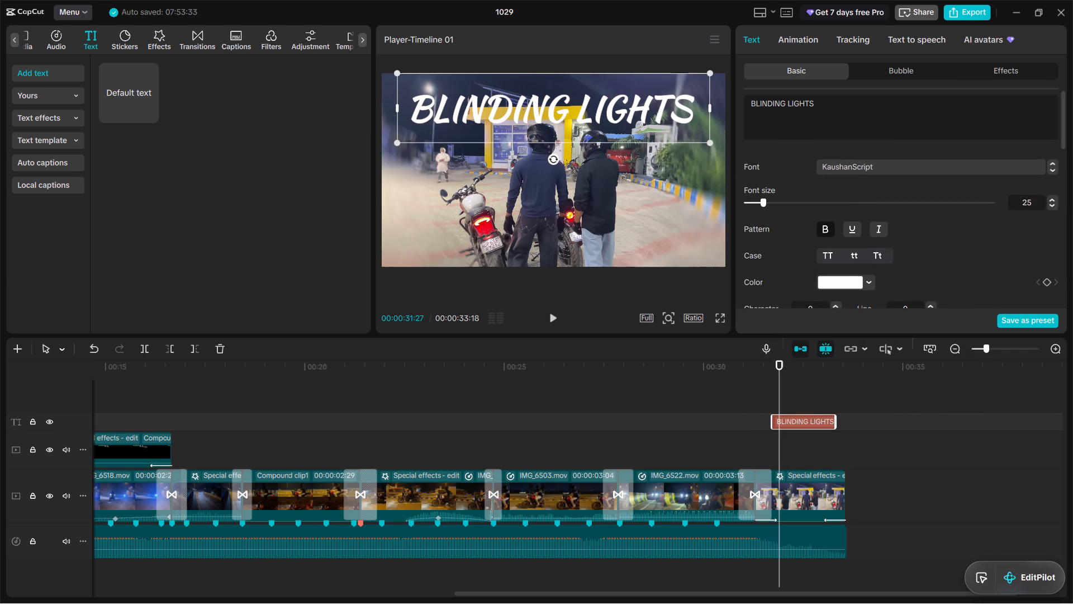
drag(746, 105, 788, 104)
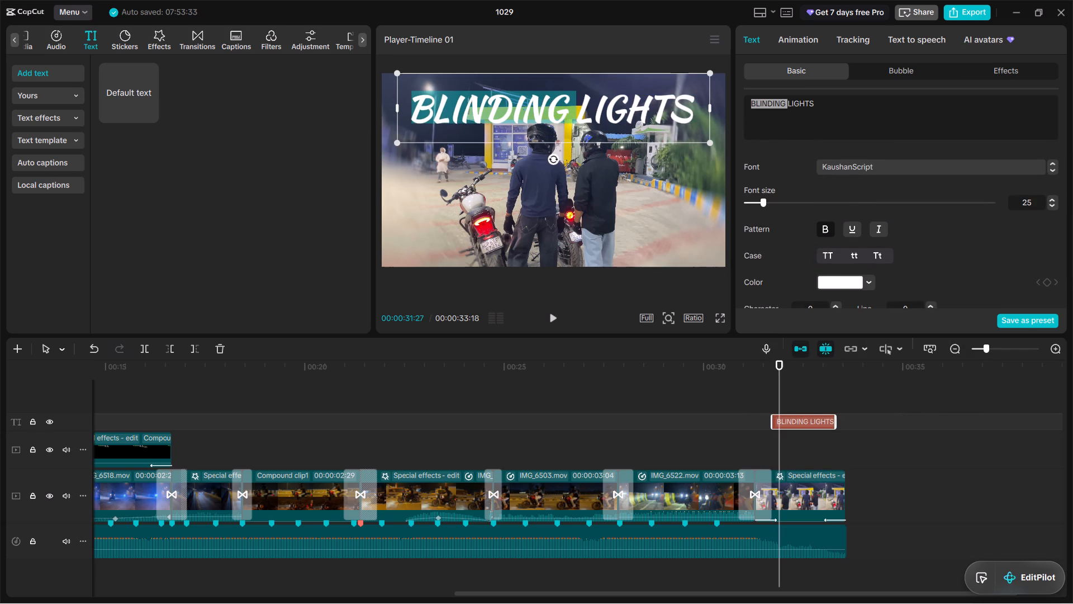
click(838, 280)
drag(862, 324, 860, 323)
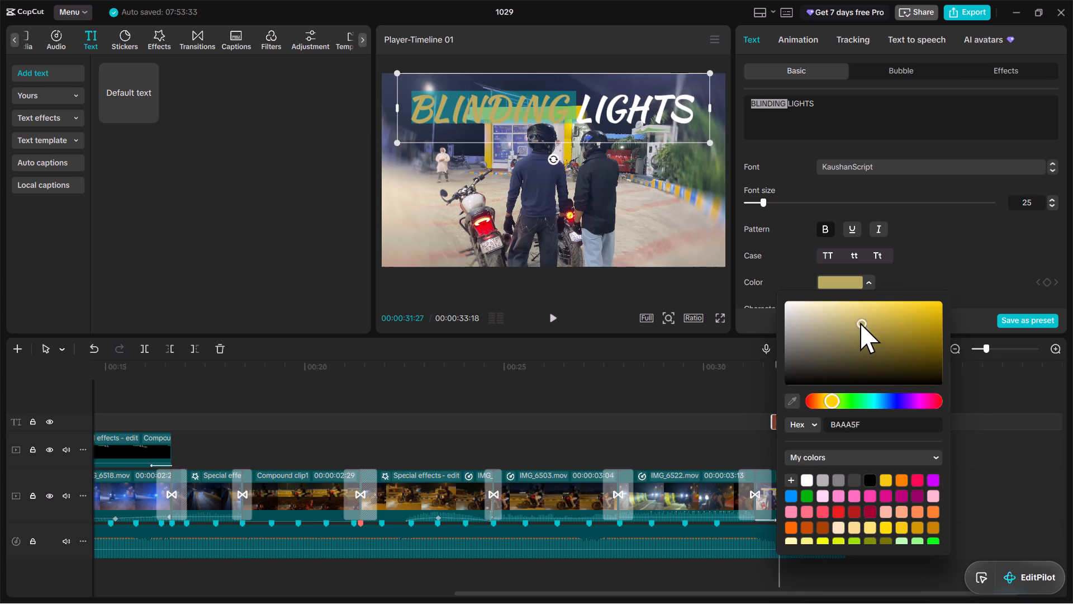
drag(860, 323, 1031, 261)
drag(833, 394, 842, 396)
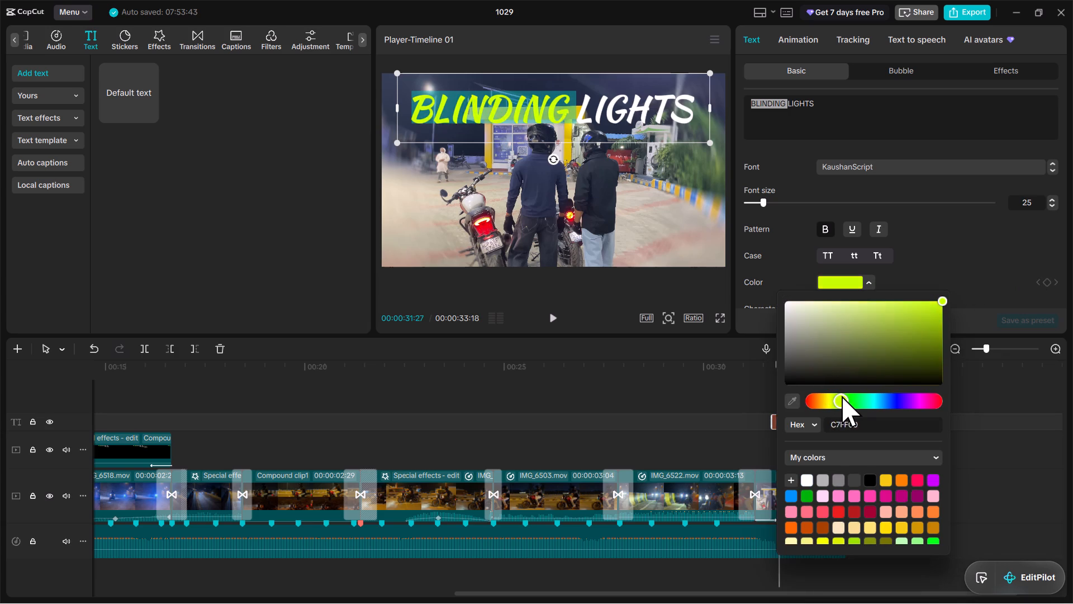
drag(842, 396, 887, 395)
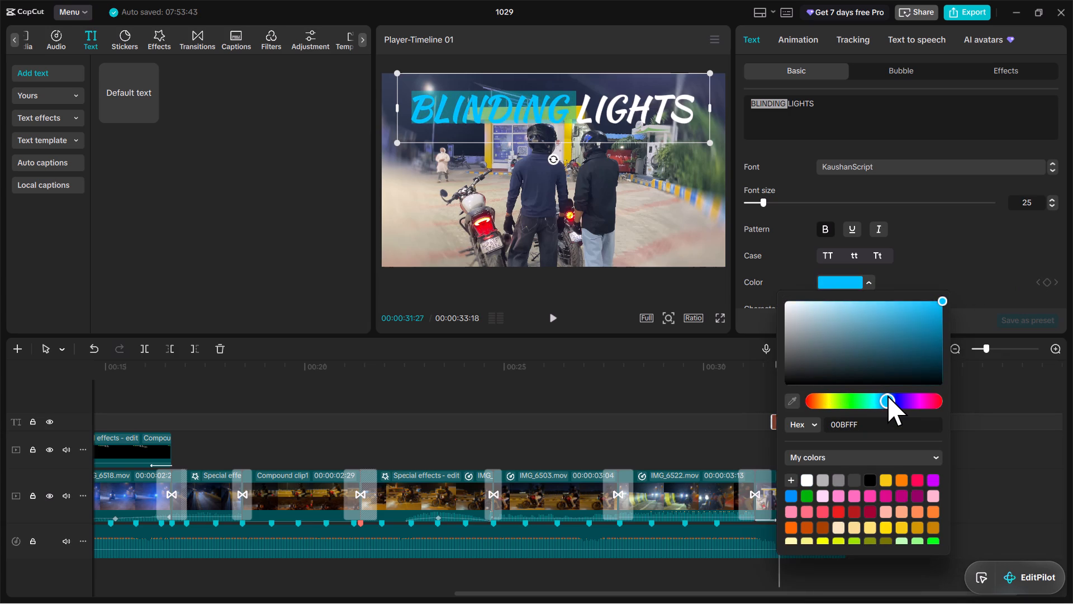
drag(887, 395, 855, 398)
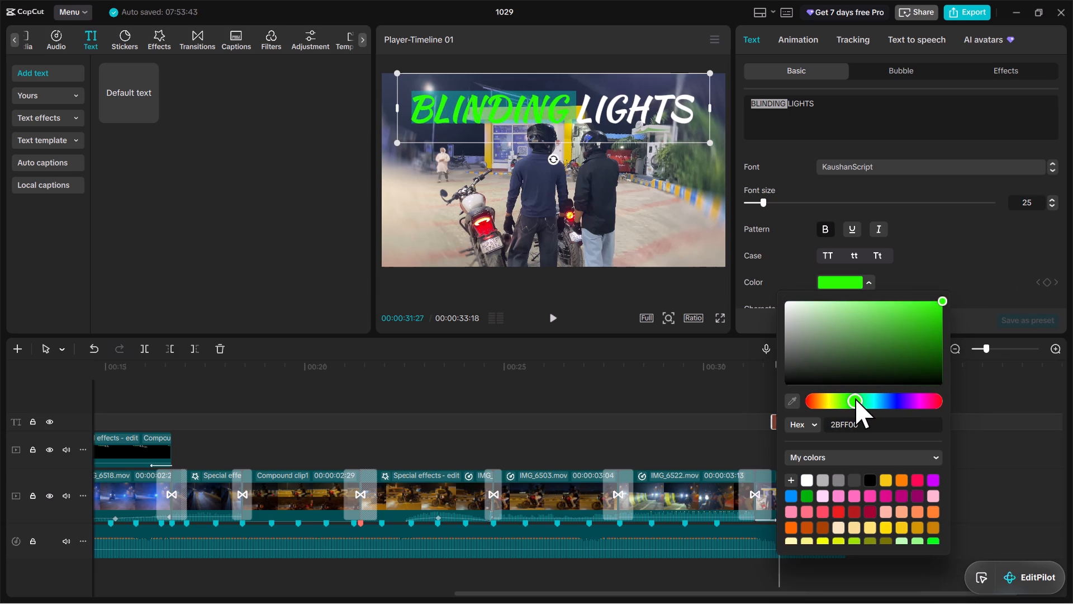
drag(855, 398, 858, 401)
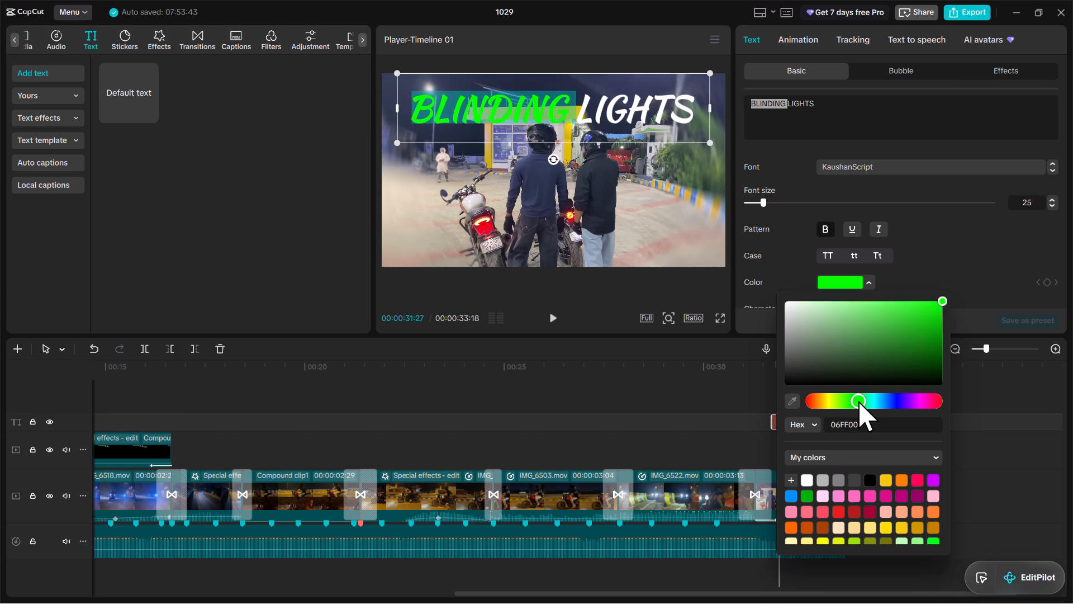
drag(858, 401, 872, 401)
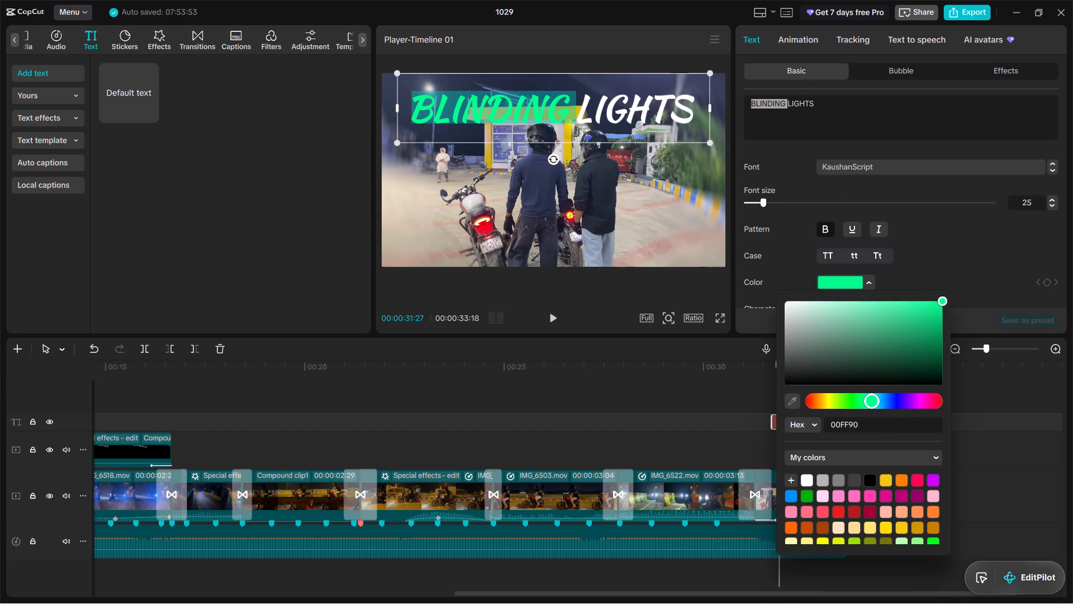
Colour only the word LIGHTS in the title red, FF0000.
drag(785, 105, 834, 116)
click(838, 282)
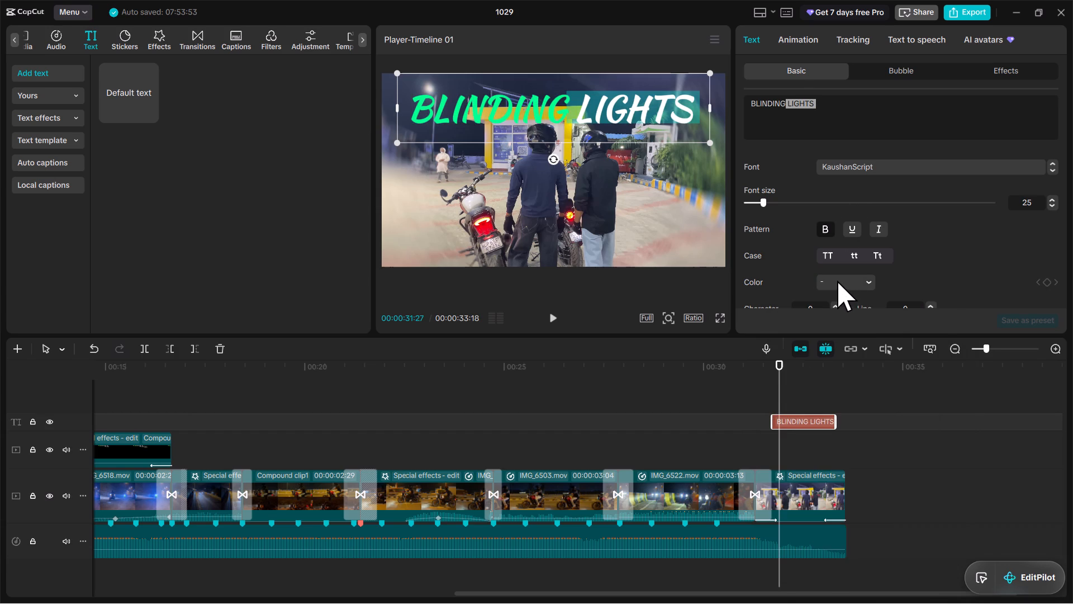
drag(865, 394, 968, 402)
drag(930, 396, 618, 406)
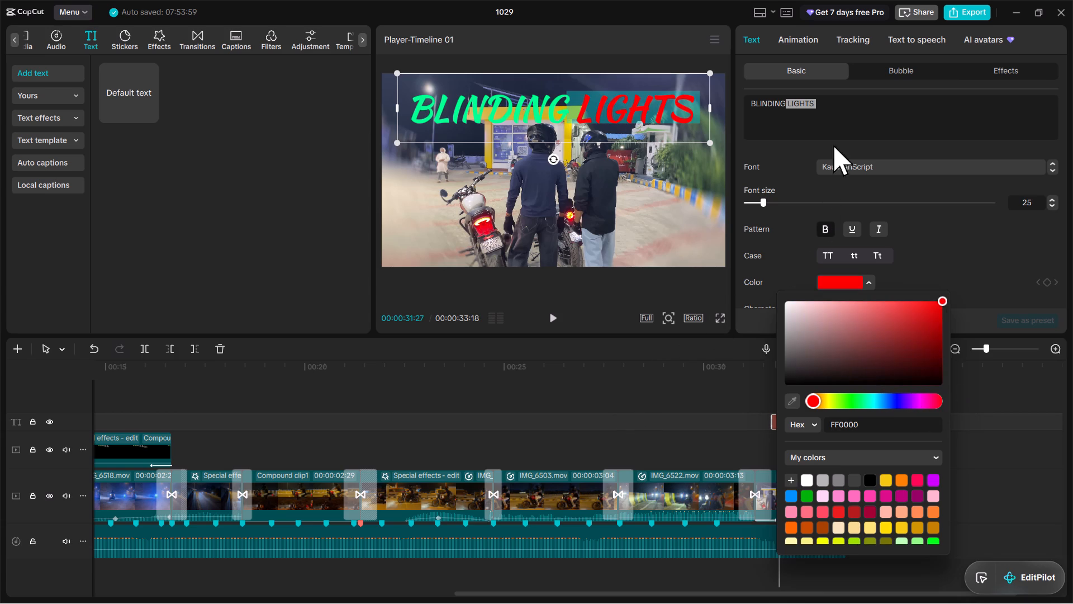
click(841, 128)
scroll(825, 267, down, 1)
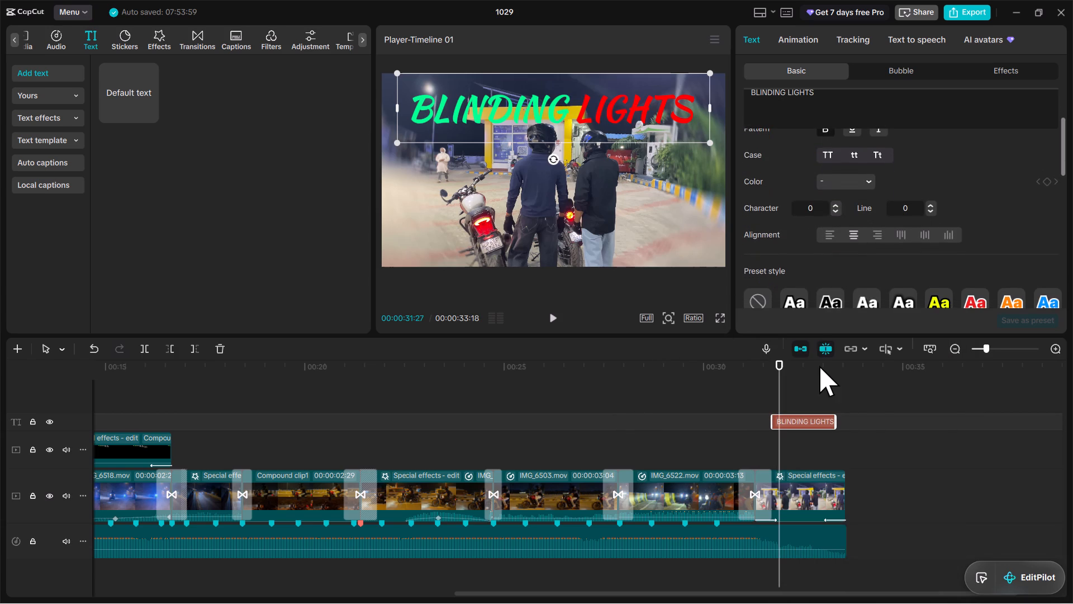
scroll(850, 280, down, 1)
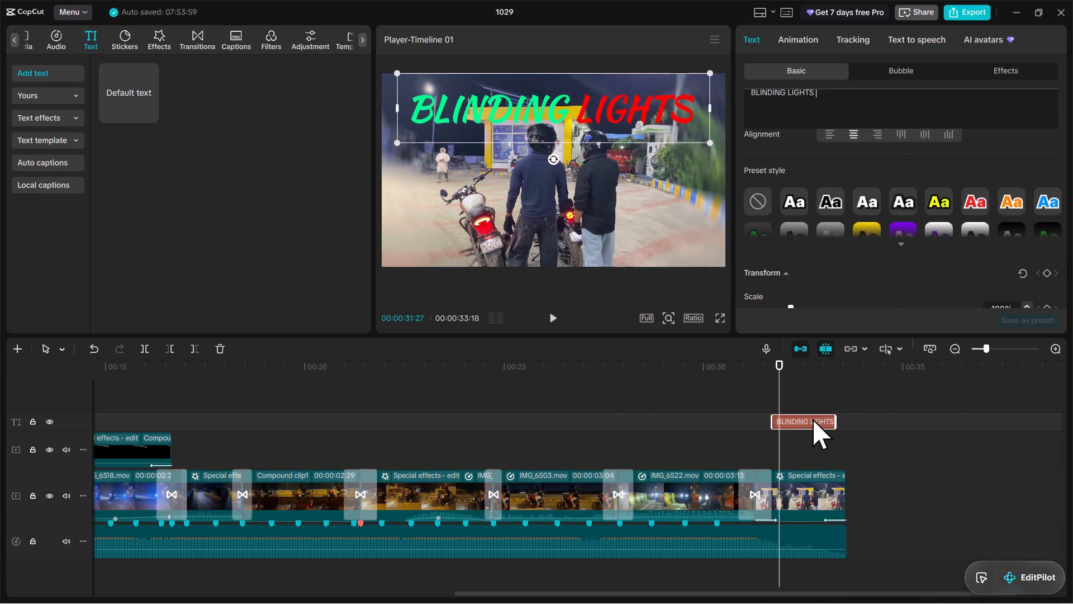
Turn the BLINDING LIGHTS title into a compound clip.
right_click(813, 421)
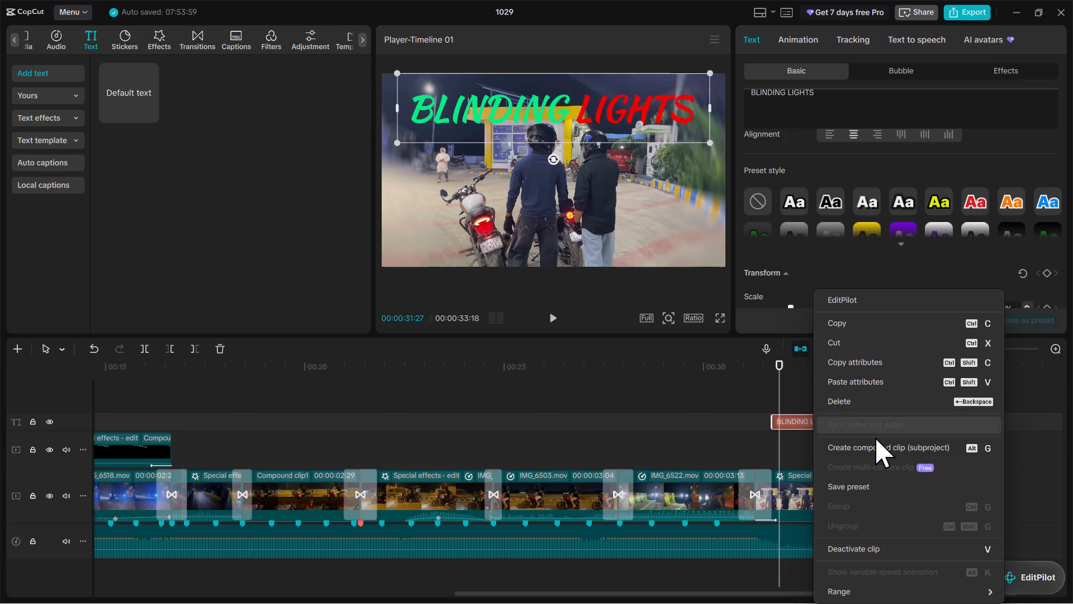
click(866, 447)
Apply the Glow 2 video effect from the favourites to the BLINDING LIGHTS compound clip.
click(159, 37)
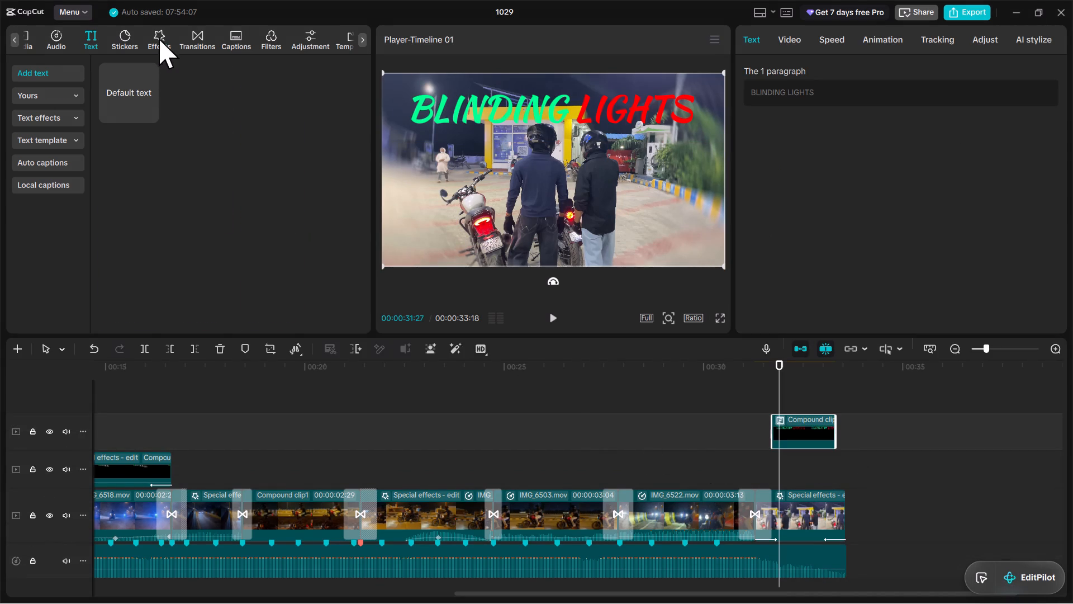
scroll(203, 286, down, 2)
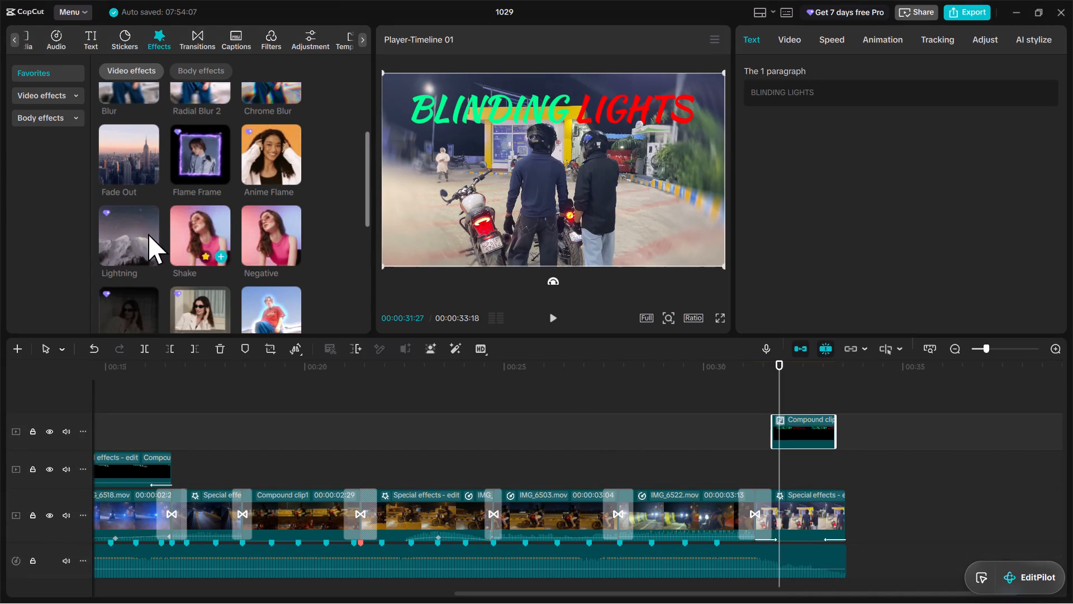
scroll(172, 298, down, 2)
drag(128, 263, 139, 270)
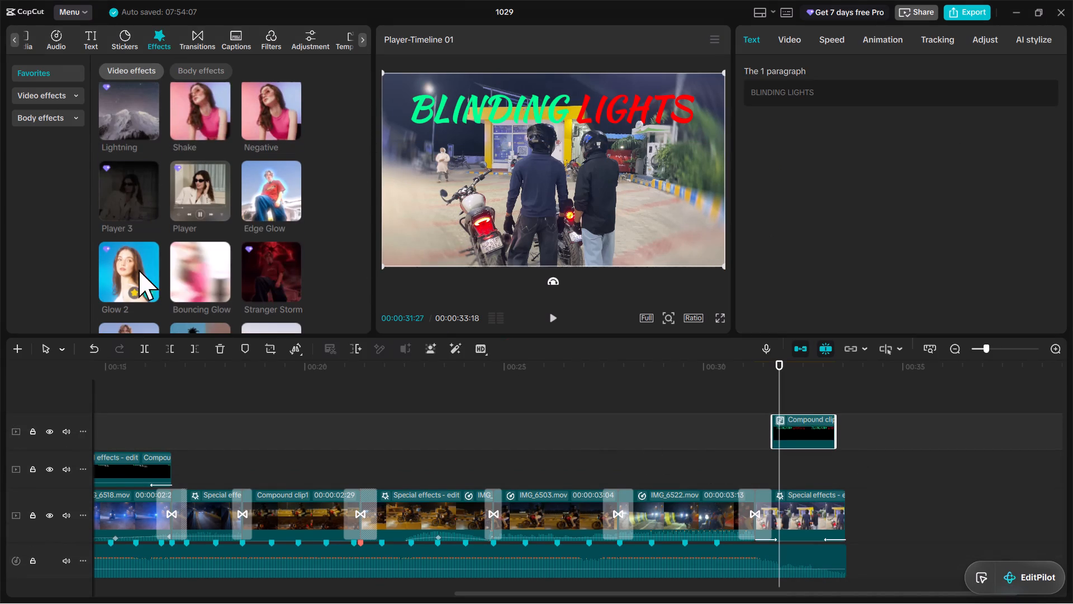
drag(139, 270, 796, 425)
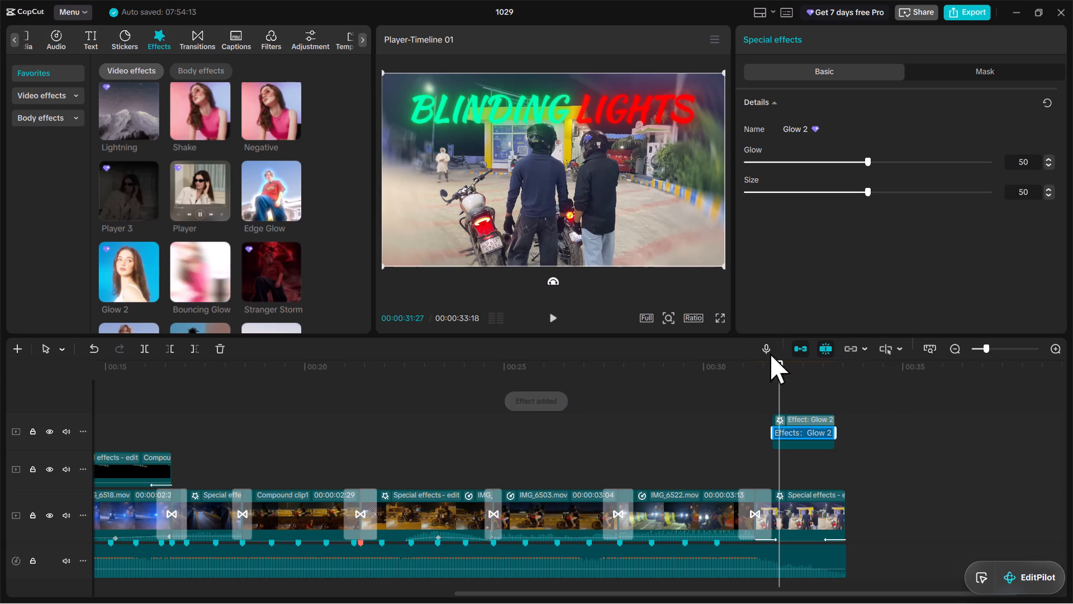
Move the glowing title clip down onto the overlay track directly above the main video track.
drag(801, 438, 797, 472)
drag(797, 443, 796, 480)
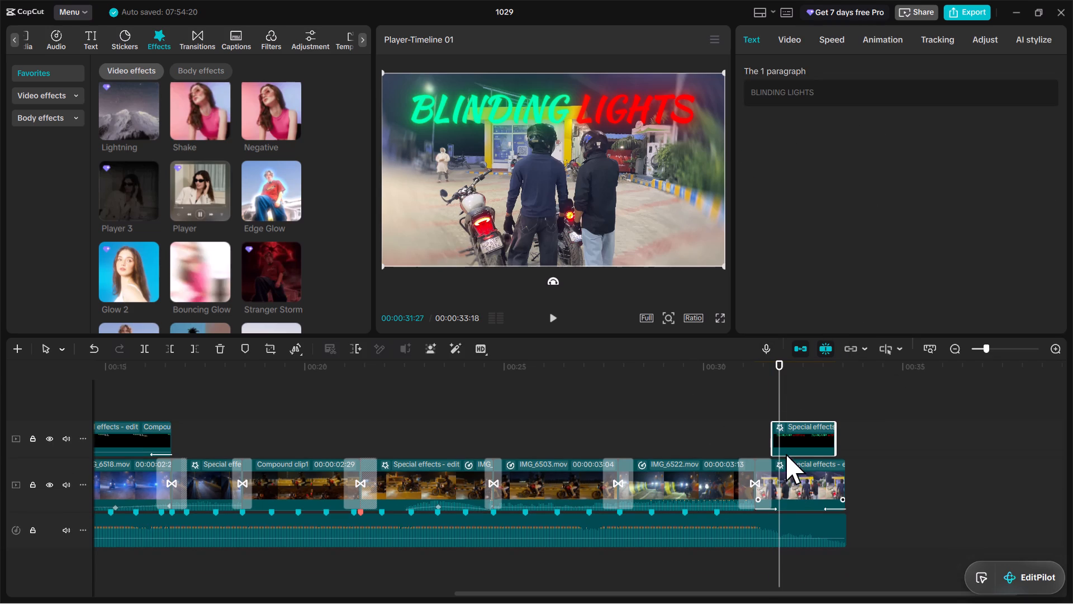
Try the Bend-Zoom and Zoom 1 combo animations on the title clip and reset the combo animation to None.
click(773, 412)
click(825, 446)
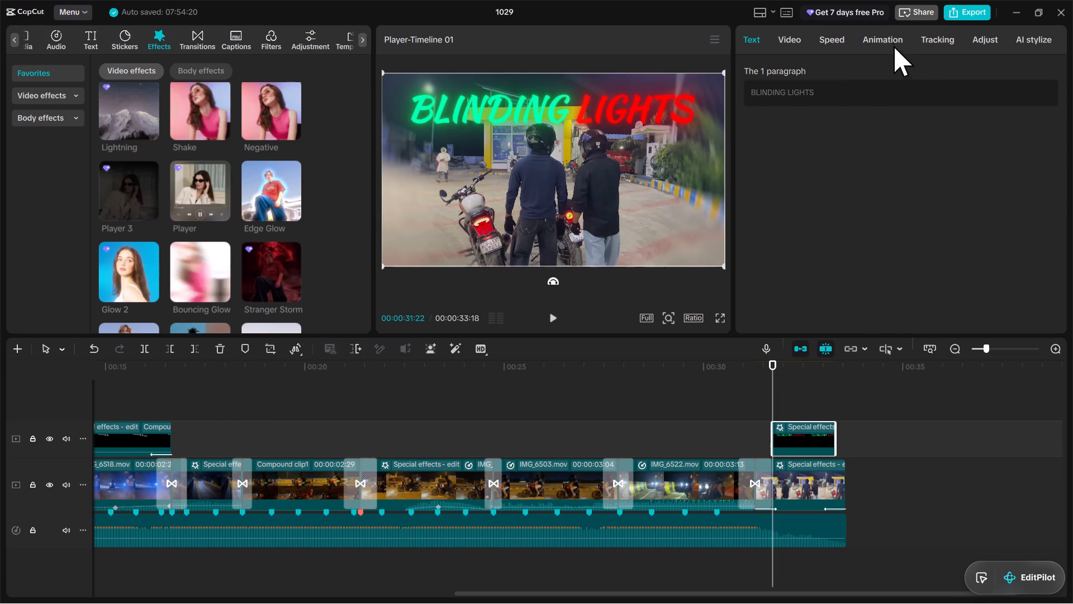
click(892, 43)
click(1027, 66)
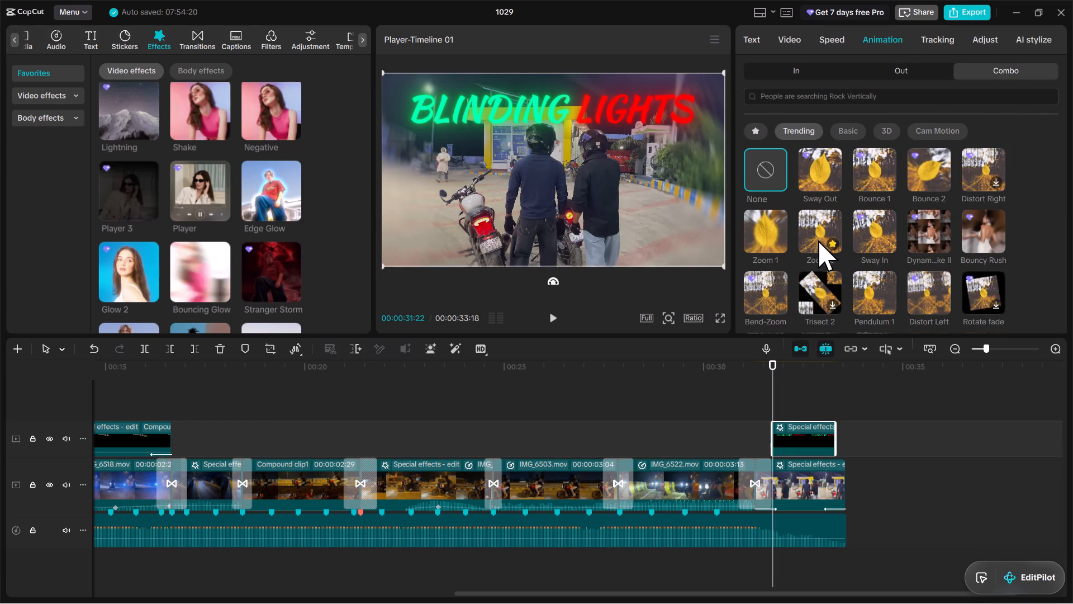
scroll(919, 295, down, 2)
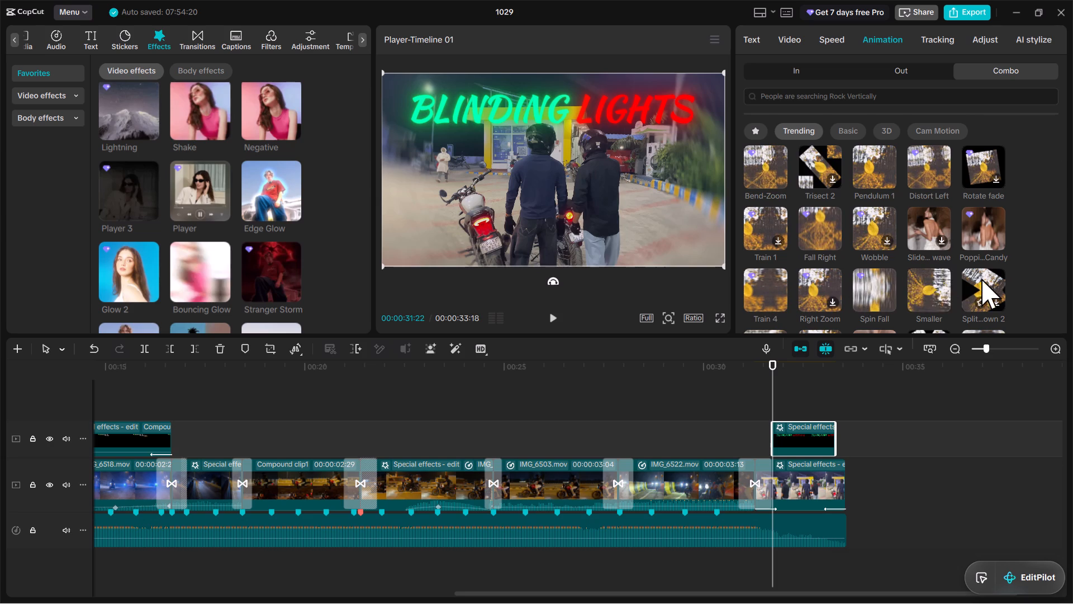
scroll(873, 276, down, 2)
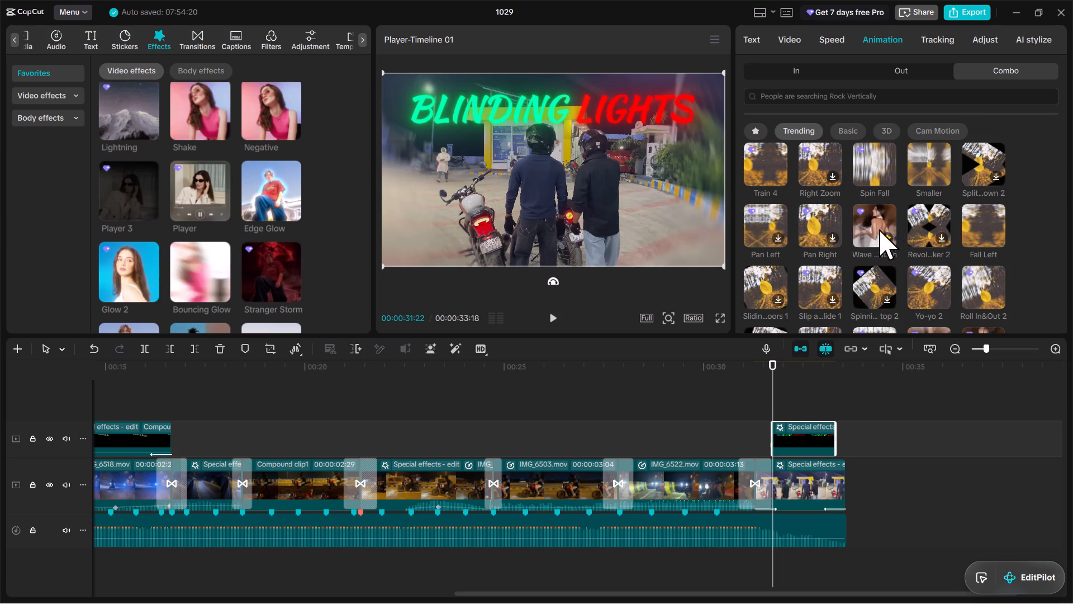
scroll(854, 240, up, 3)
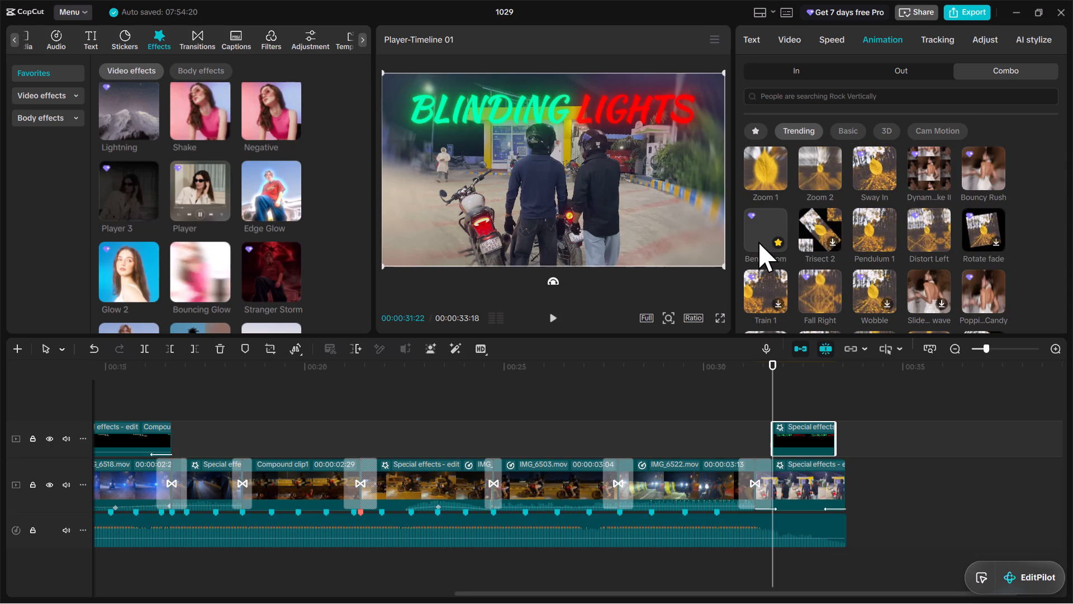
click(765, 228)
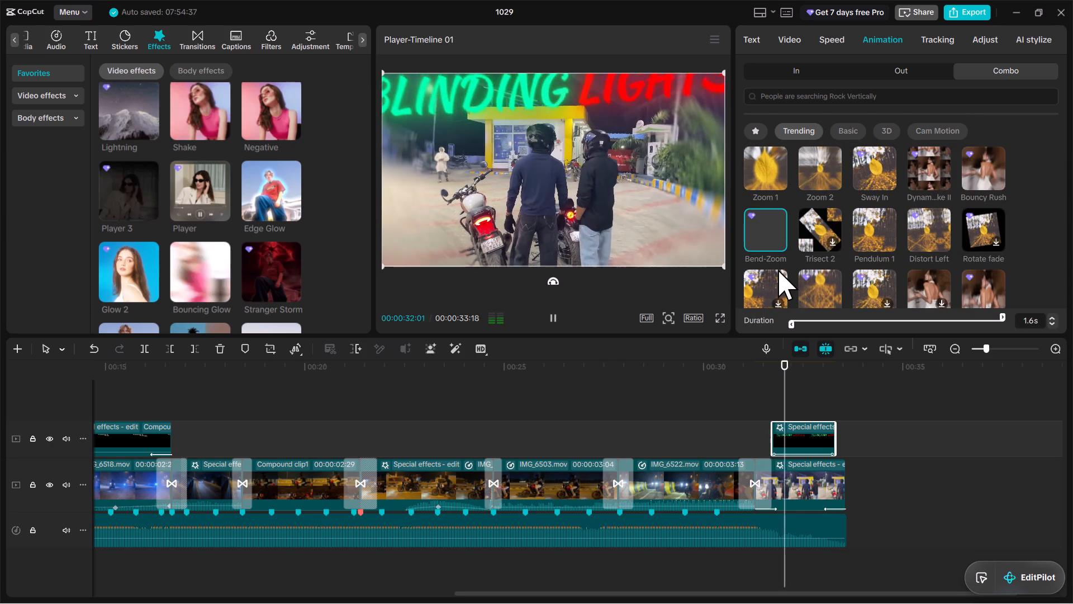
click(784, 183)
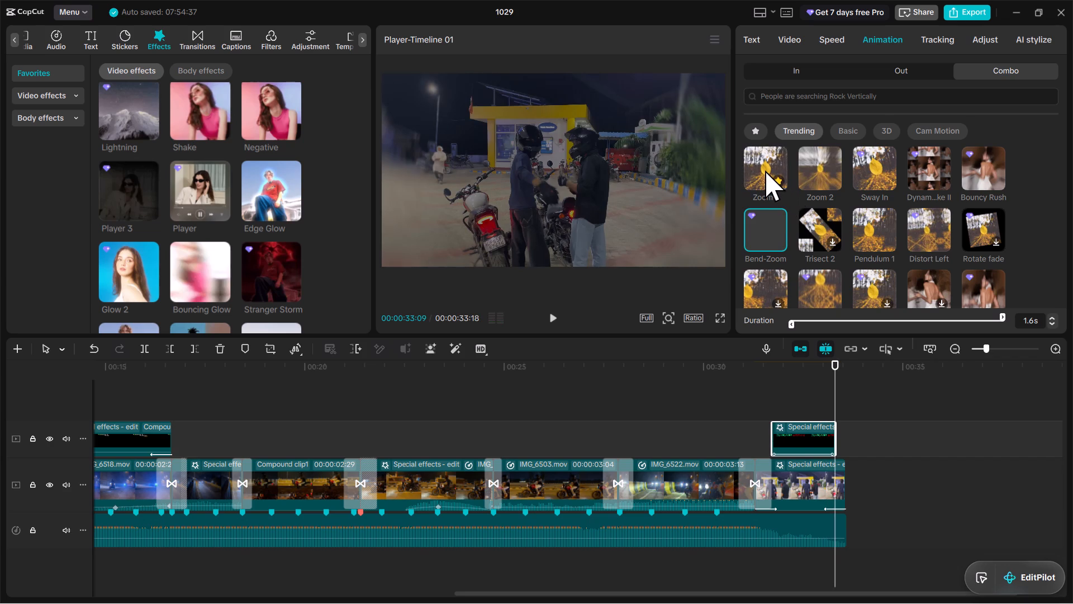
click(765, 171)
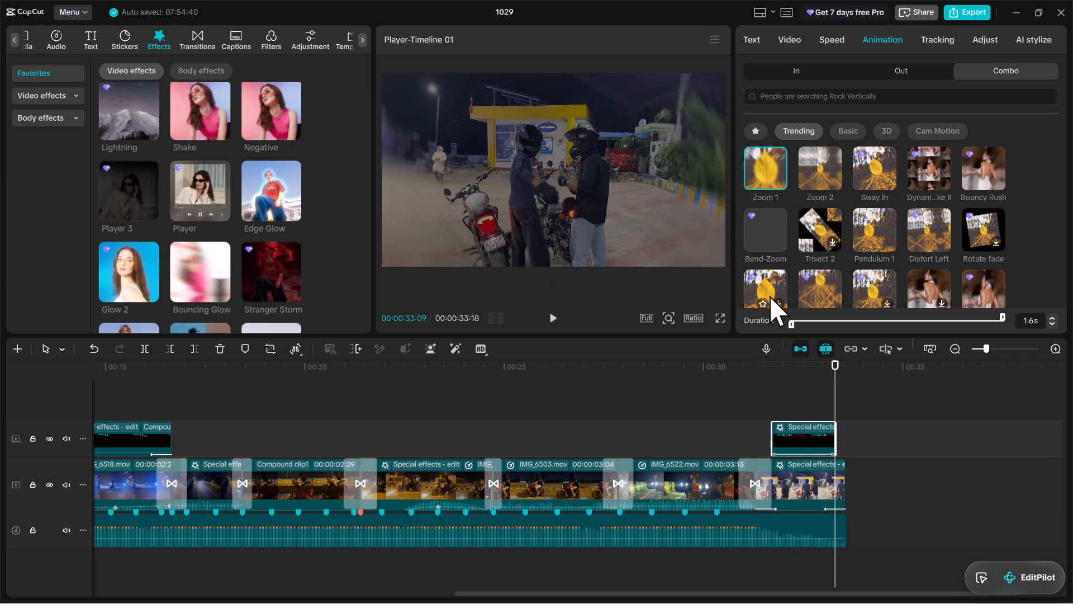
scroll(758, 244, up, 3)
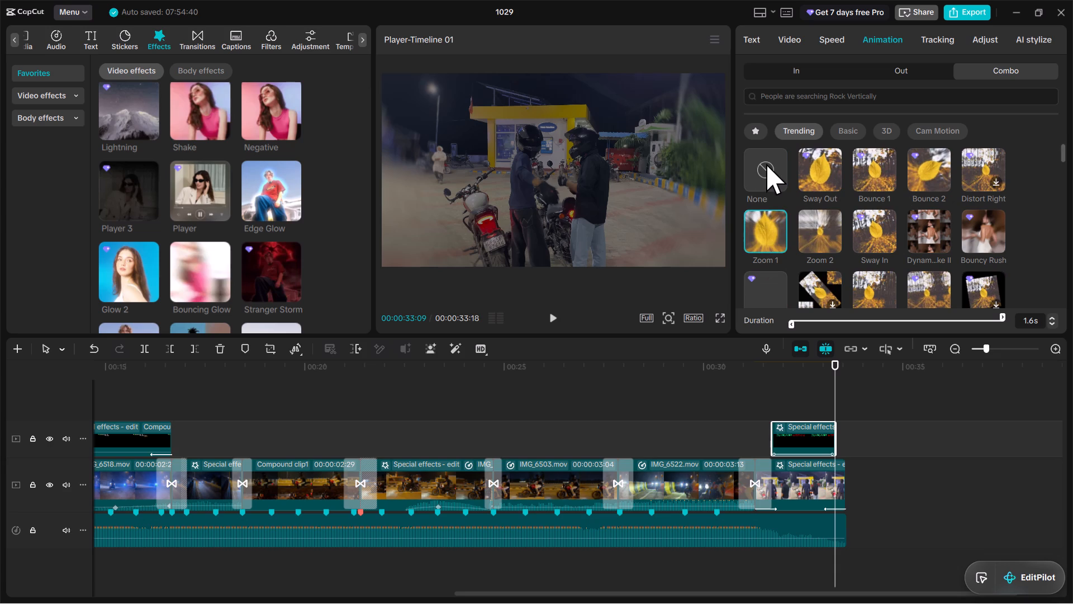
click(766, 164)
Give the title clip a 0.5 s Fade In entrance and a 0.5 s Fade Out exit animation.
click(815, 68)
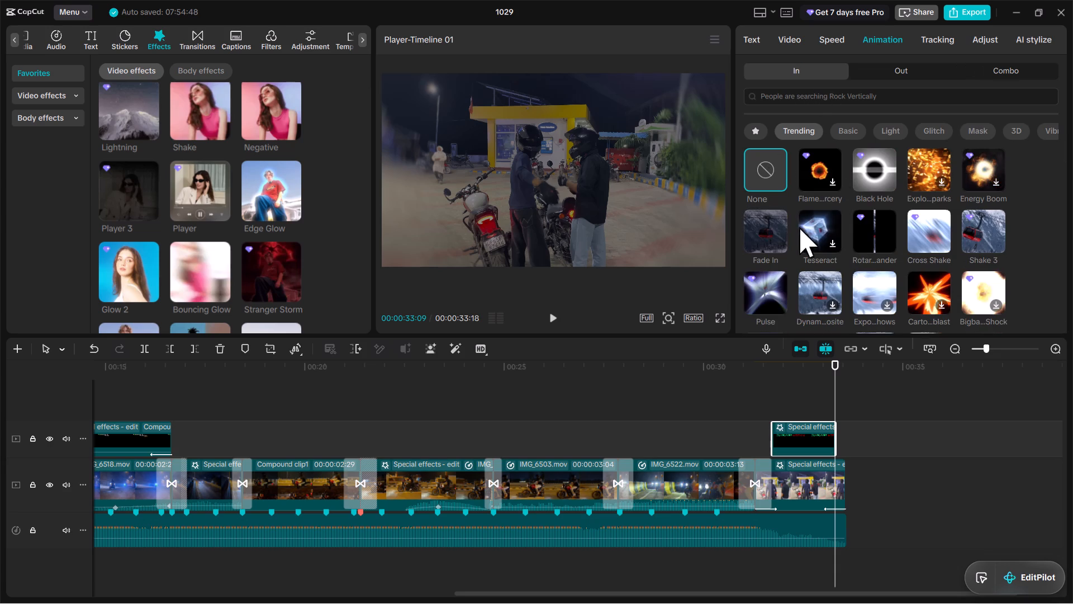
click(771, 218)
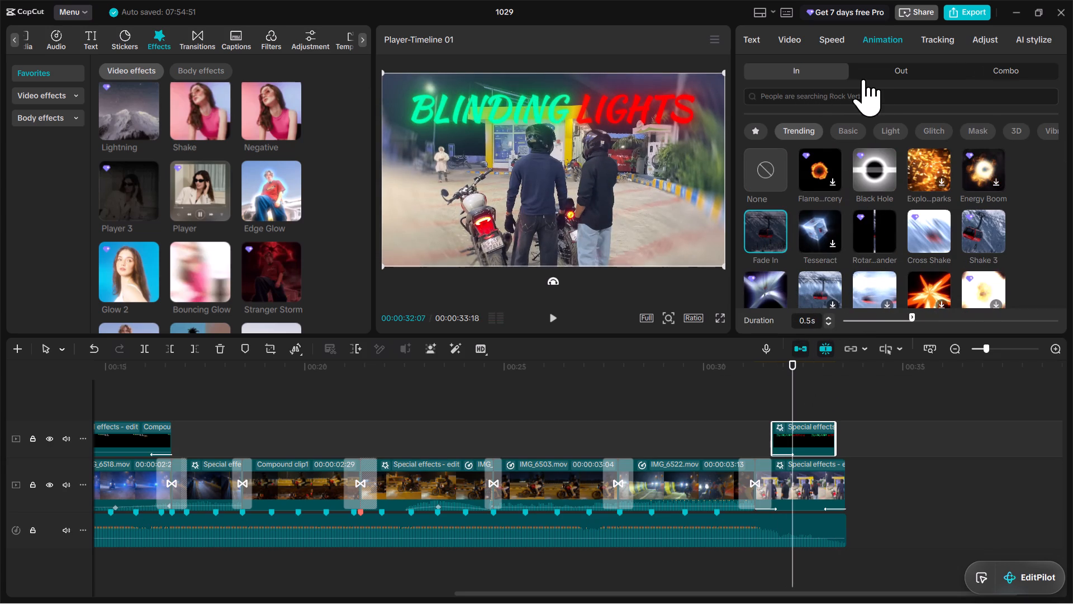
click(892, 70)
click(768, 230)
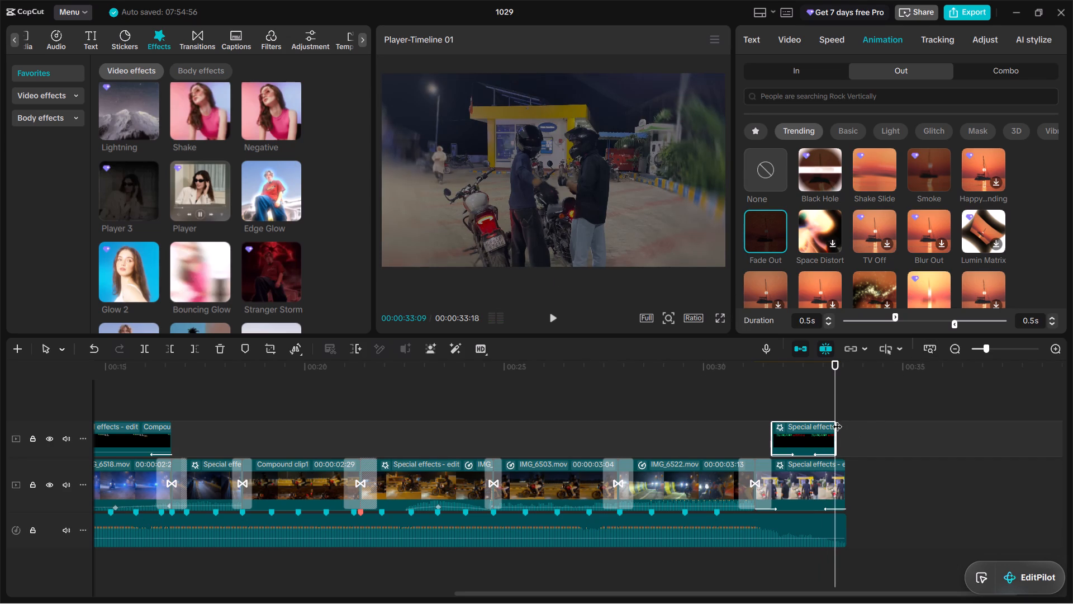
Shift the title clip slightly earlier on its track above the closing clip.
click(795, 433)
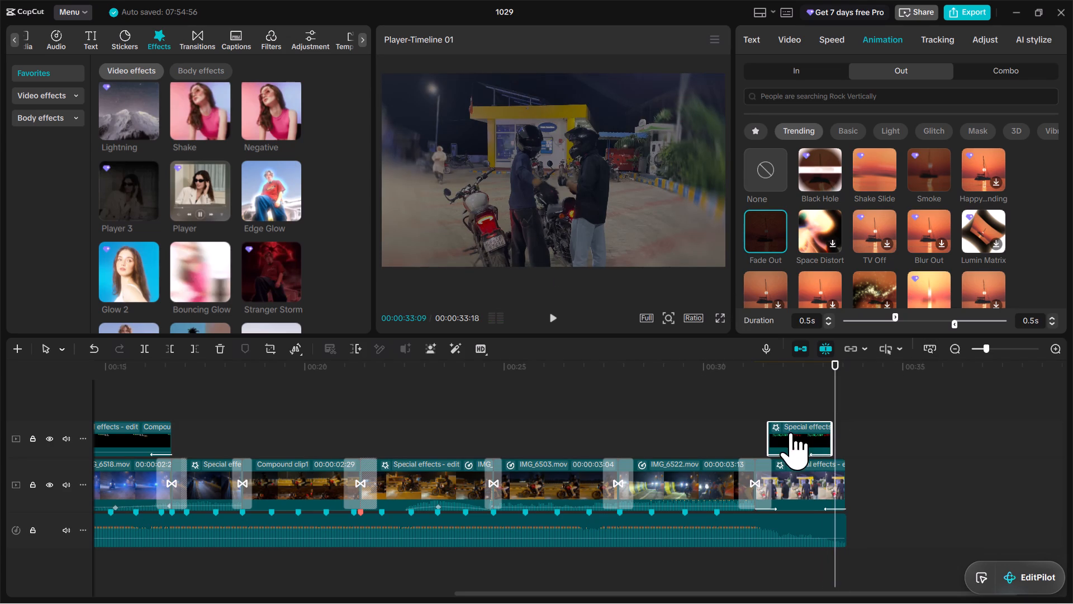
click(772, 397)
Inside the title's compound clip, give the text the Type 2 entrance animation lasting 1.0 s and return to the main timeline.
click(785, 435)
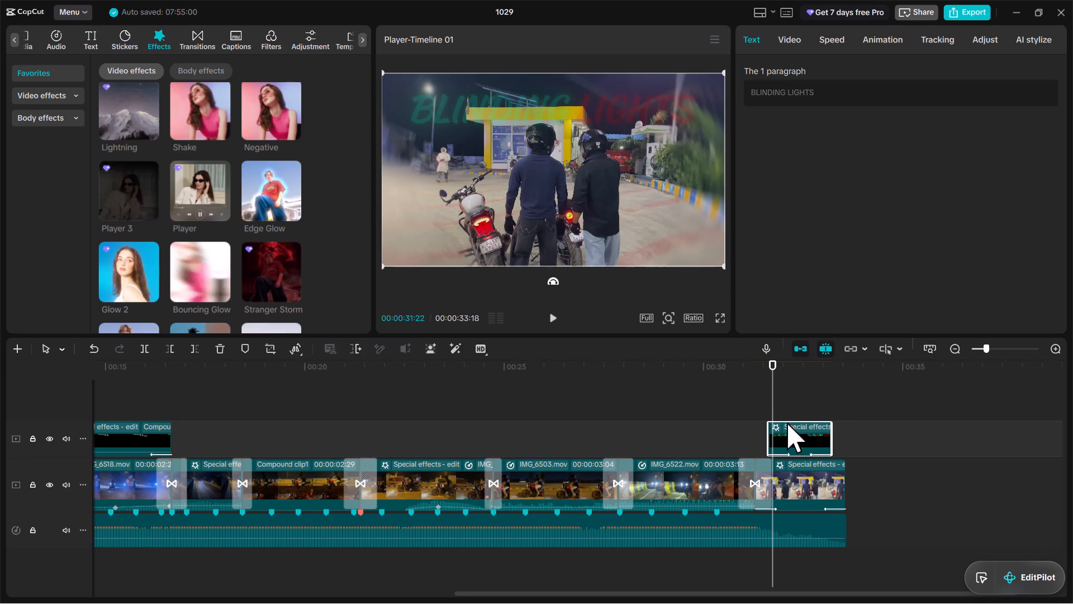
double_click(797, 430)
double_click(801, 437)
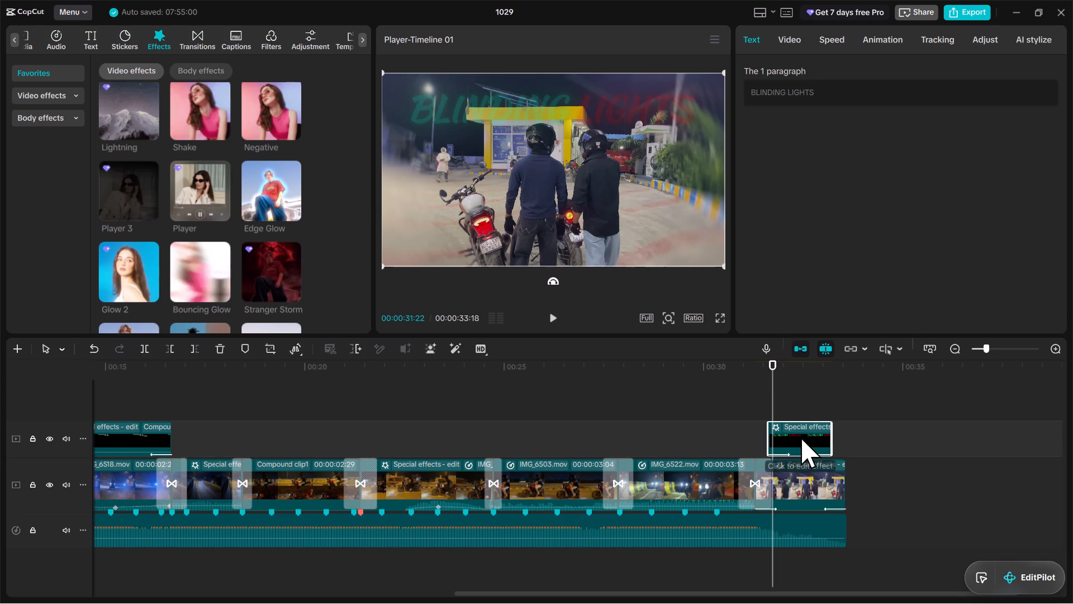
click(340, 445)
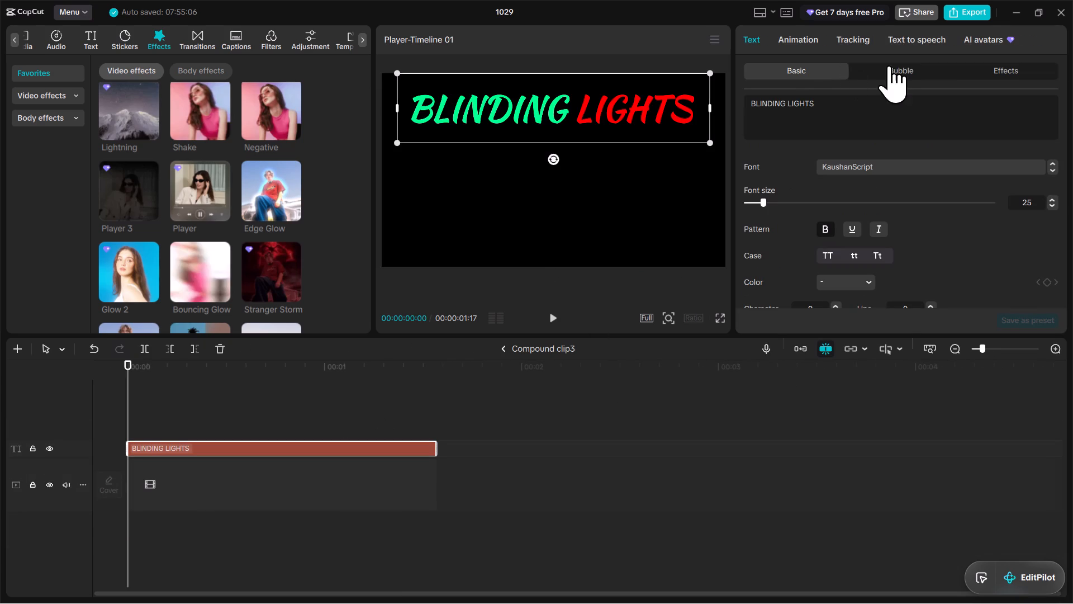
click(818, 44)
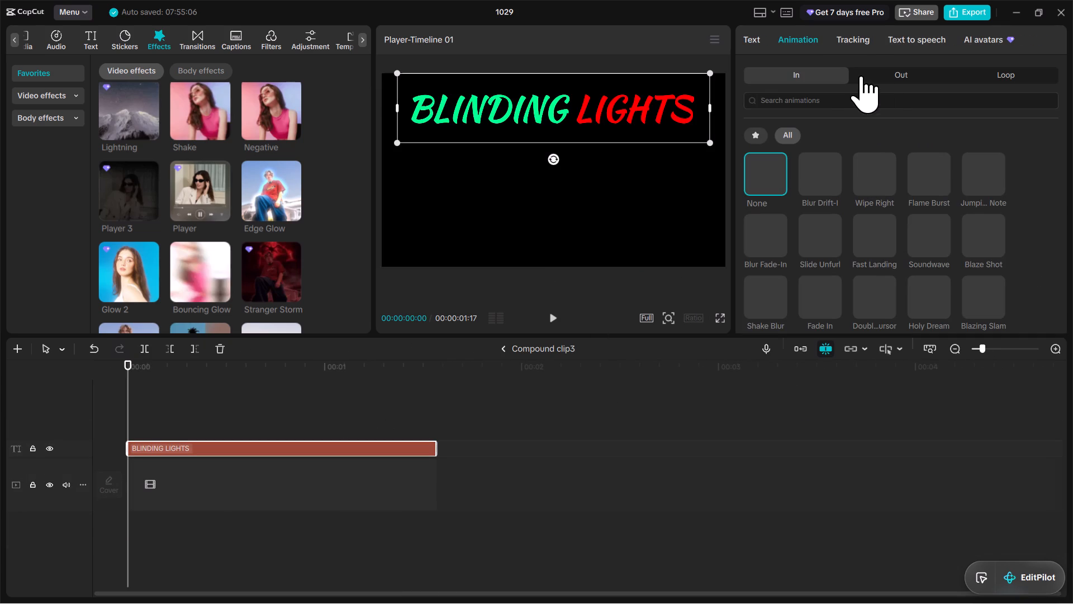
click(817, 100)
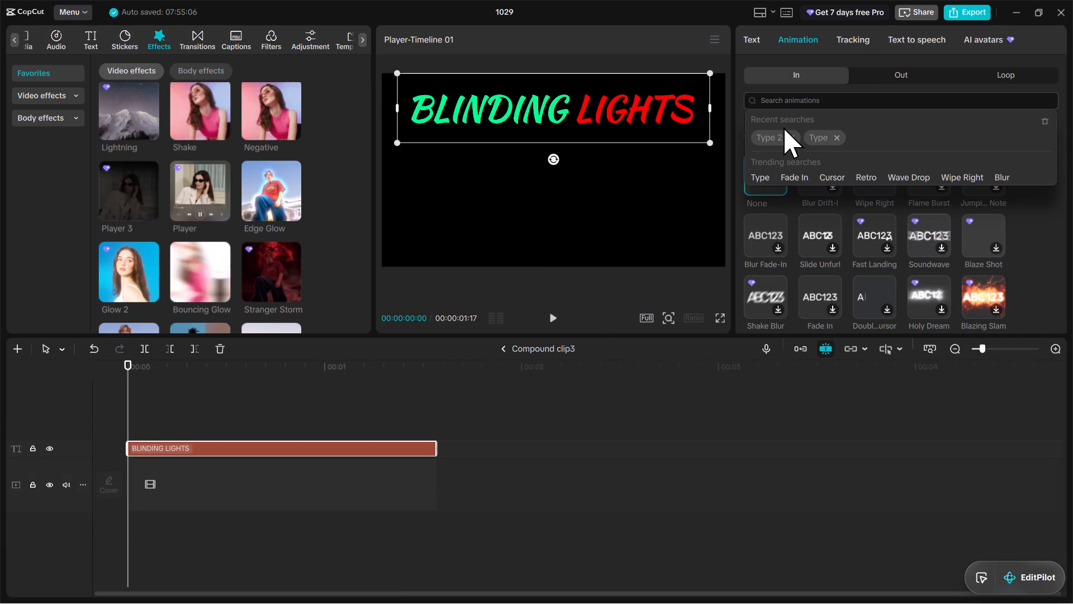
click(775, 133)
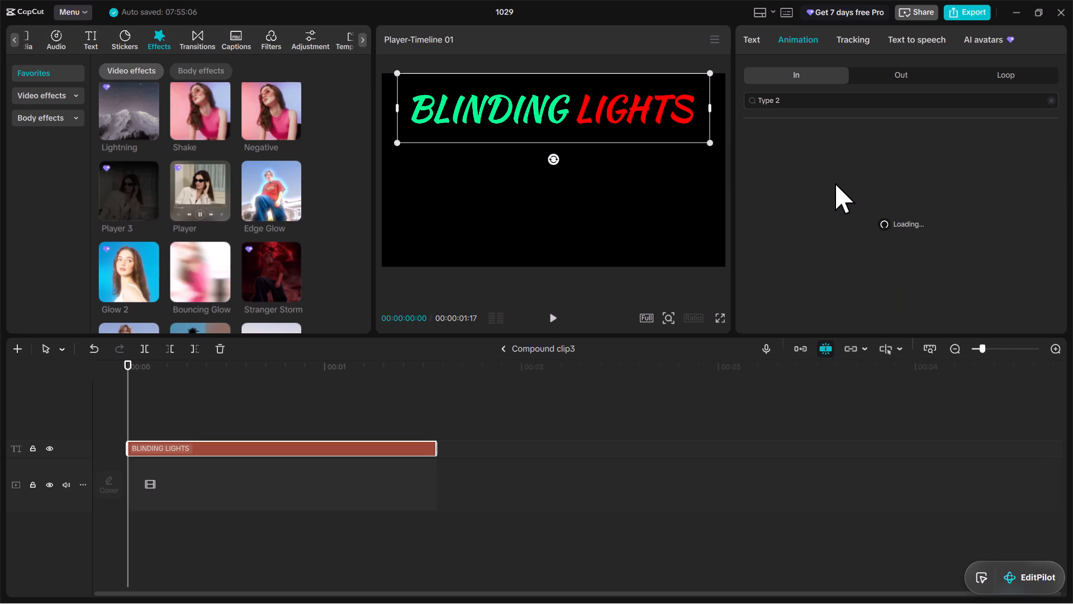
click(819, 152)
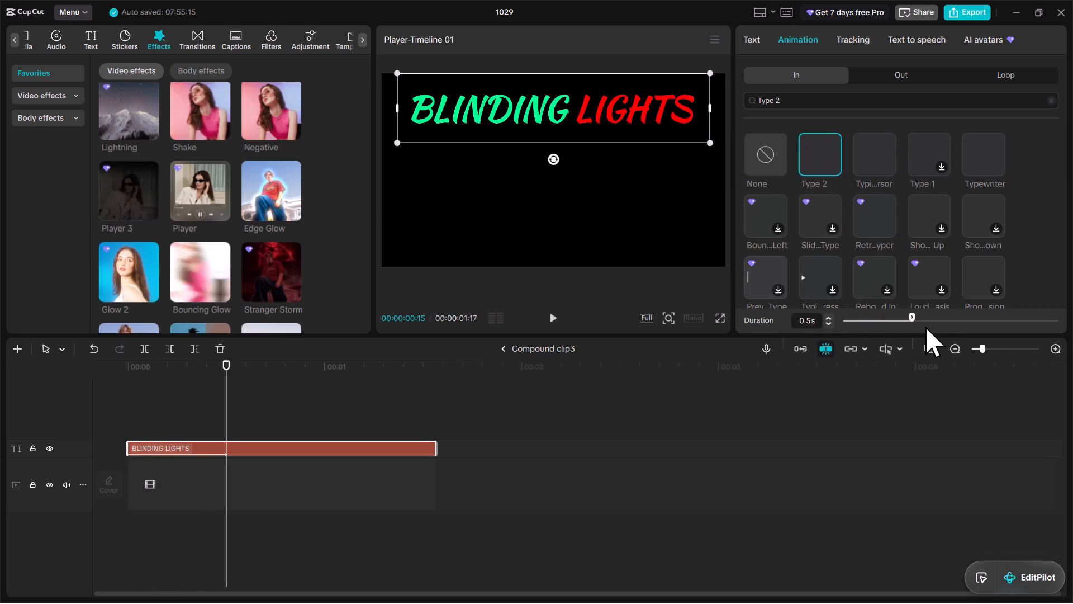
drag(909, 315, 977, 325)
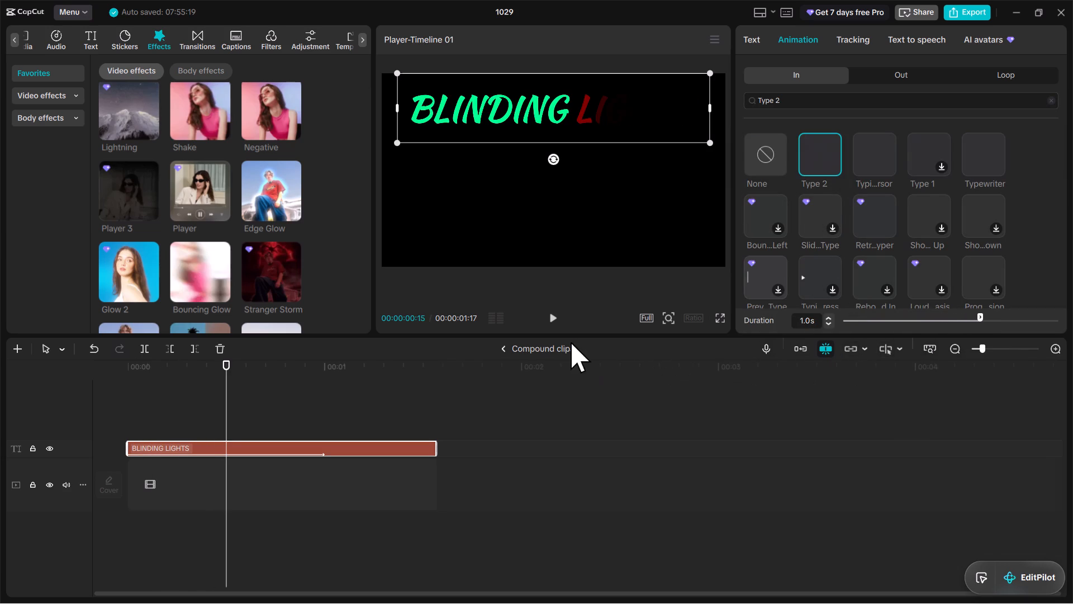
click(557, 347)
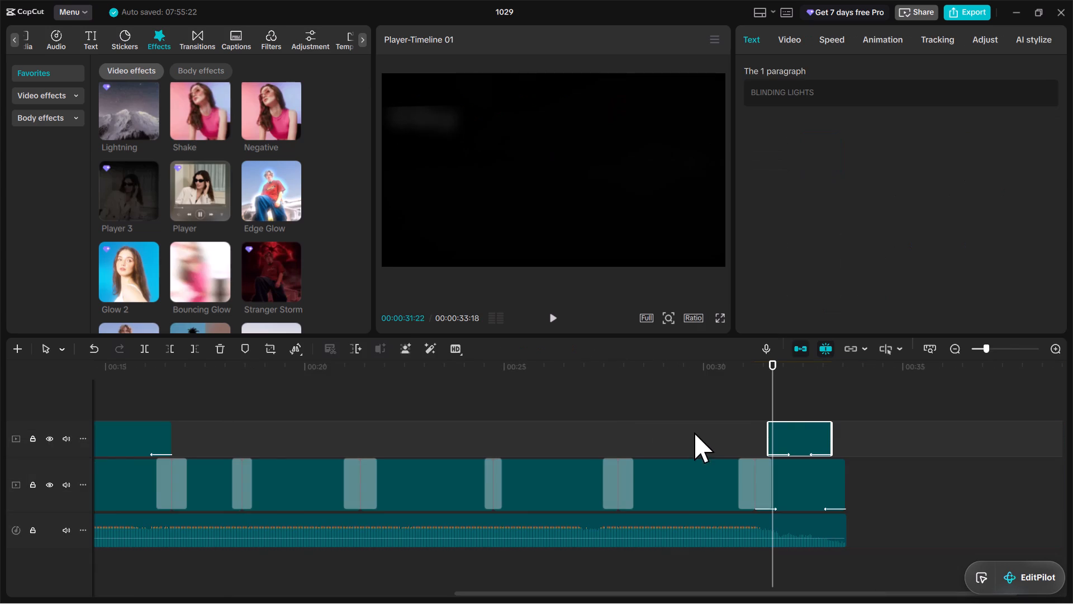
Play back the closing section from just before the title clip to review its animation.
click(763, 372)
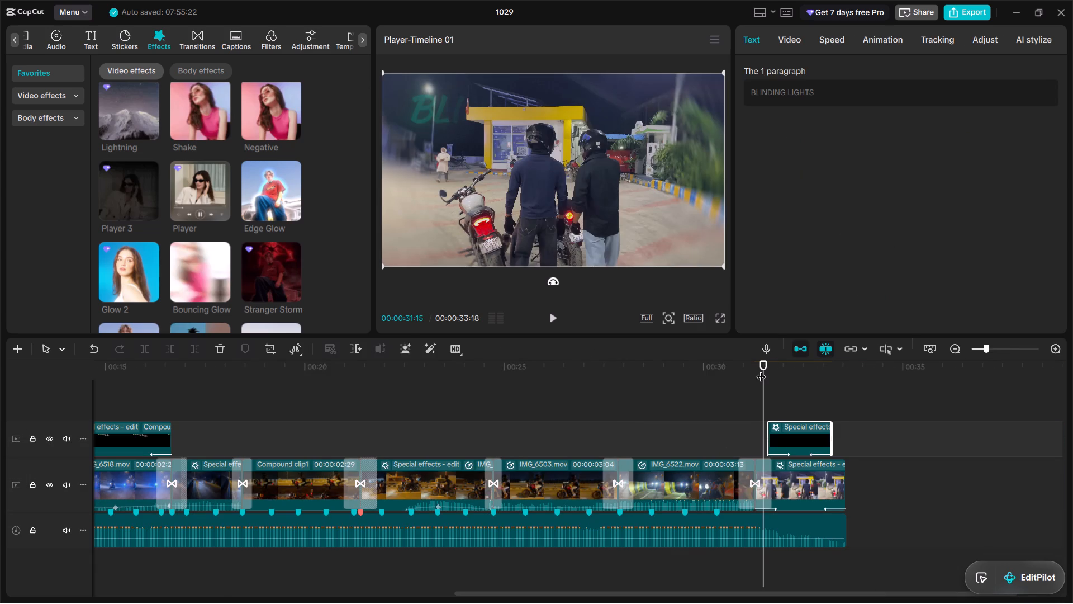
key(space)
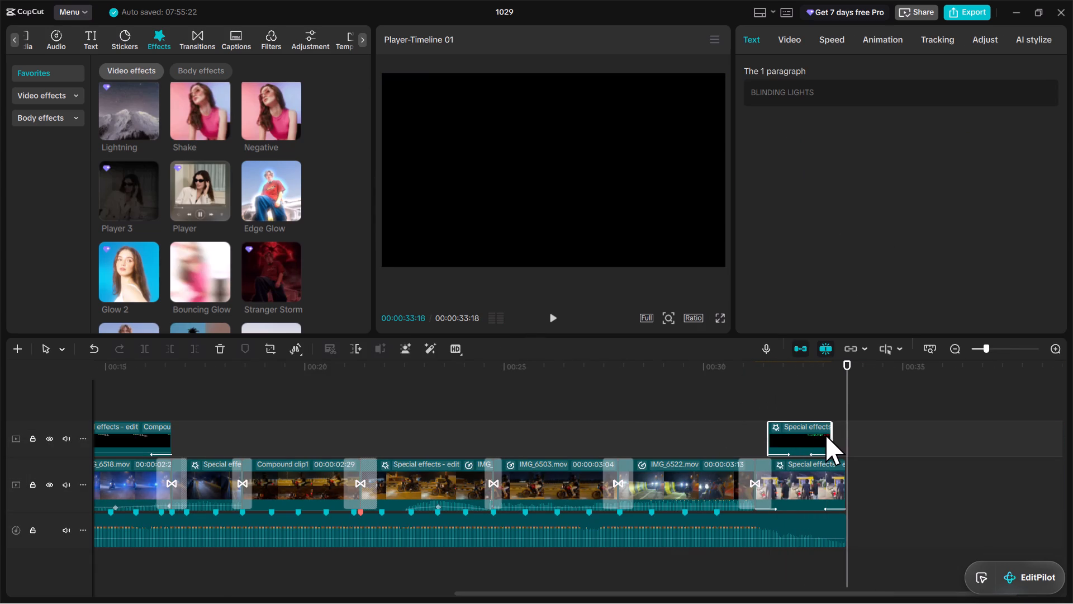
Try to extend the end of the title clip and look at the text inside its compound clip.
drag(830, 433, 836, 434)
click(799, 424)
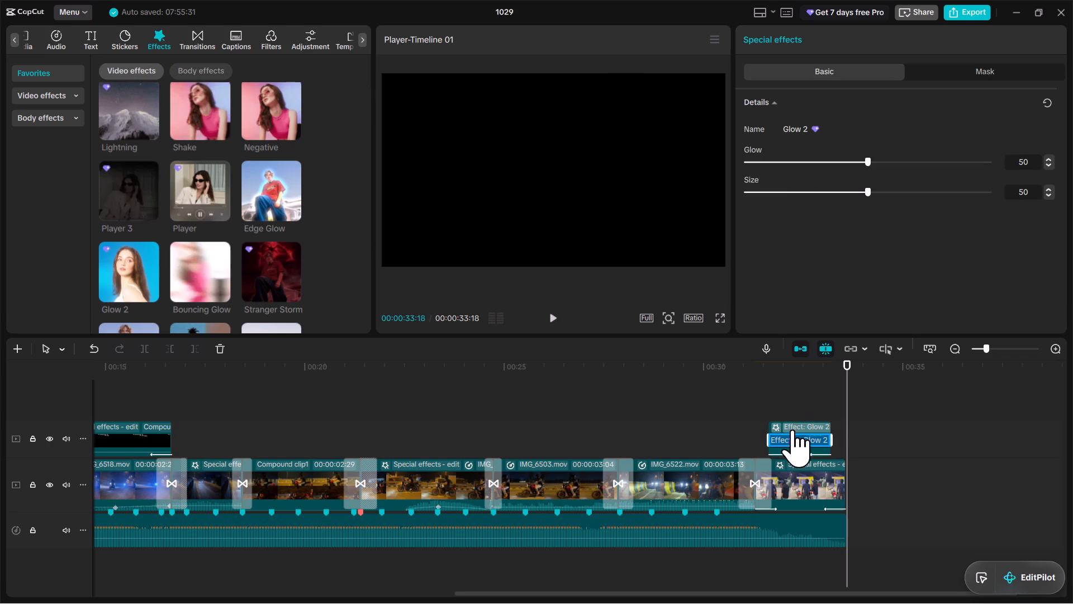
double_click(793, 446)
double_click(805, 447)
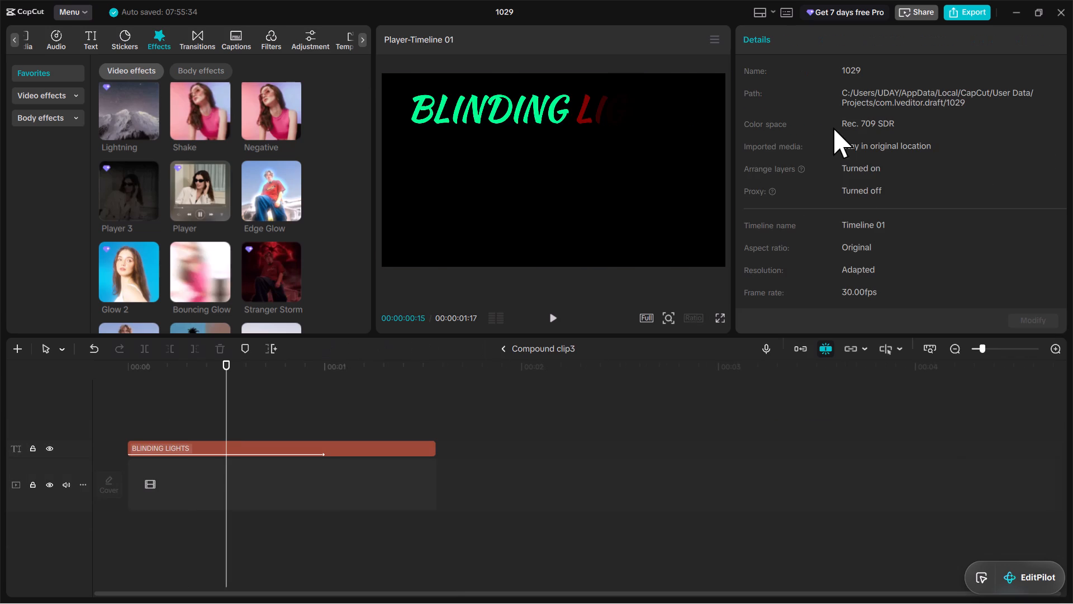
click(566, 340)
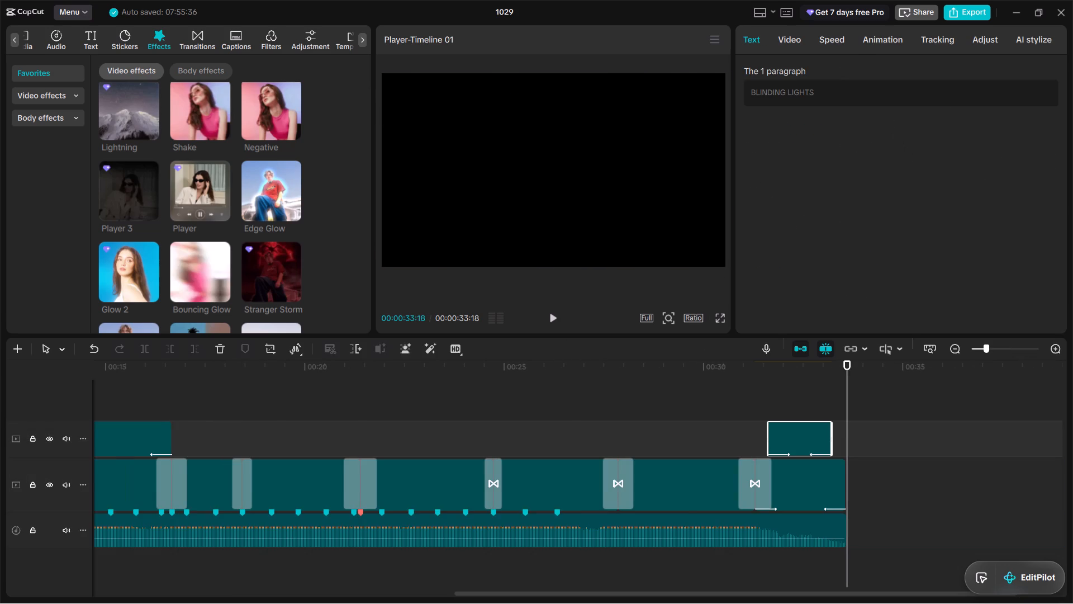
Stretch the closing title clip by setting its speed duration to 2 s.
click(839, 45)
click(829, 77)
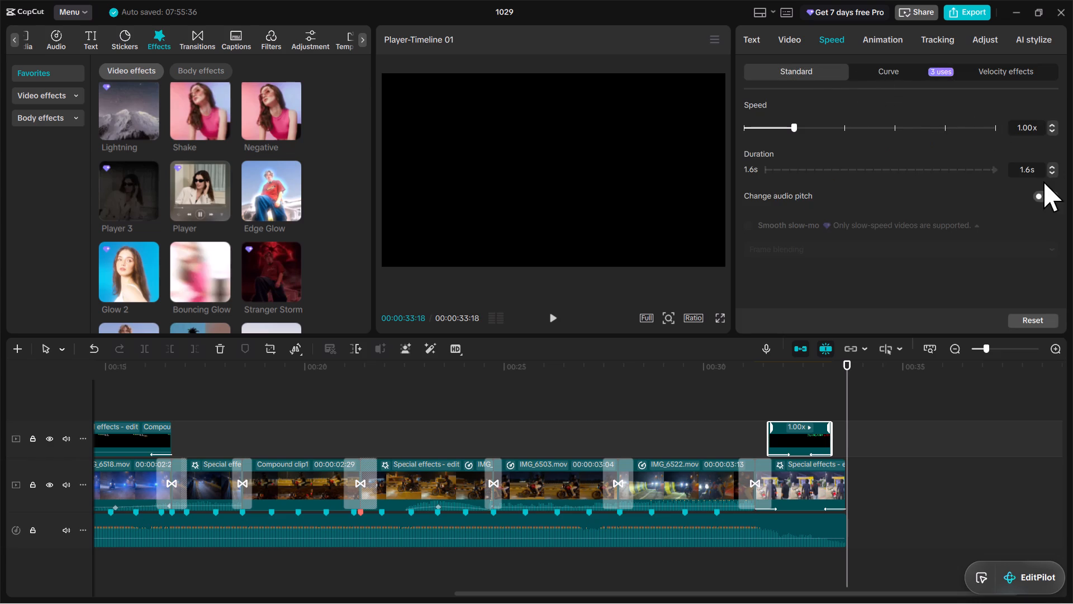
click(1033, 174)
key(BackSpace)
key(BackSpace)
key(BackSpace)
key(2)
key(Return)
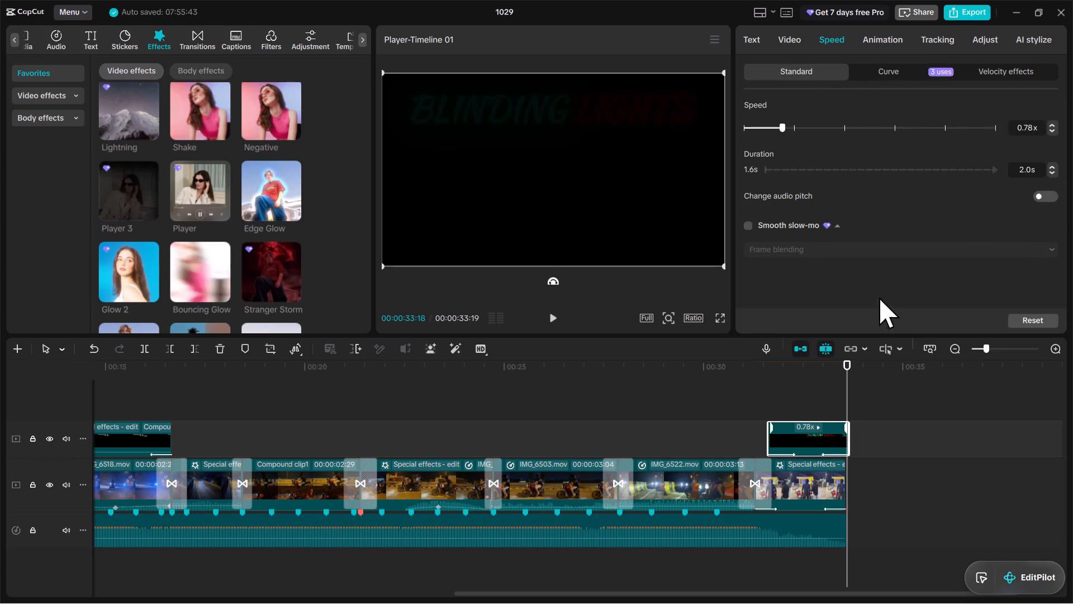
Enable smooth slow-mo on the title clip with the Optical flow method.
click(752, 226)
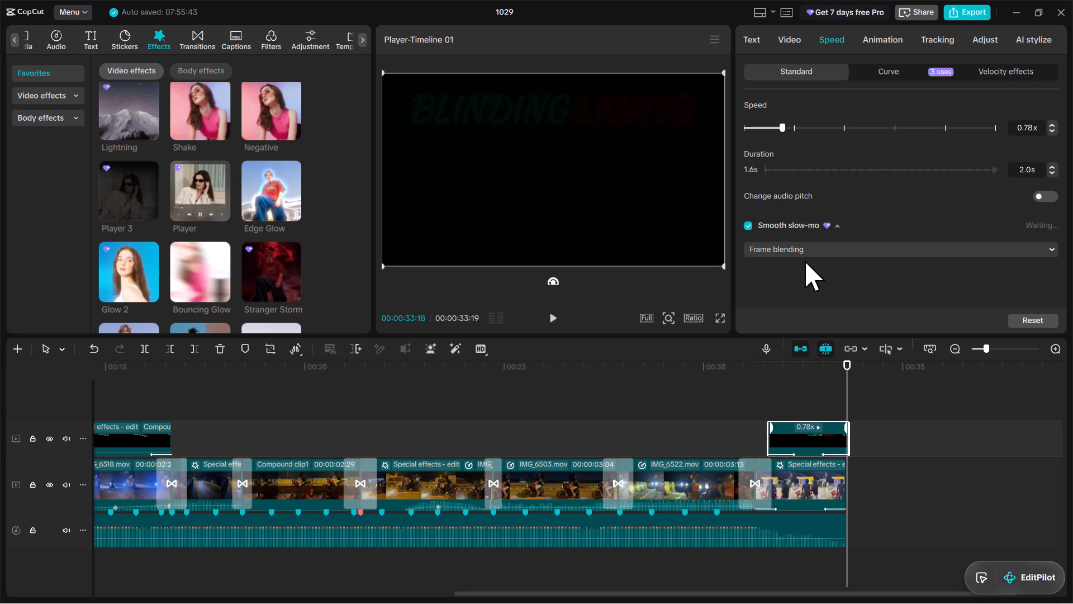
click(812, 250)
click(789, 305)
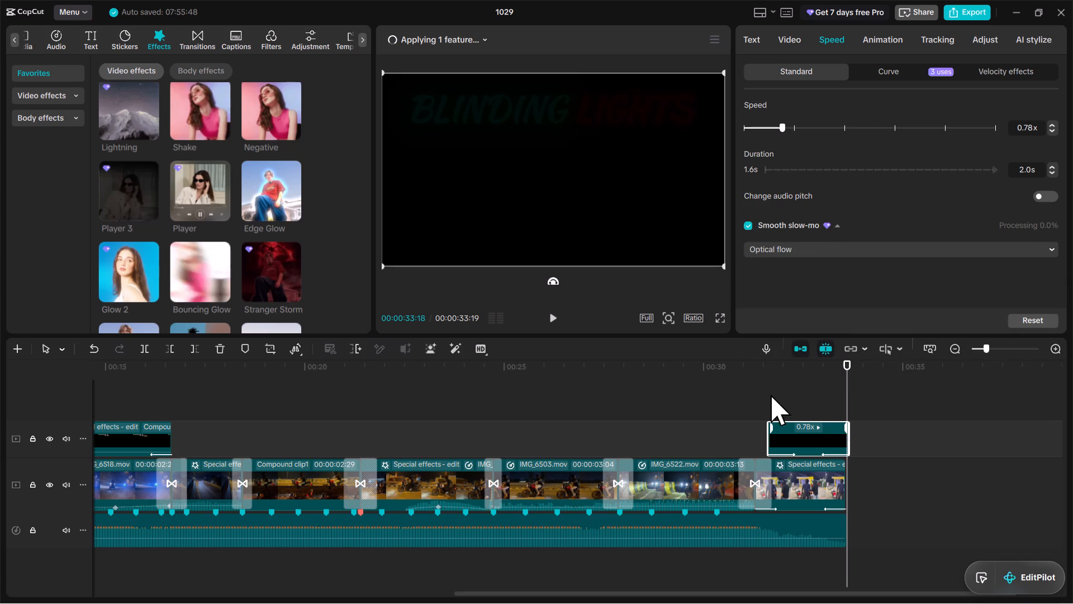
Trim the end of the title clip at 00:00:33:17 to line up with the end of the closing clip.
click(765, 398)
click(832, 398)
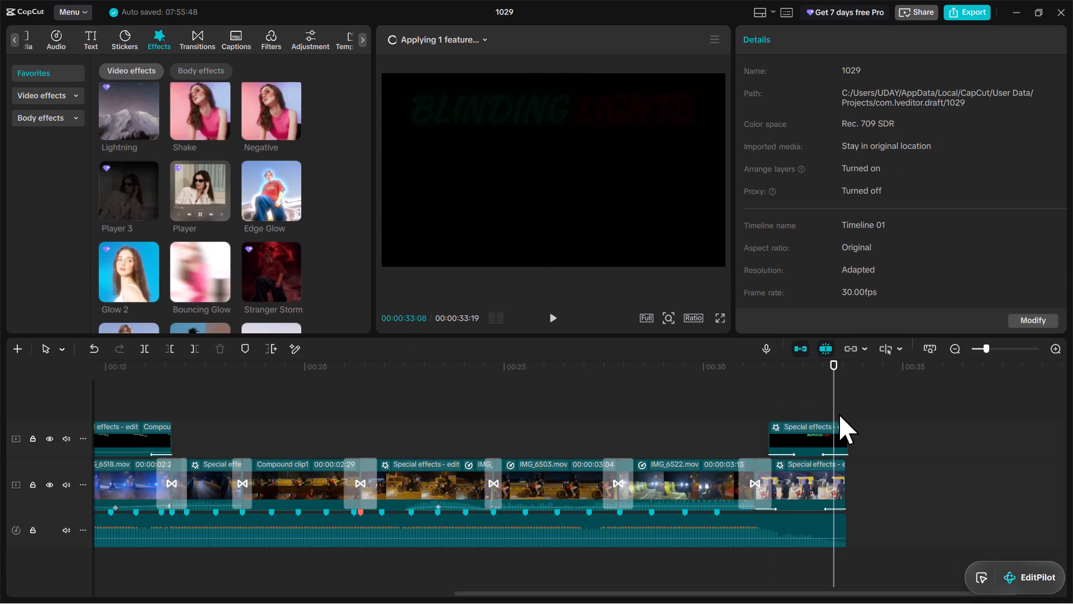
drag(839, 414, 846, 414)
click(842, 424)
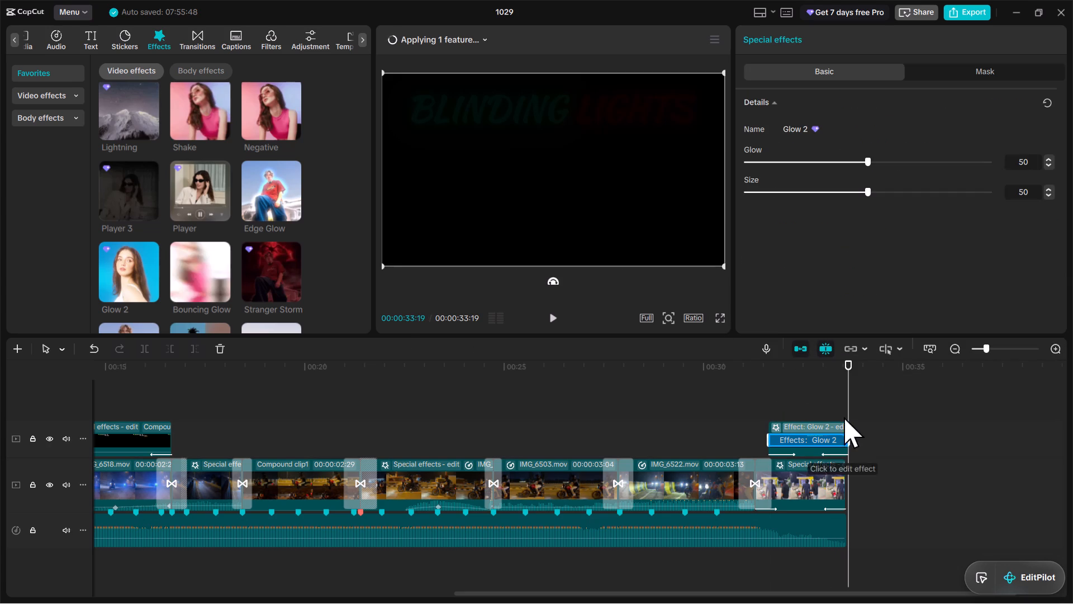
drag(849, 402, 844, 410)
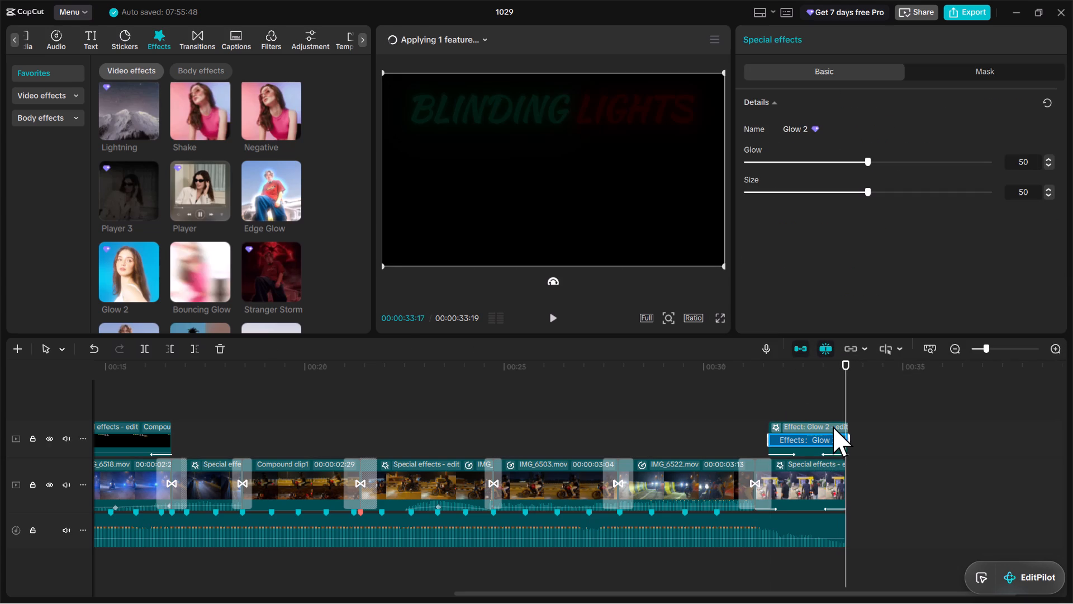
click(828, 423)
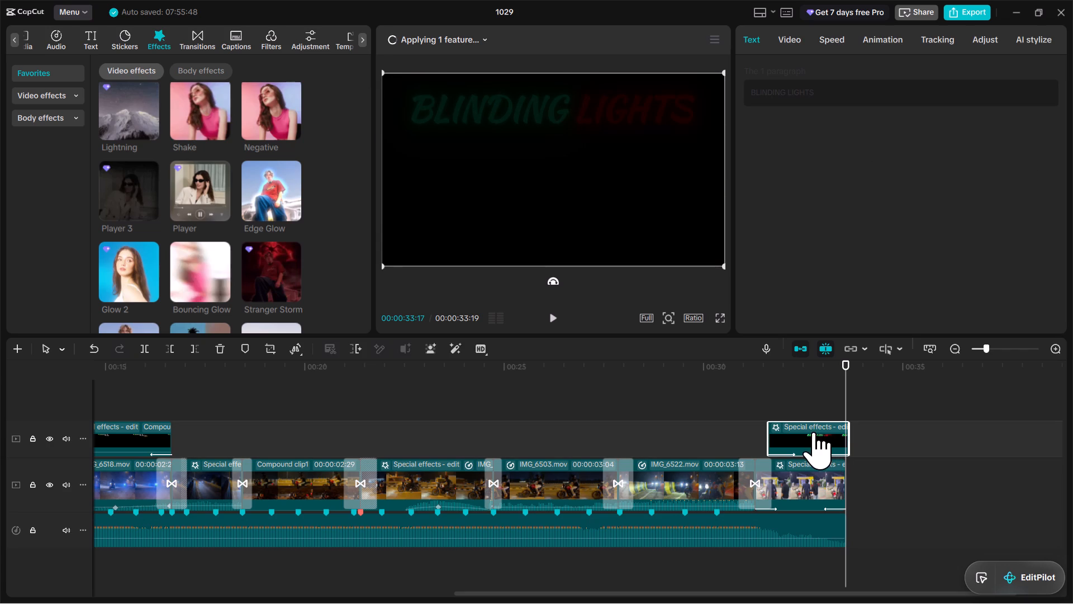
key(w)
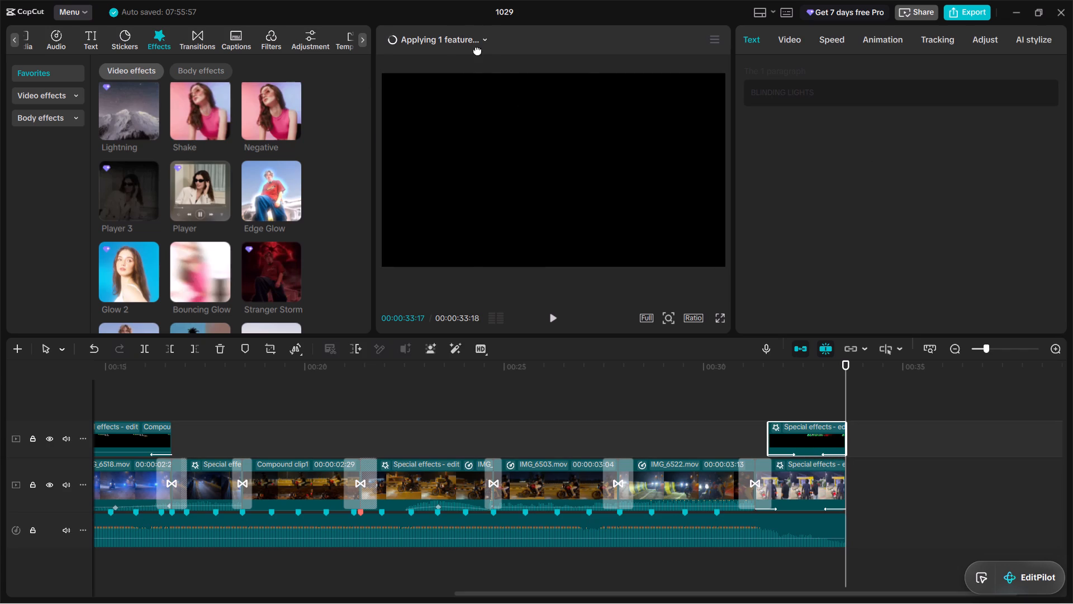
Check the processing progress of the title clip's smooth slow-mo.
click(477, 50)
click(477, 42)
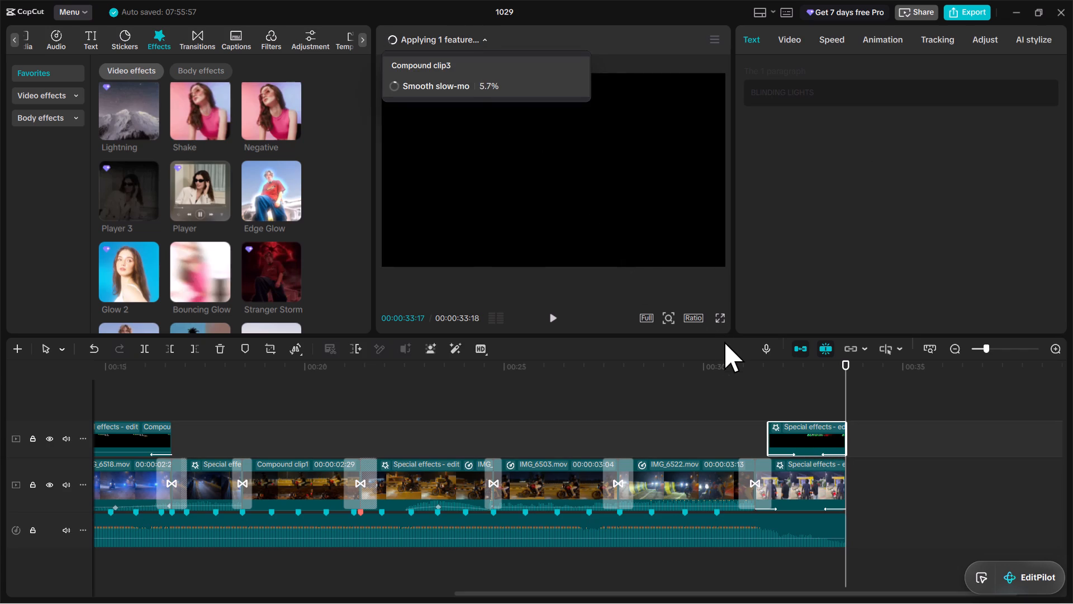
click(759, 392)
key(space)
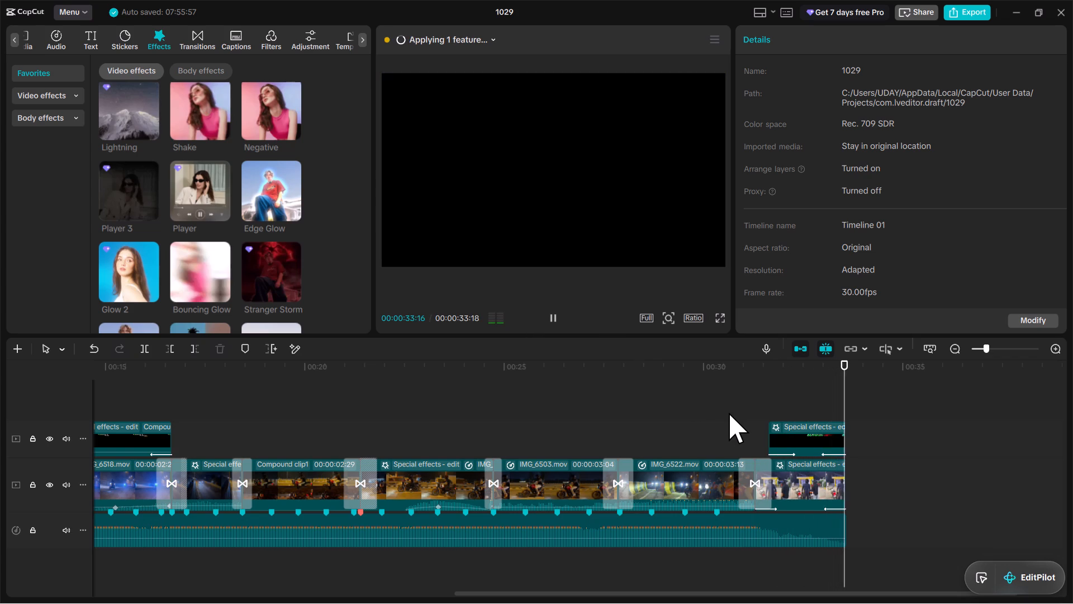
drag(438, 449, 445, 447)
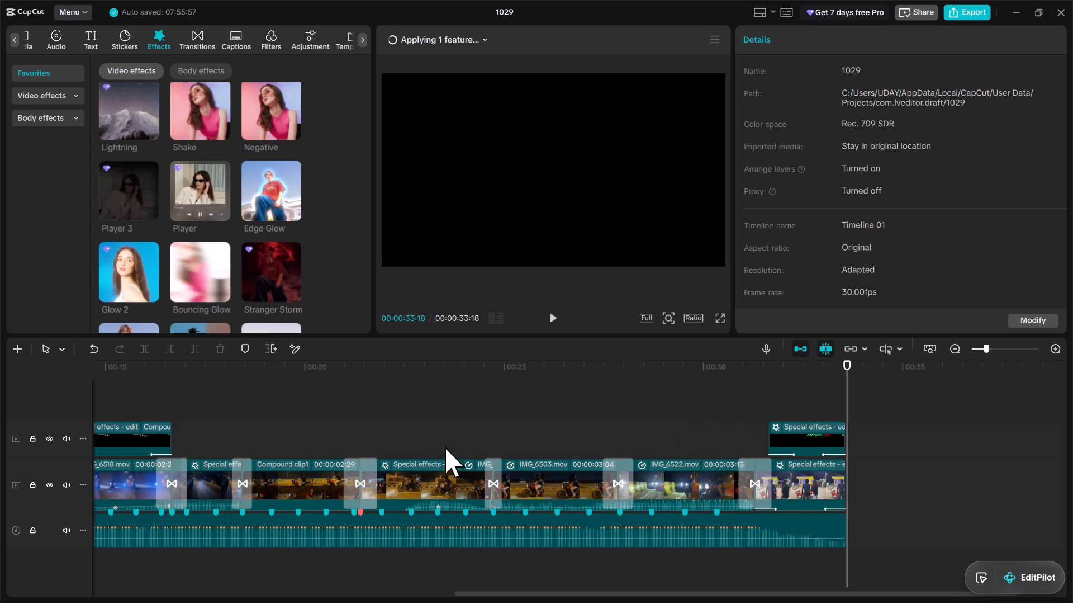
drag(445, 447, 455, 445)
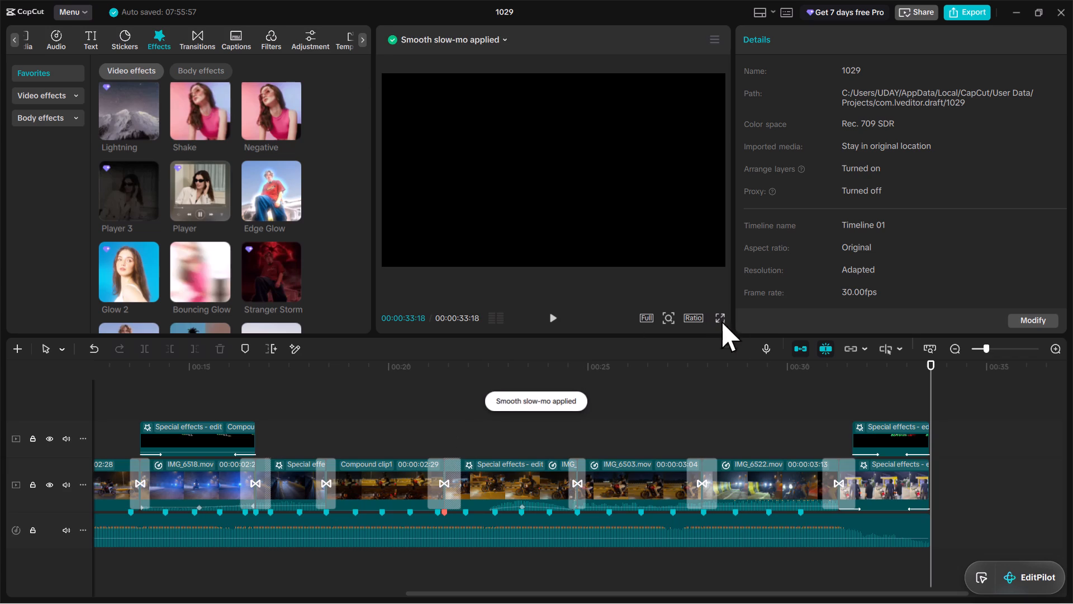
Play back the final part of the edit from 00:00:25:21 to the end.
click(848, 365)
key(space)
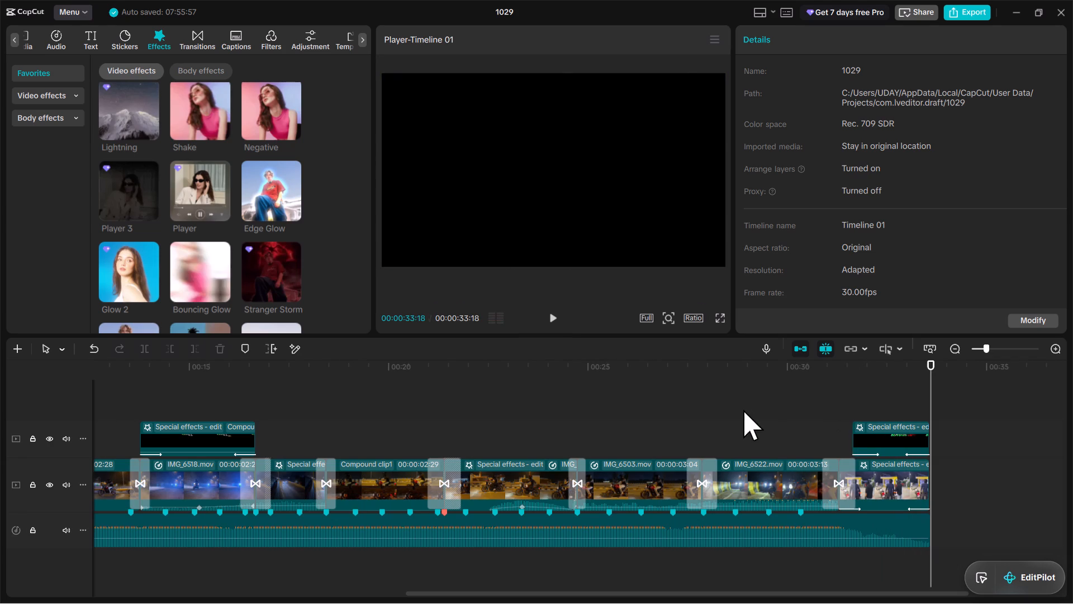
click(763, 399)
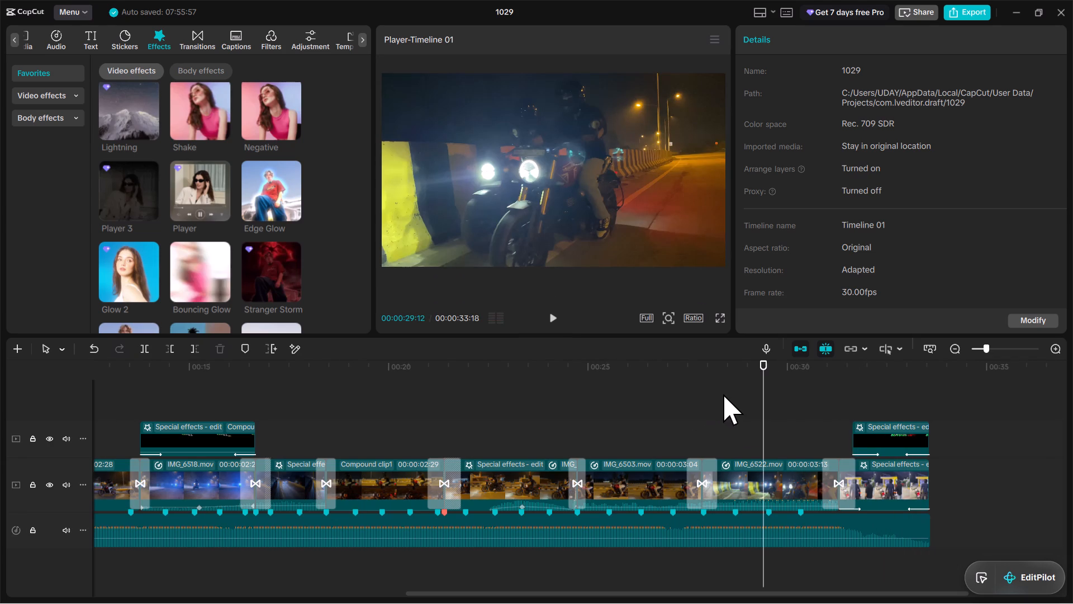
click(618, 402)
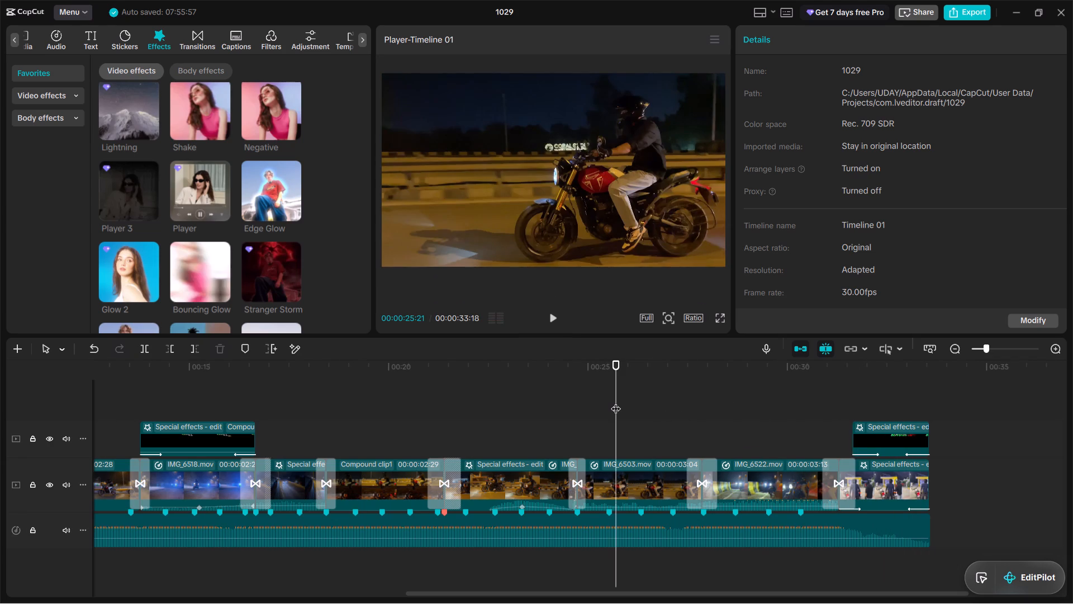
key(space)
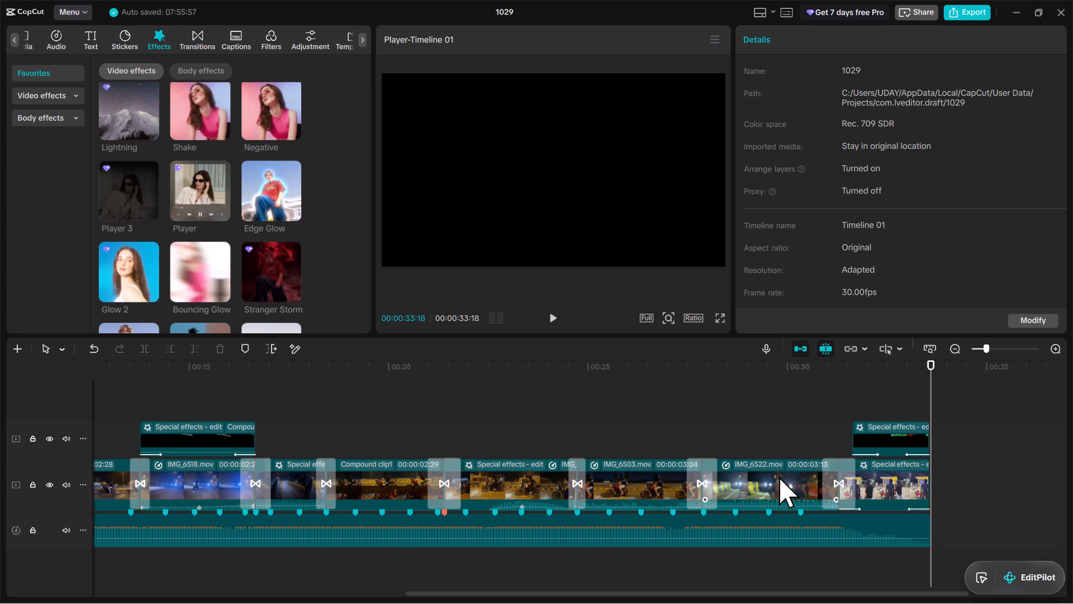
Paste a copy of the closing title clip at 00:00:16:20, directly after the earlier overlay clip above IMG_6518.mov.
click(445, 440)
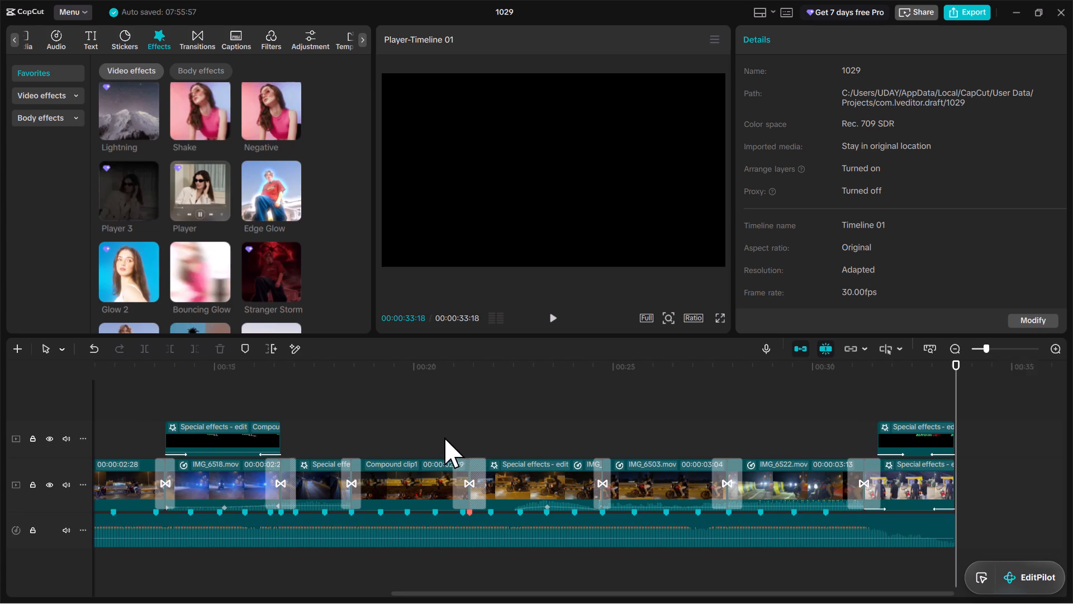
click(420, 431)
click(388, 420)
drag(388, 420, 400, 418)
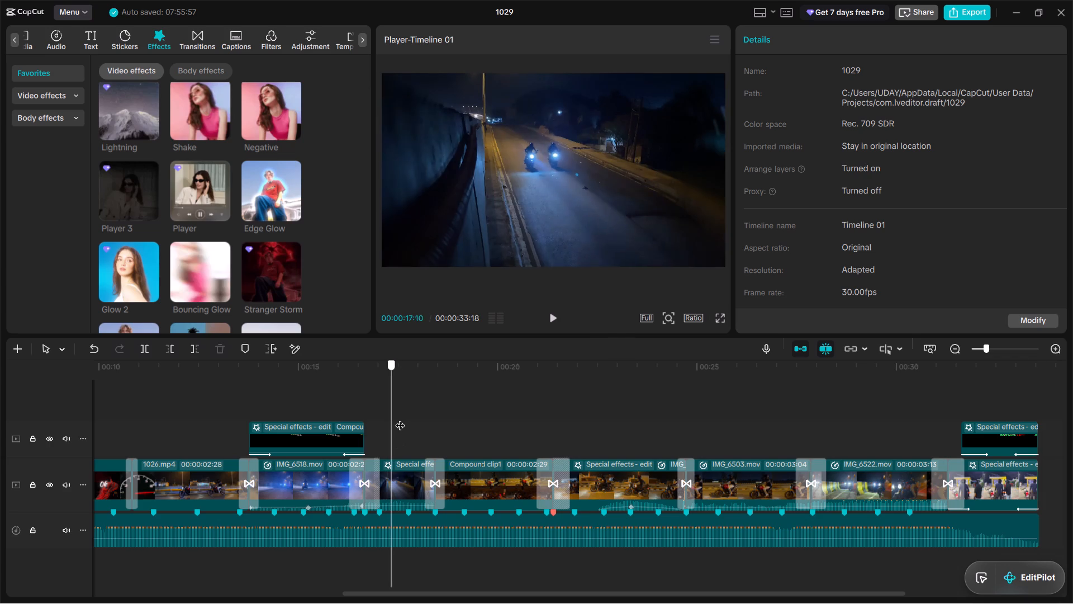
drag(400, 418, 409, 419)
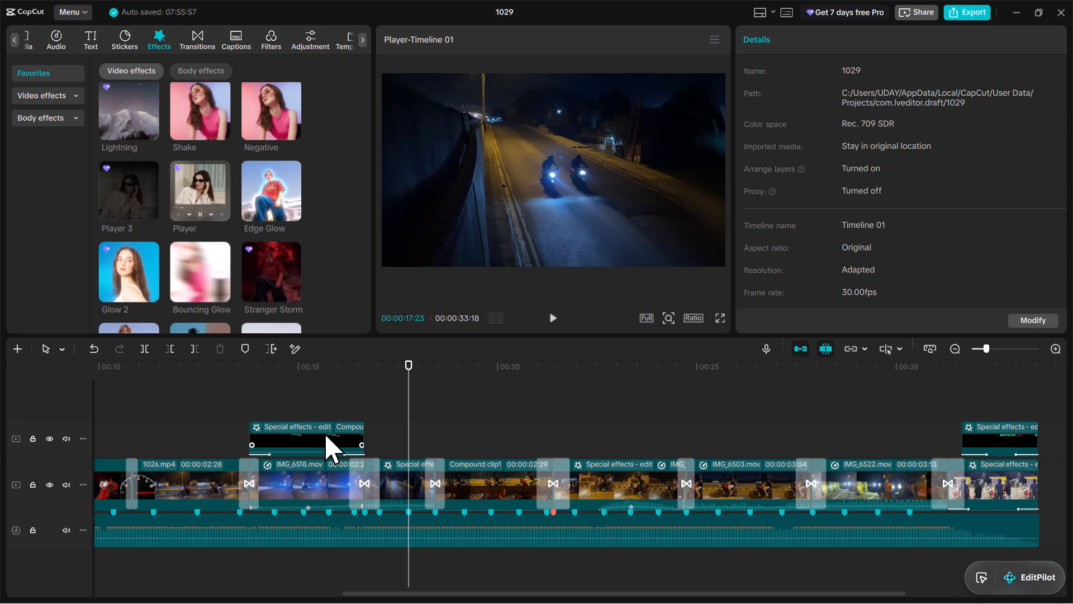
drag(407, 427, 387, 430)
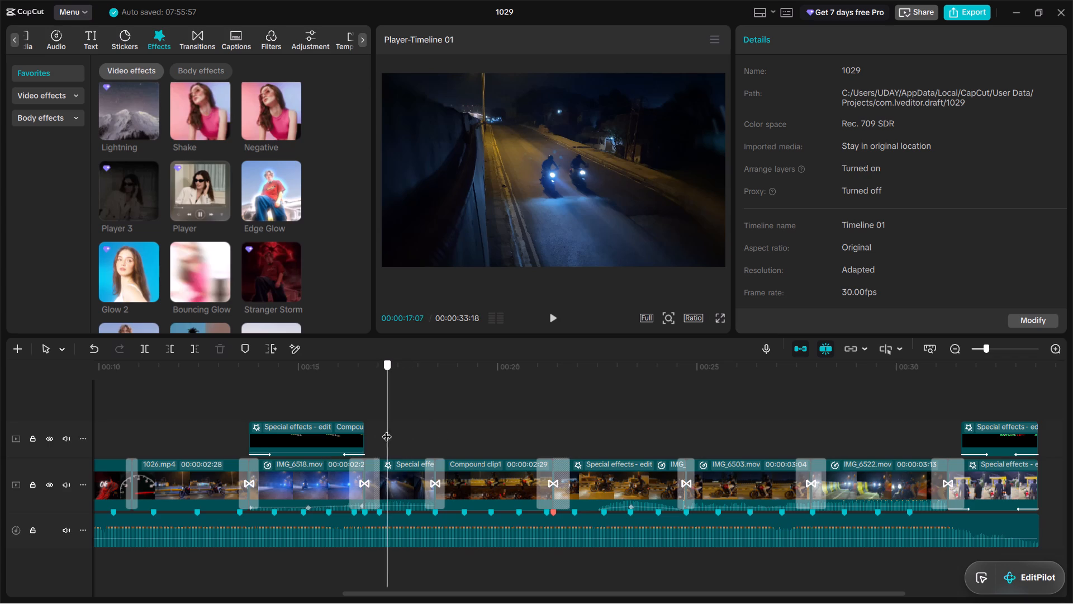
drag(387, 430, 379, 430)
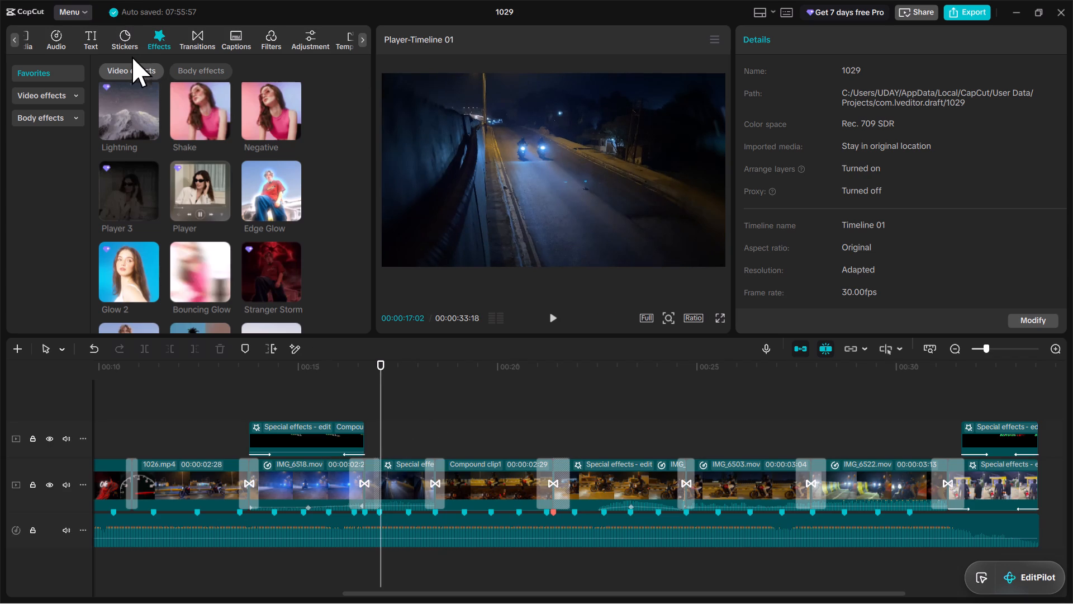
click(987, 443)
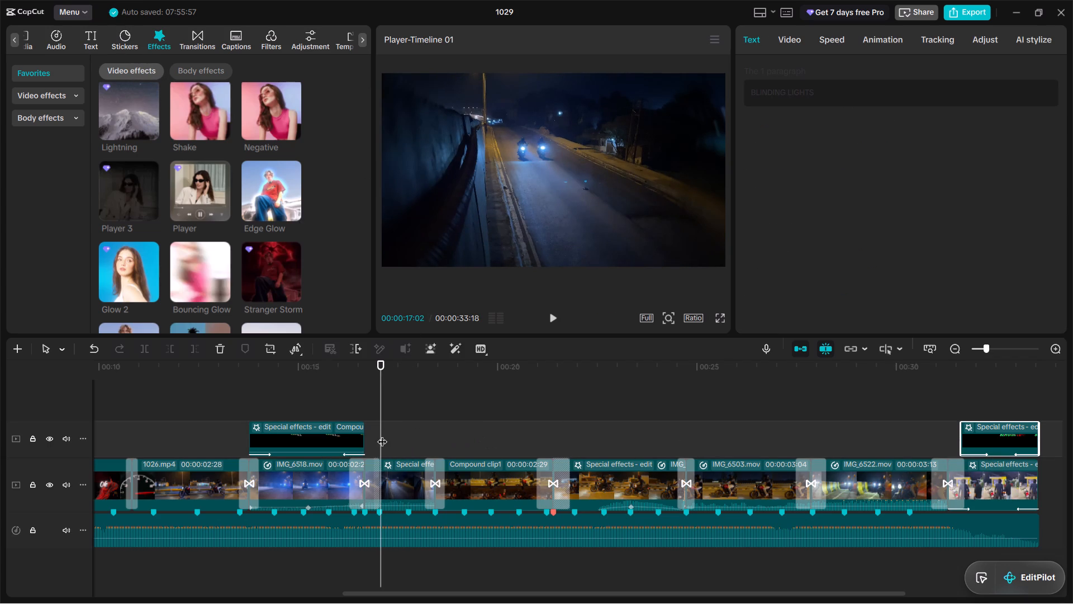
drag(382, 435, 363, 438)
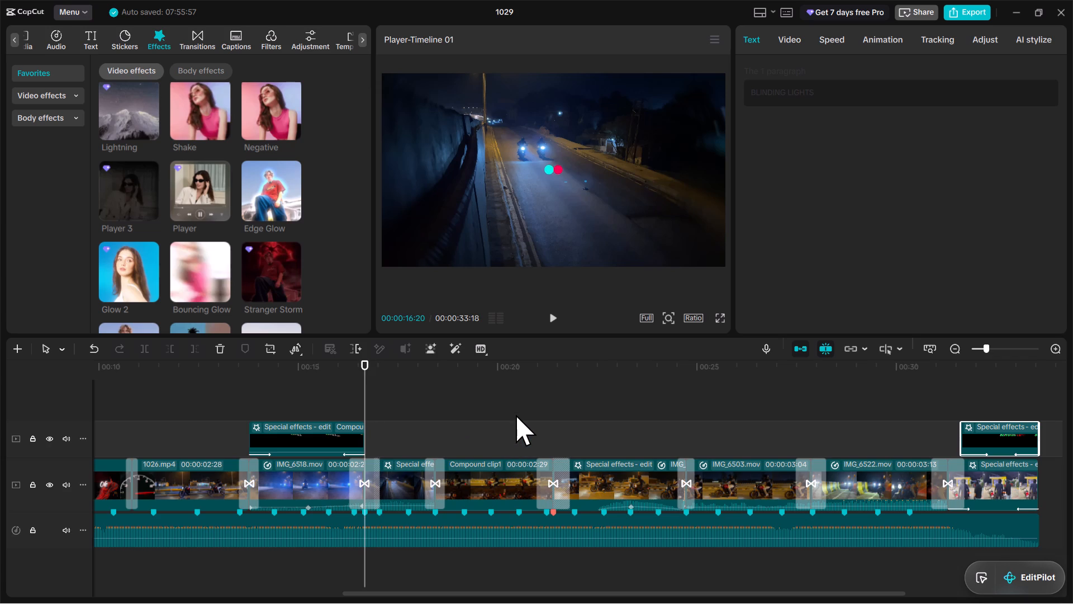
key(ctrl+c)
key(ctrl+v)
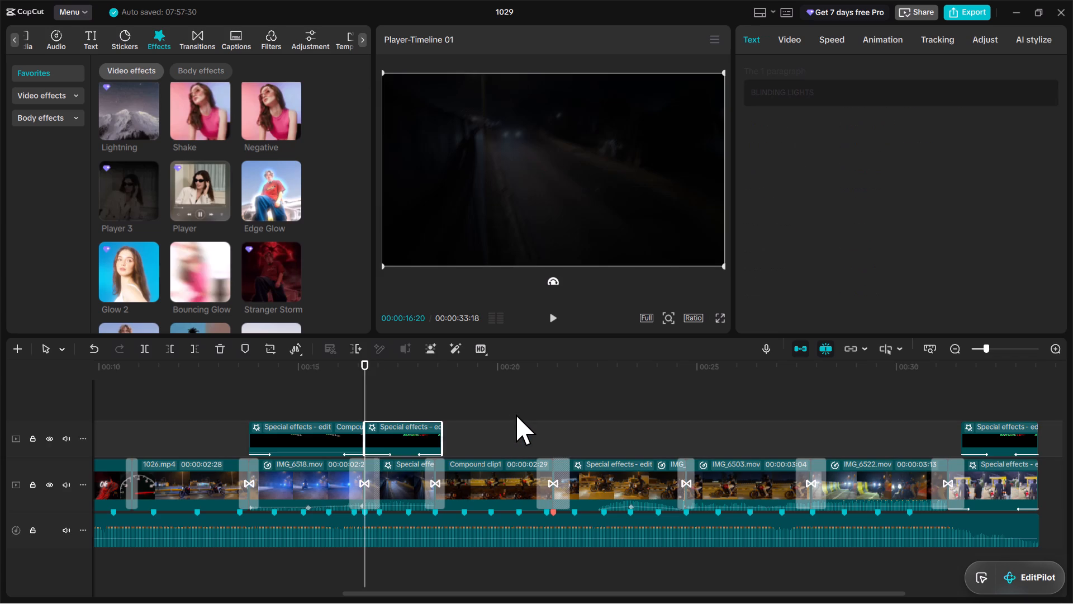
Trim the end of the copied title clip to 00:00:18:13, at the transition before Compound clip1.
drag(367, 398, 427, 398)
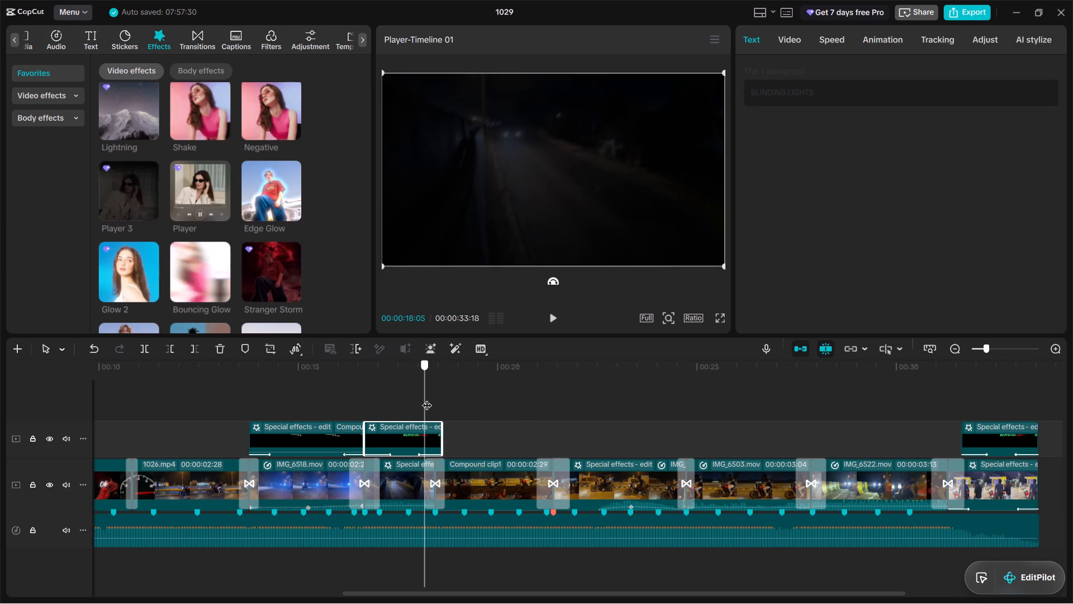
drag(427, 398, 434, 398)
key(w)
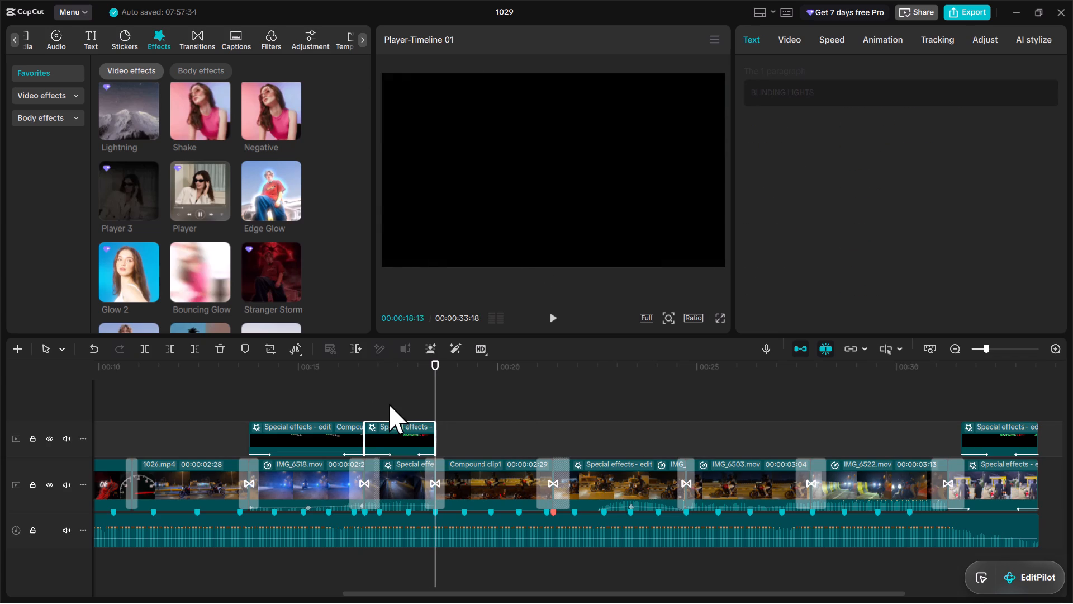
Open the copied BLINDING LIGHTS title clip at 00:00:17:23 for editing its contents.
click(407, 404)
drag(414, 402, 403, 404)
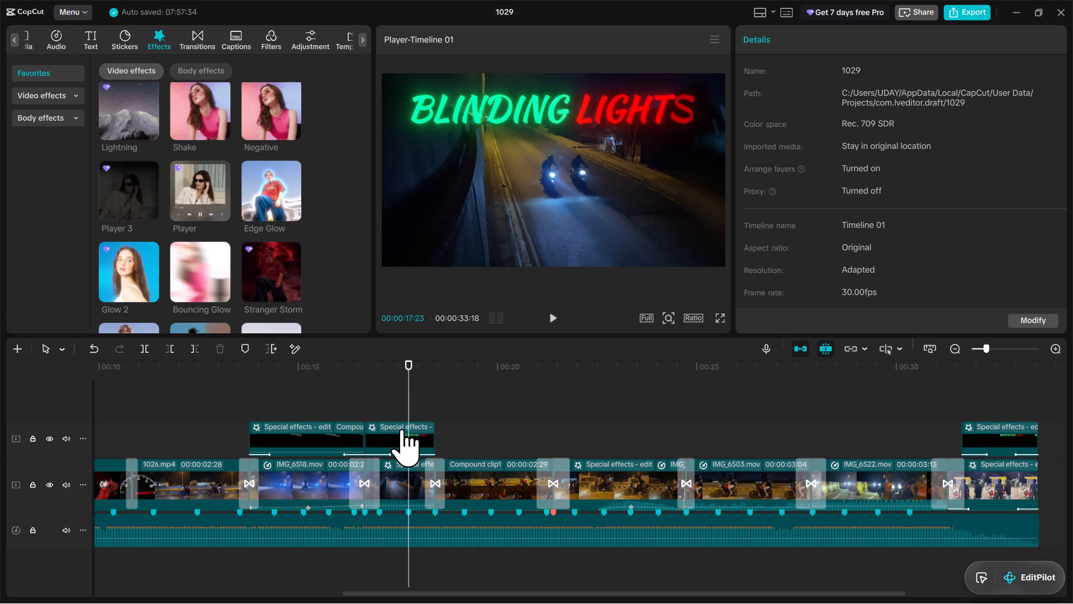
double_click(402, 429)
double_click(403, 432)
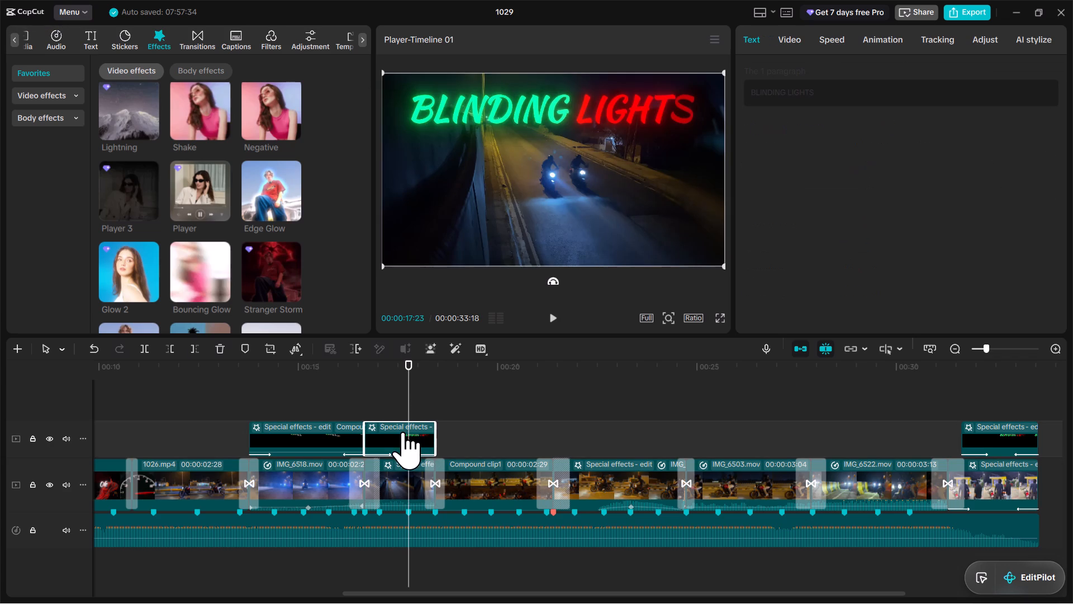
double_click(395, 432)
double_click(399, 446)
Add the Player 3 effect above BLINDING LIGHTS from the start of the compound clip, with Texture 0 and Glow 0.
click(259, 387)
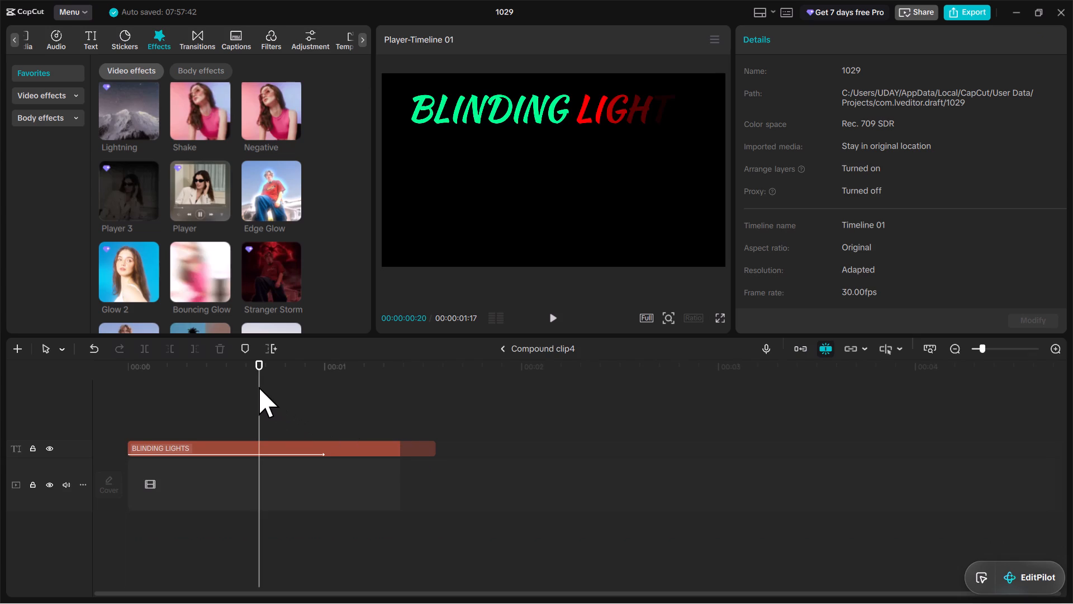
drag(259, 387, 308, 394)
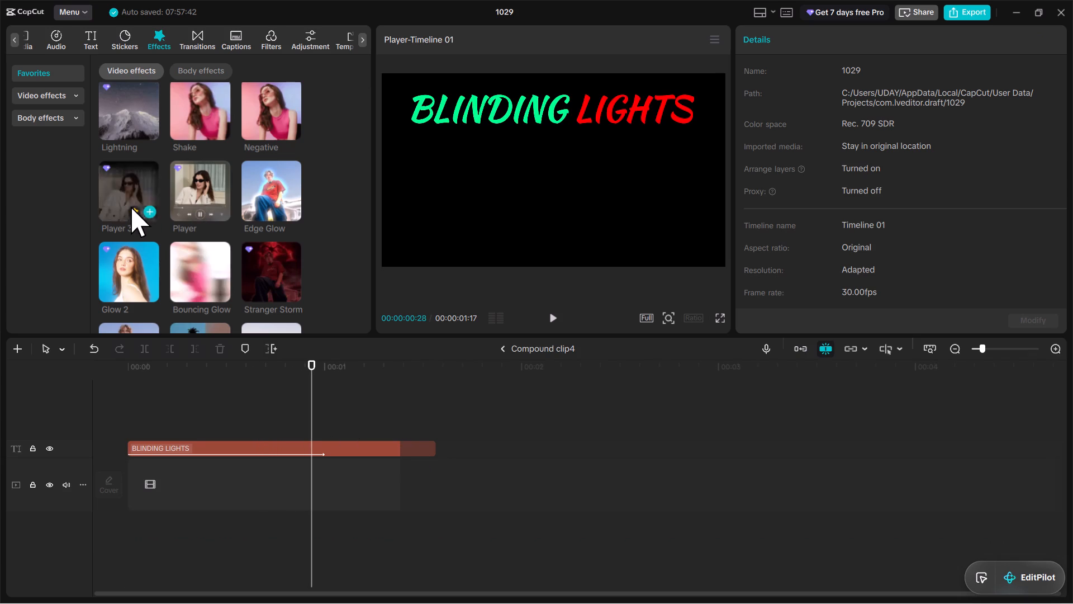
drag(126, 209, 118, 399)
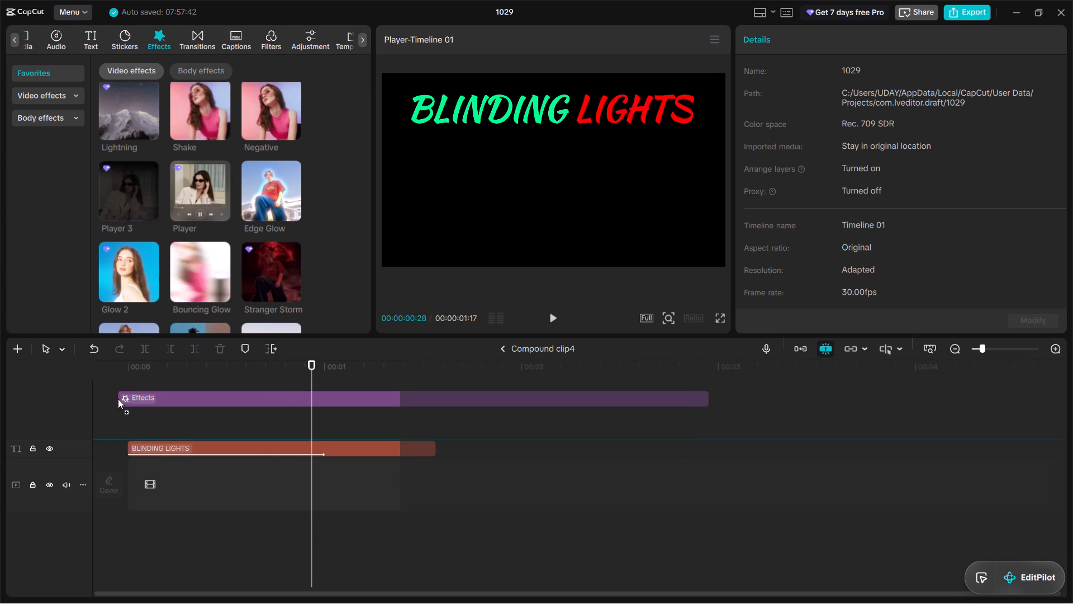
drag(118, 399, 131, 399)
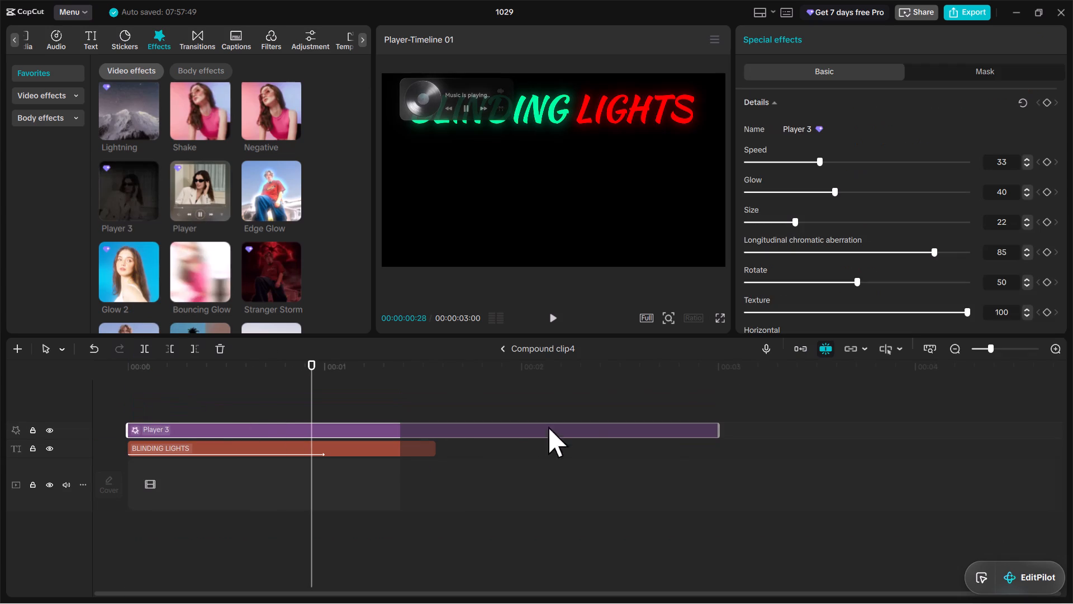
drag(960, 313, 575, 334)
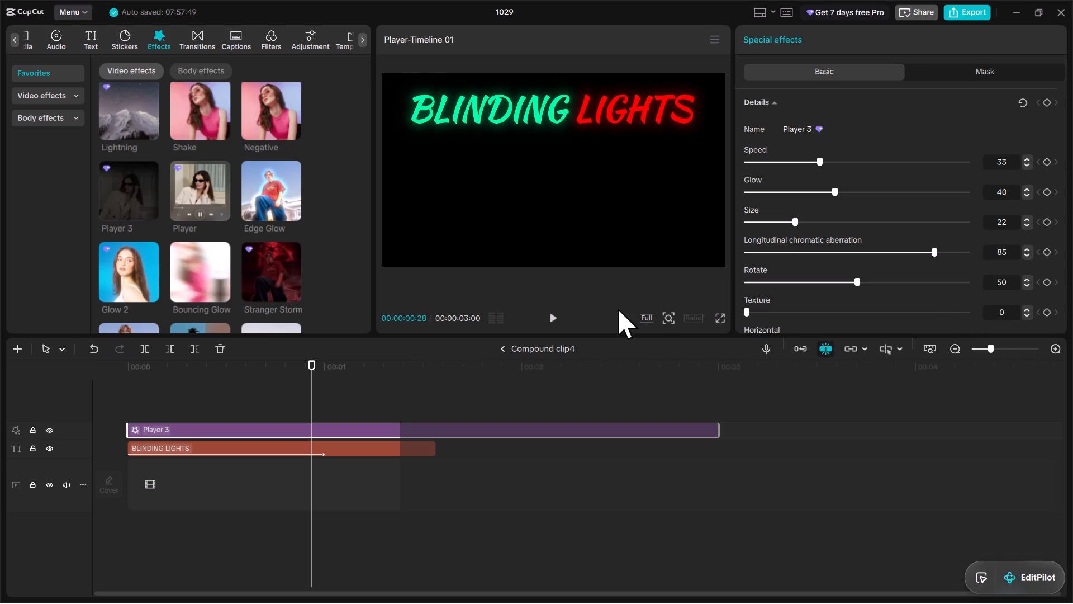
drag(835, 190, 553, 256)
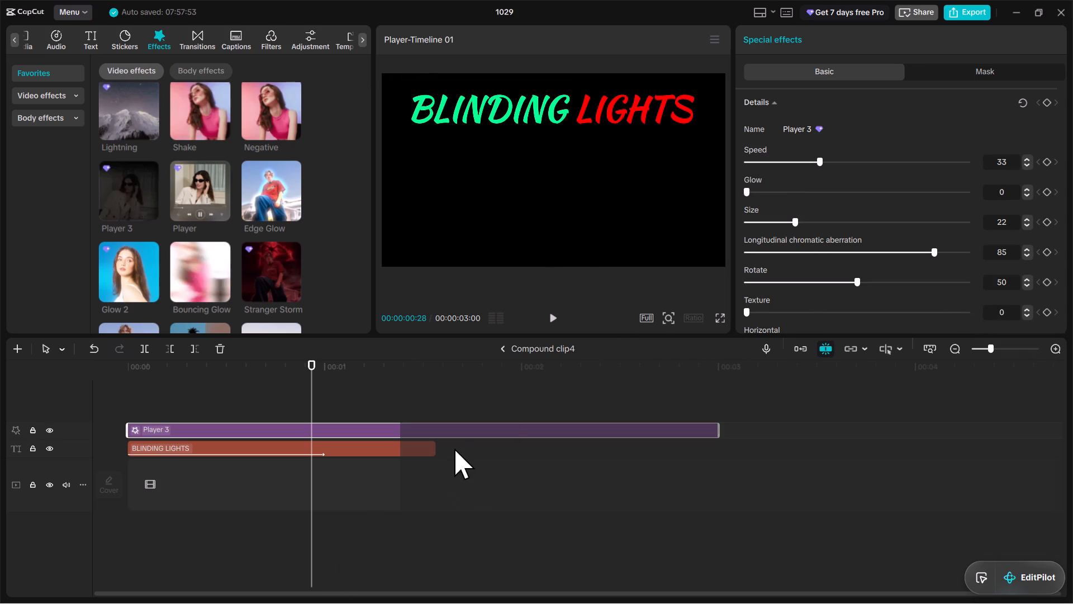
Trim the Player 3 effect so that it ends together with the BLINDING LIGHTS text.
drag(306, 408, 392, 408)
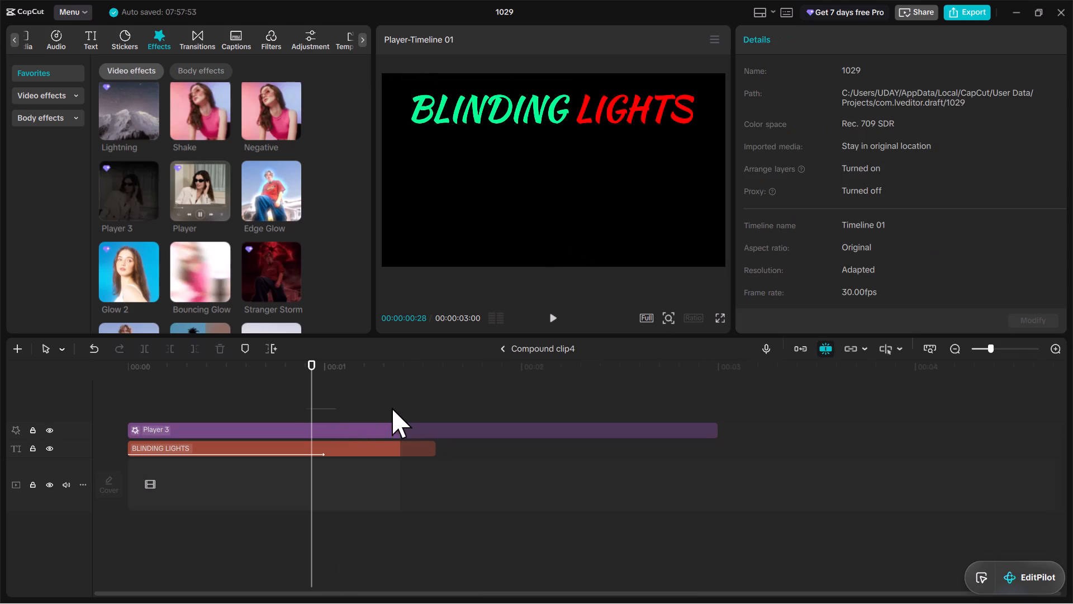
drag(392, 408, 405, 408)
click(386, 407)
drag(387, 405, 398, 405)
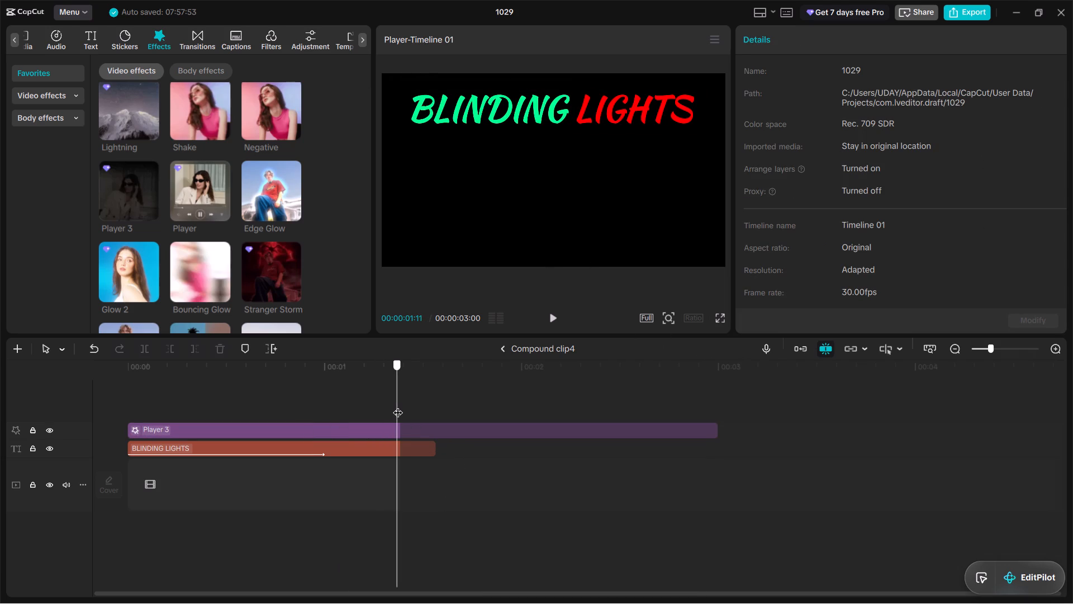
drag(398, 405, 398, 405)
key(w)
click(391, 425)
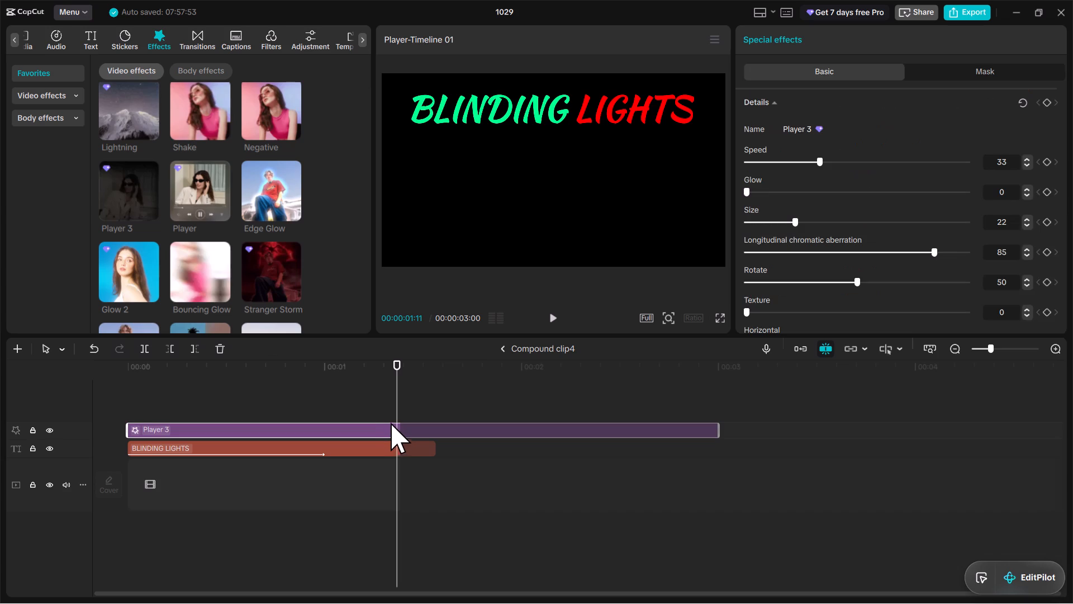
key(w)
click(364, 399)
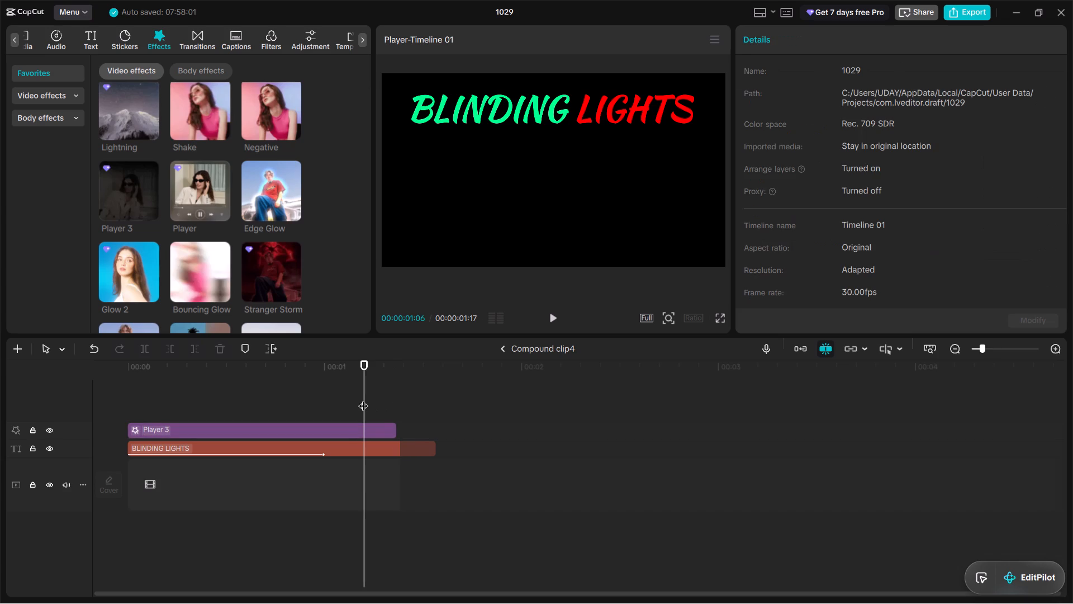
click(384, 420)
click(392, 428)
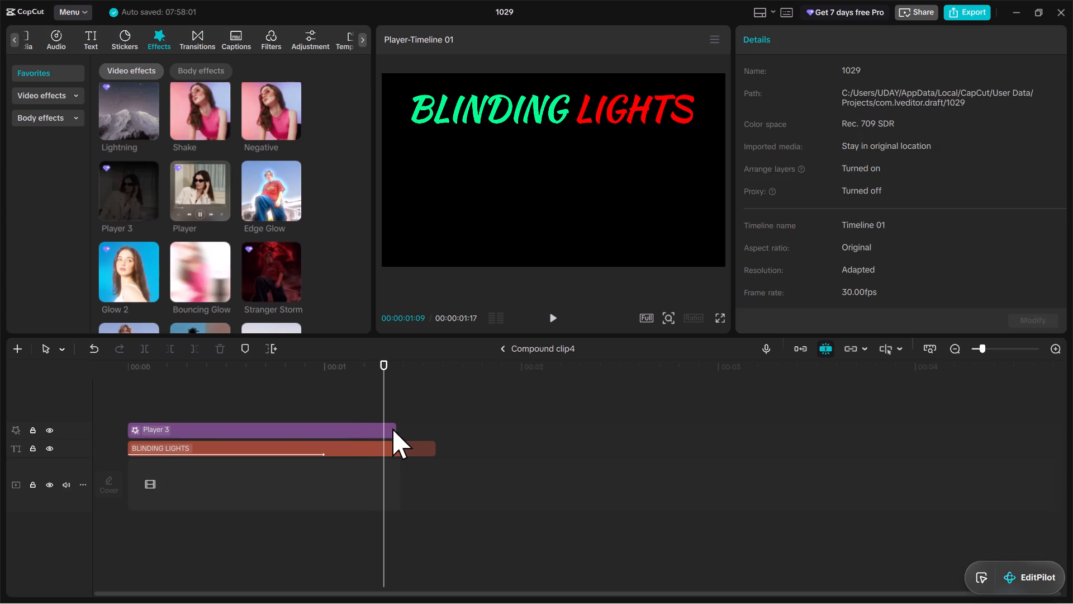
drag(396, 429, 433, 431)
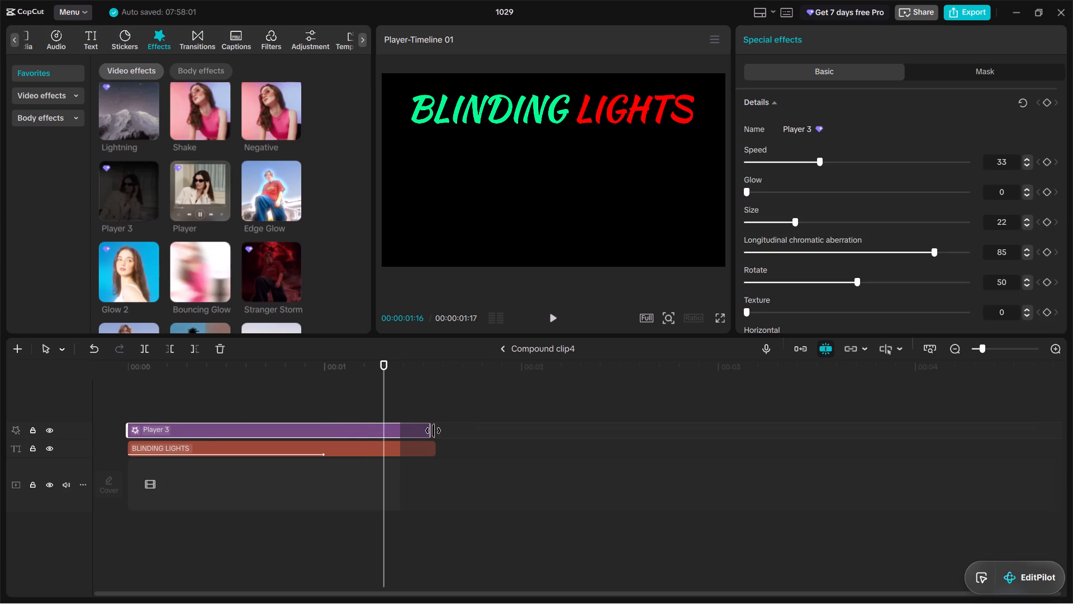
drag(433, 431, 434, 431)
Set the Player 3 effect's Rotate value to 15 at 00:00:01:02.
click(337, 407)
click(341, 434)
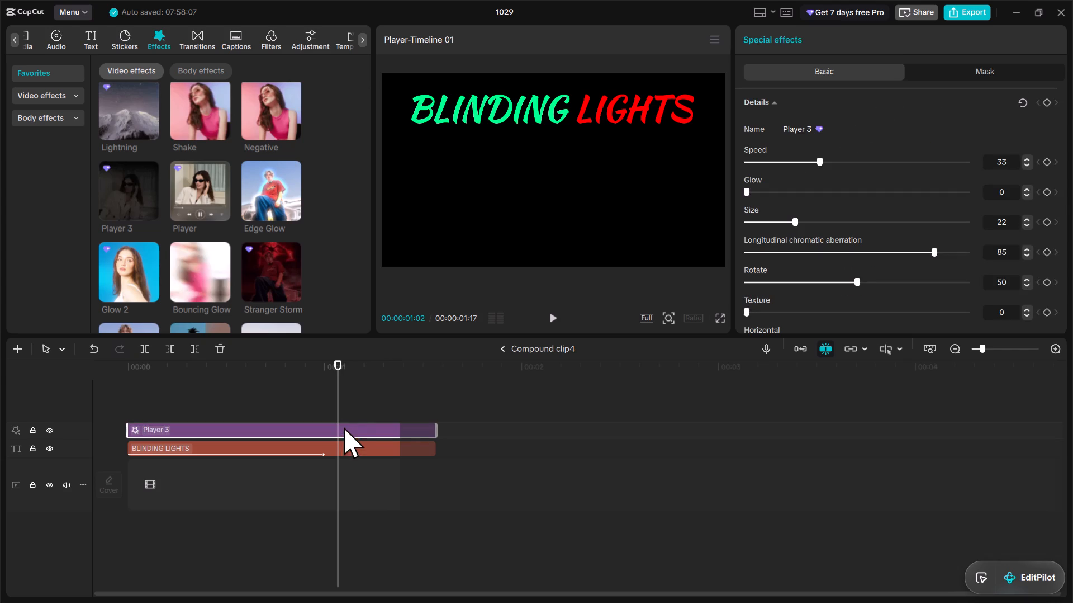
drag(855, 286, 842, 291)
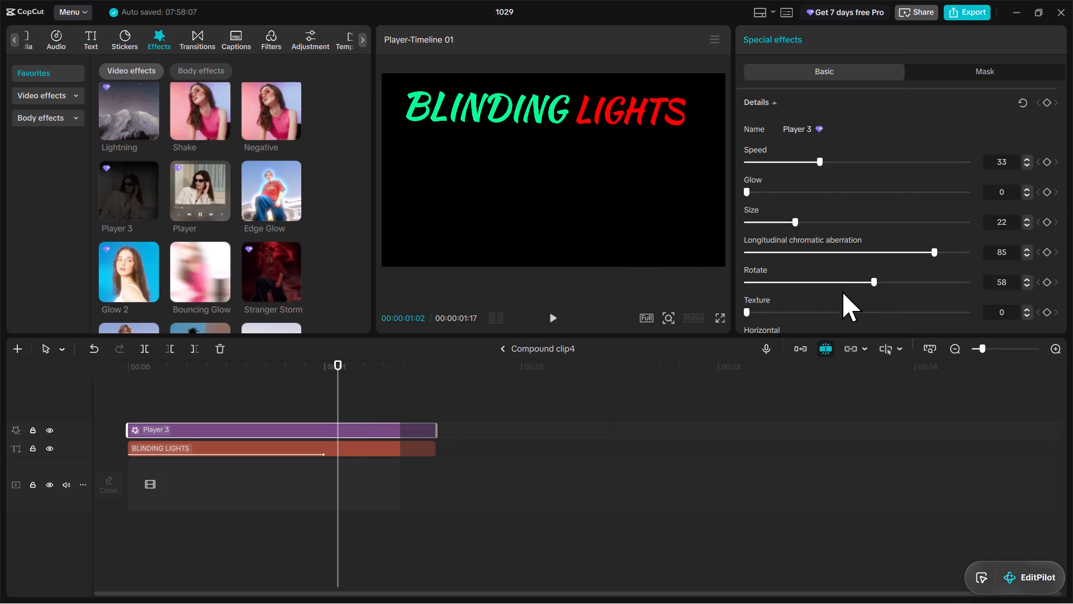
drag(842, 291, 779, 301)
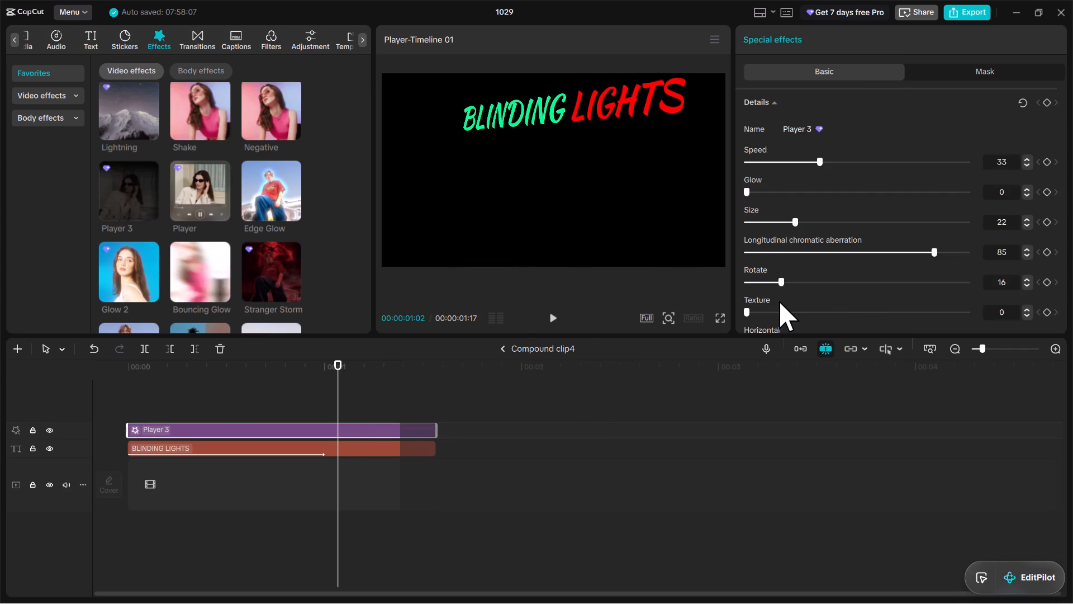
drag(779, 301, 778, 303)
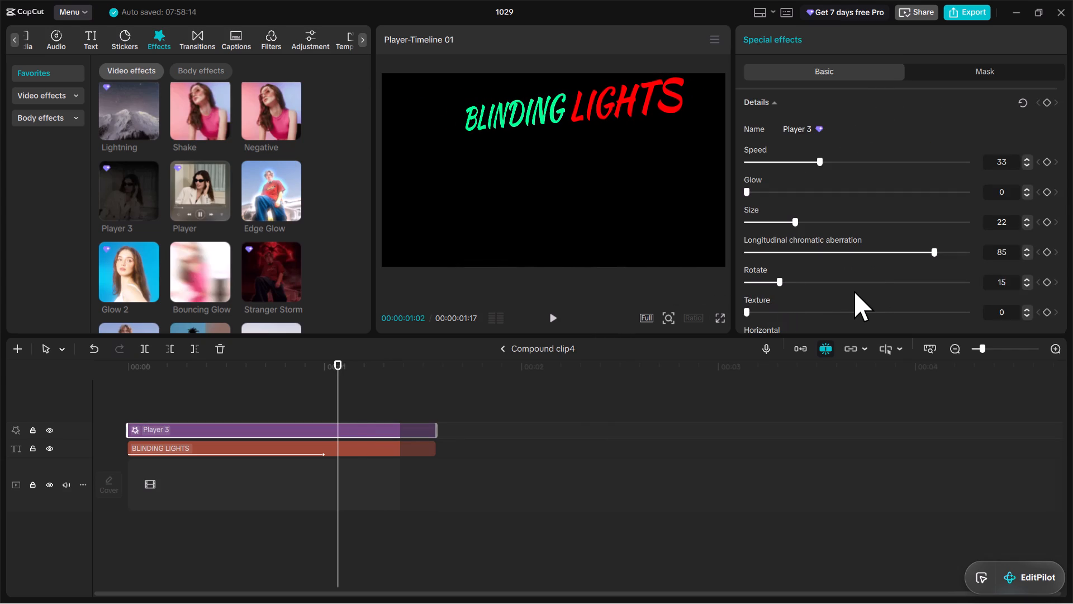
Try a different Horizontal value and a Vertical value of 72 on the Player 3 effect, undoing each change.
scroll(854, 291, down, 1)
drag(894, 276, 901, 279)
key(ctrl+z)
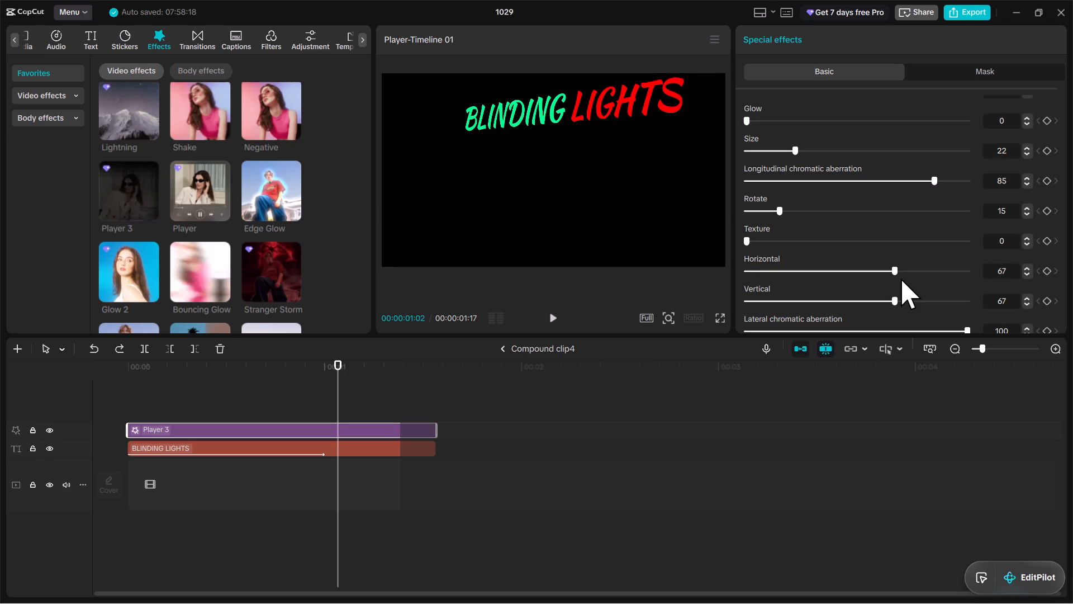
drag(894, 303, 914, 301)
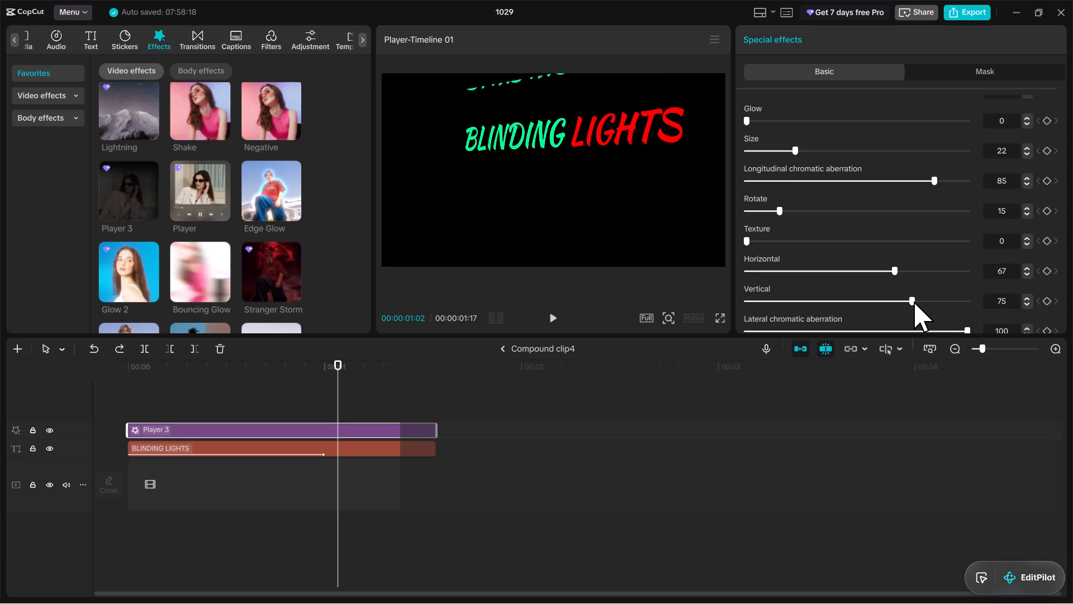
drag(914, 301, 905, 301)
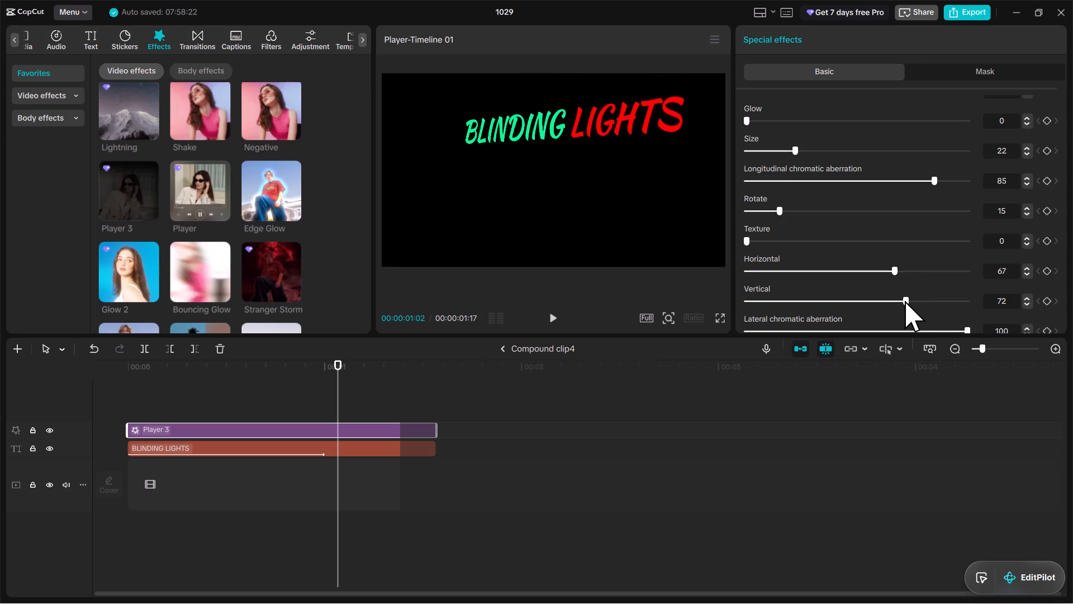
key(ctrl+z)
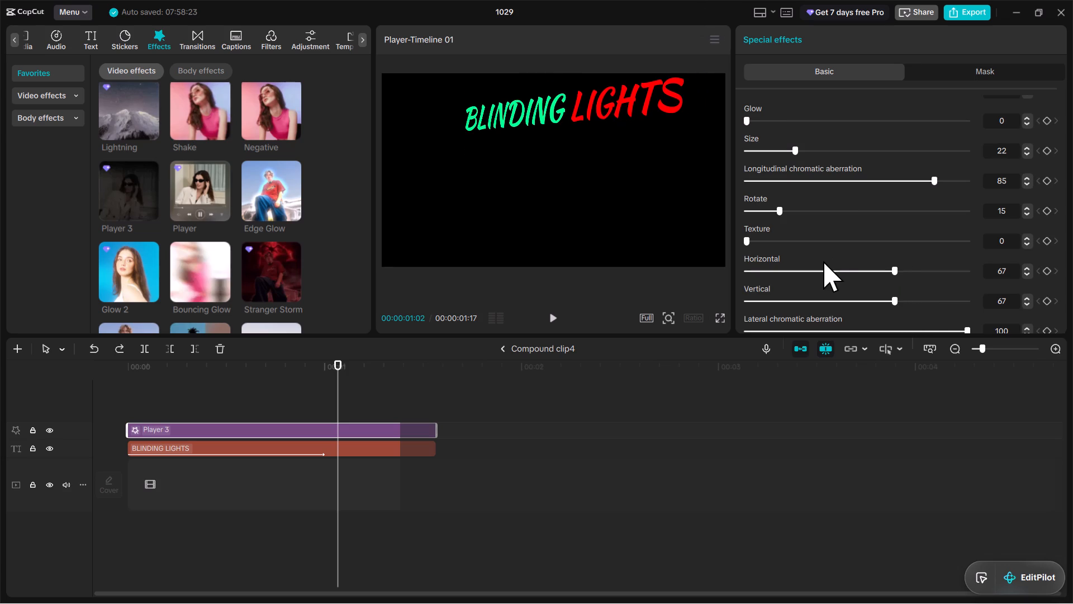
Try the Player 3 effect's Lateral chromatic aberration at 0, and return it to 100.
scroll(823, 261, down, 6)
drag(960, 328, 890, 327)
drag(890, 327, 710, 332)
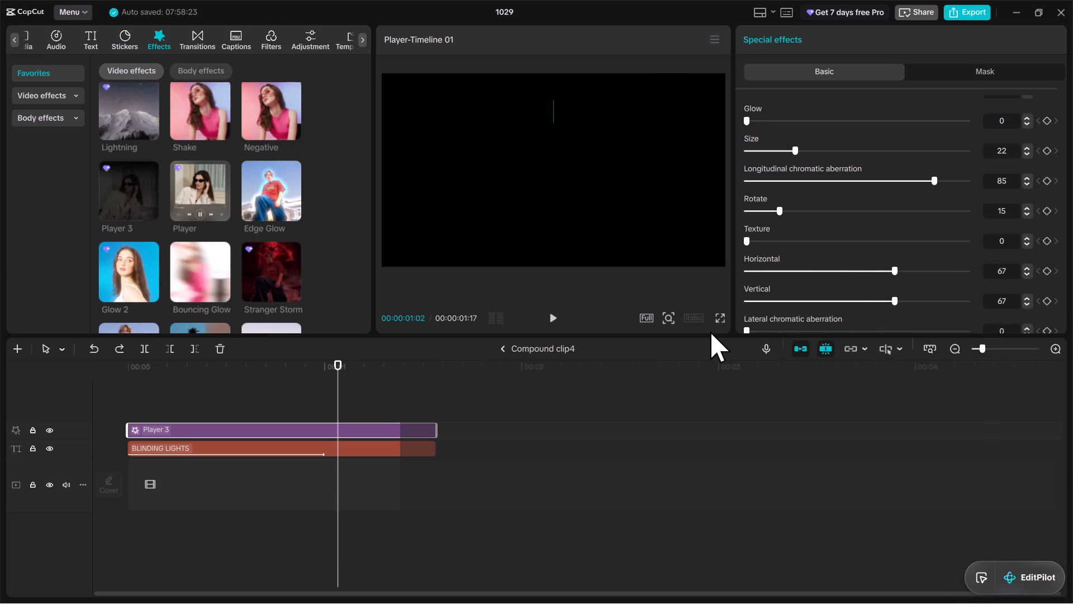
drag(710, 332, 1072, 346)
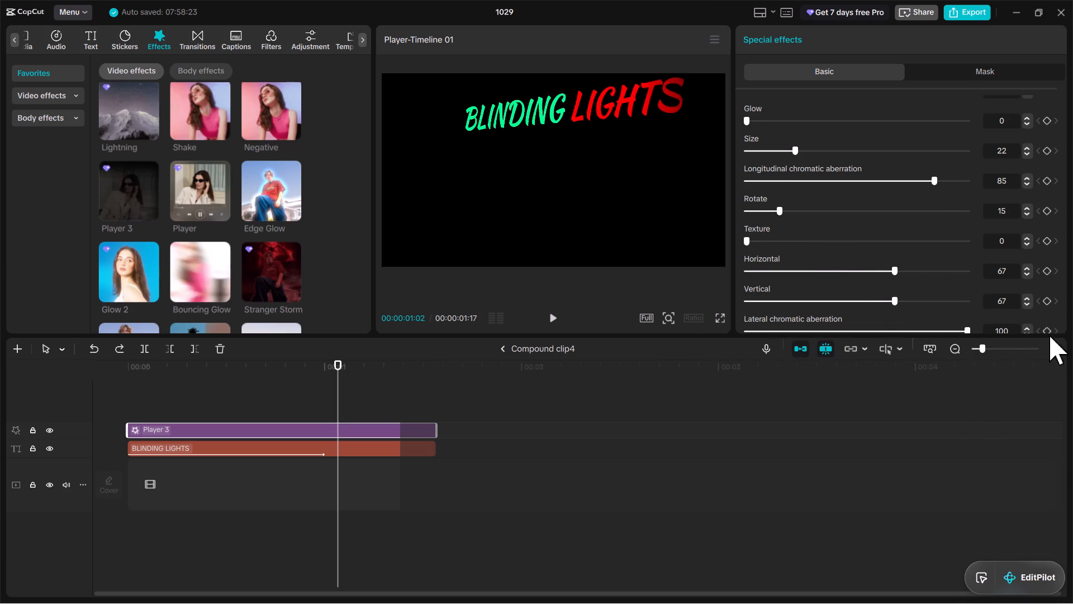
Set the Player 3 effect's Longitudinal chromatic aberration to 100.
drag(936, 180, 710, 190)
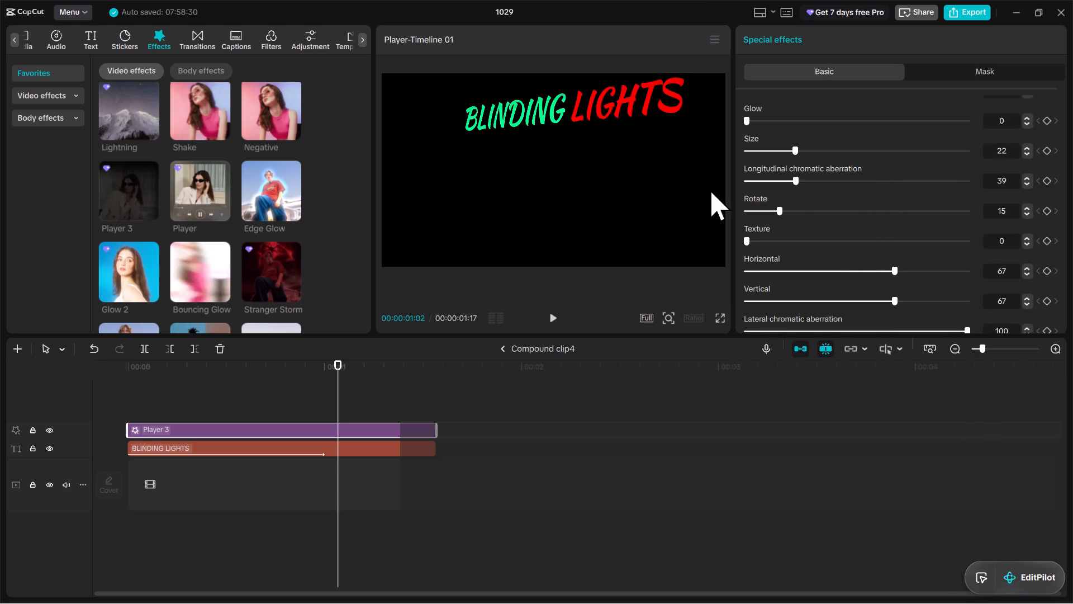
drag(710, 190, 1045, 215)
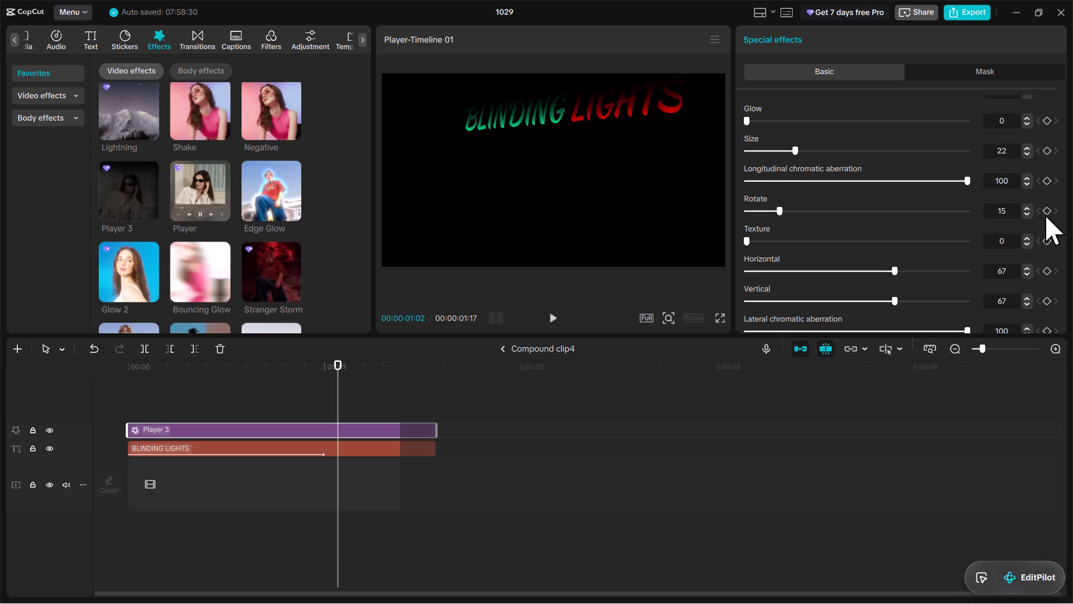
drag(1045, 215, 1069, 217)
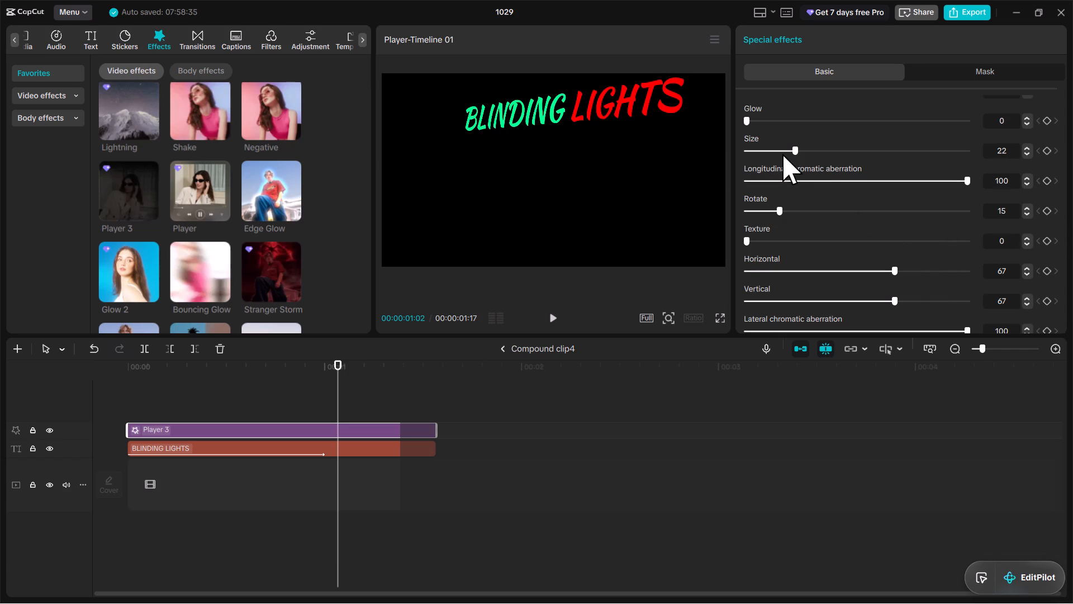
Set the Player 3 effect's Rotate value to 6 and return to the main timeline.
scroll(839, 321, down, 5)
drag(778, 208, 798, 216)
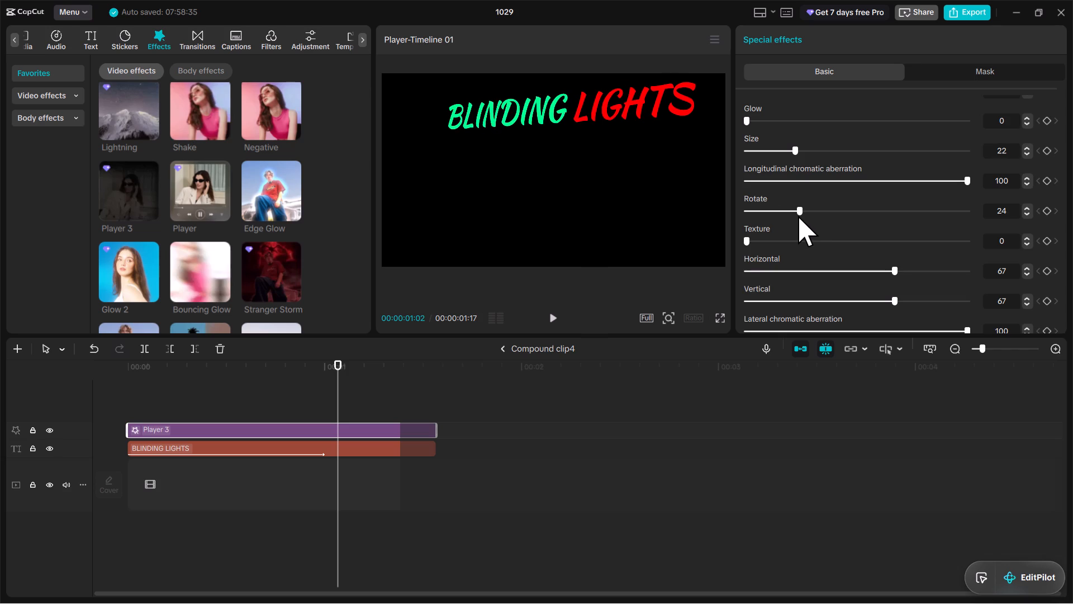
drag(798, 216, 763, 224)
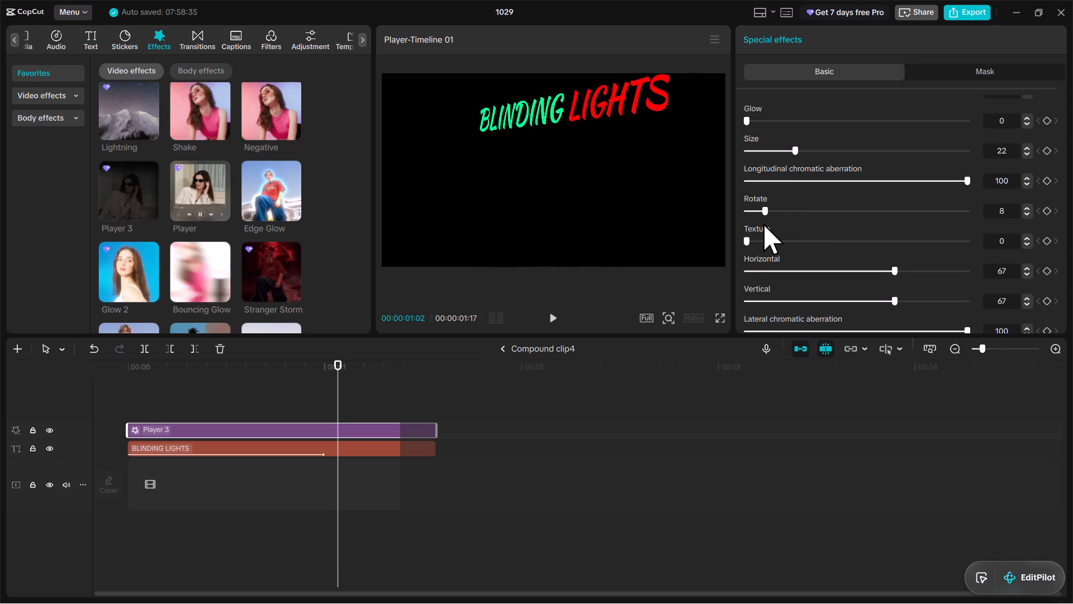
drag(763, 224, 751, 234)
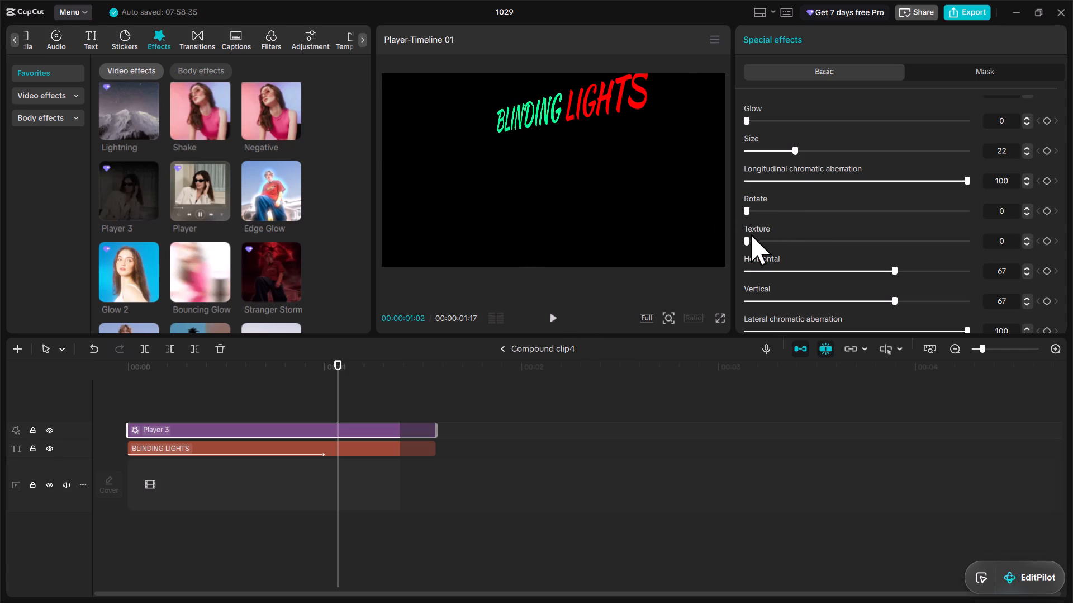
drag(751, 234, 759, 235)
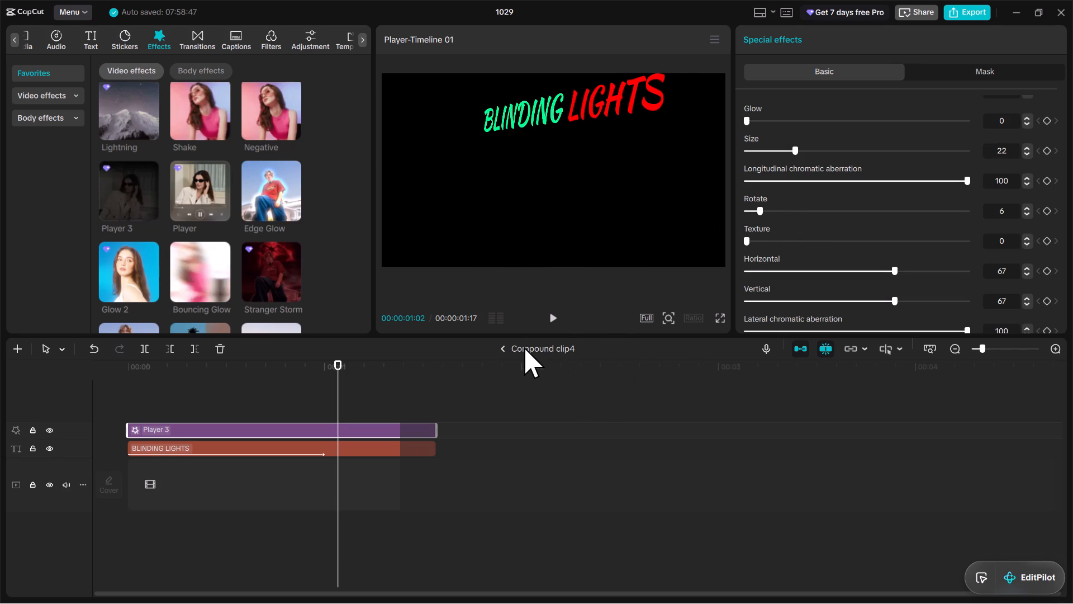
click(524, 347)
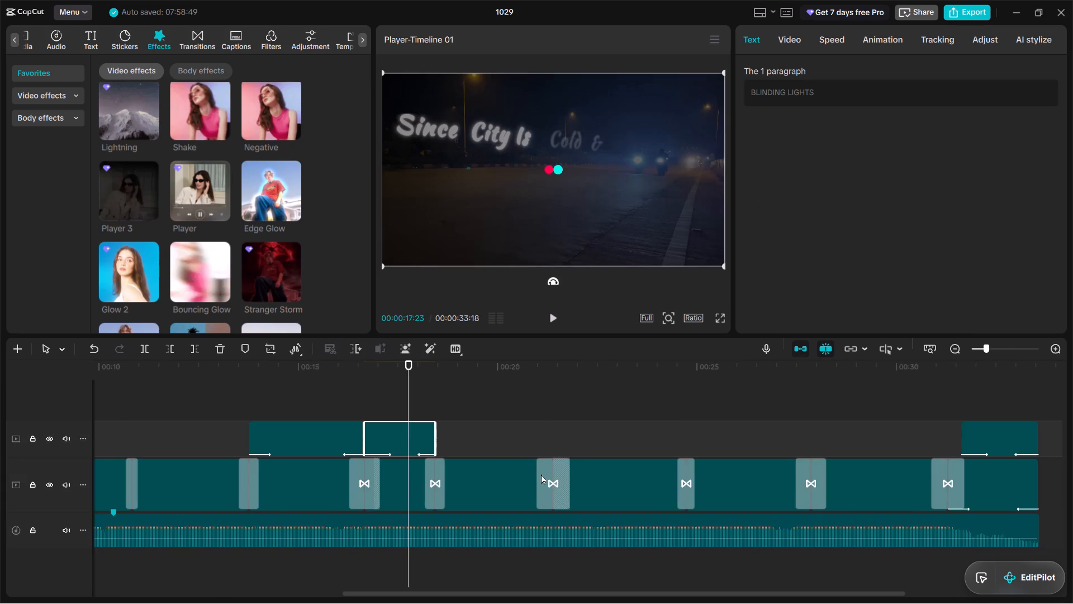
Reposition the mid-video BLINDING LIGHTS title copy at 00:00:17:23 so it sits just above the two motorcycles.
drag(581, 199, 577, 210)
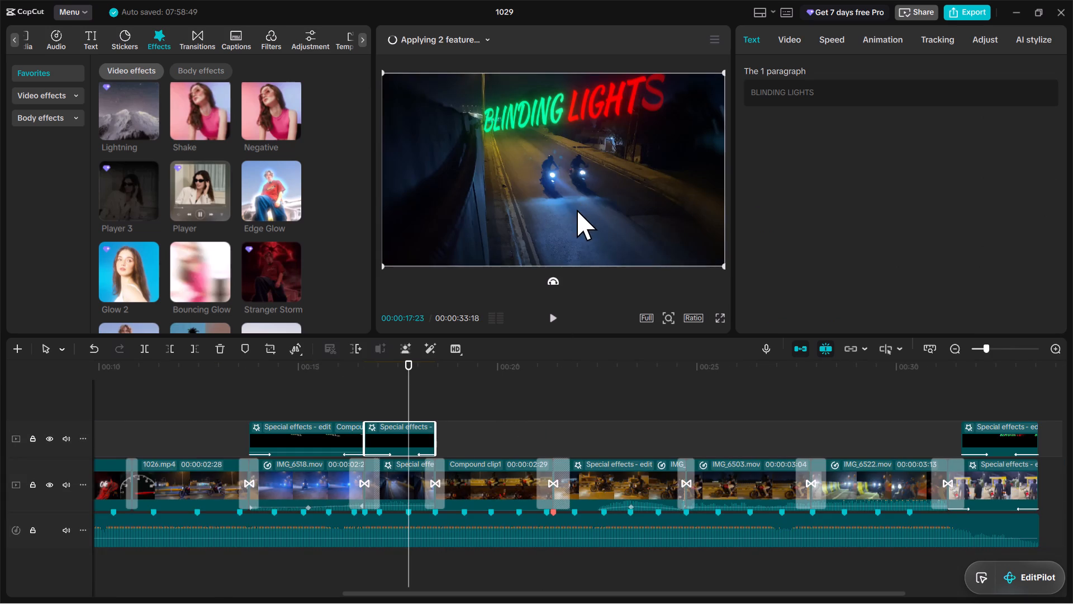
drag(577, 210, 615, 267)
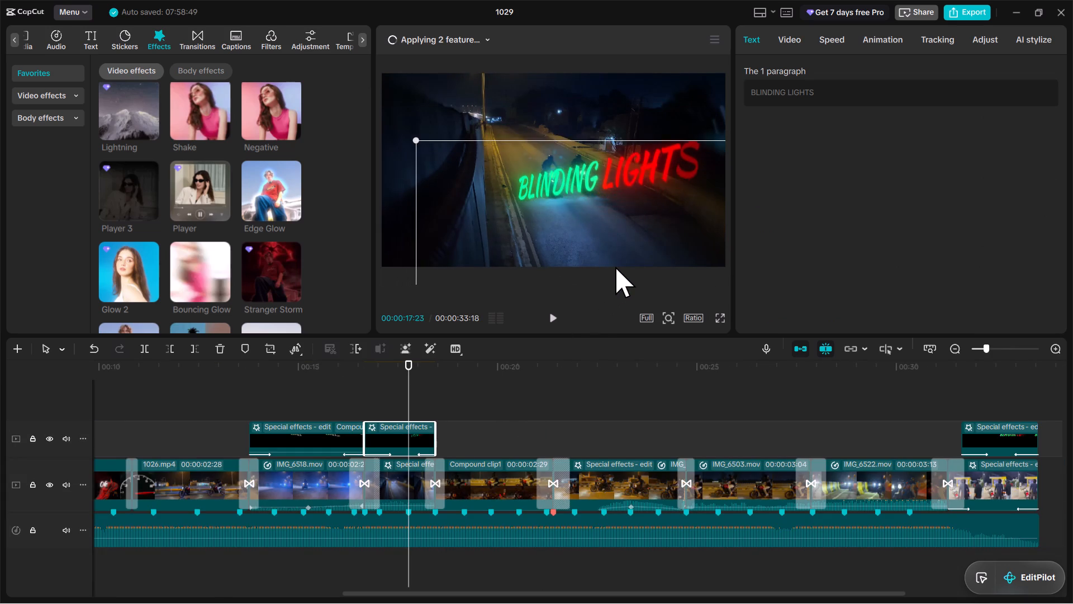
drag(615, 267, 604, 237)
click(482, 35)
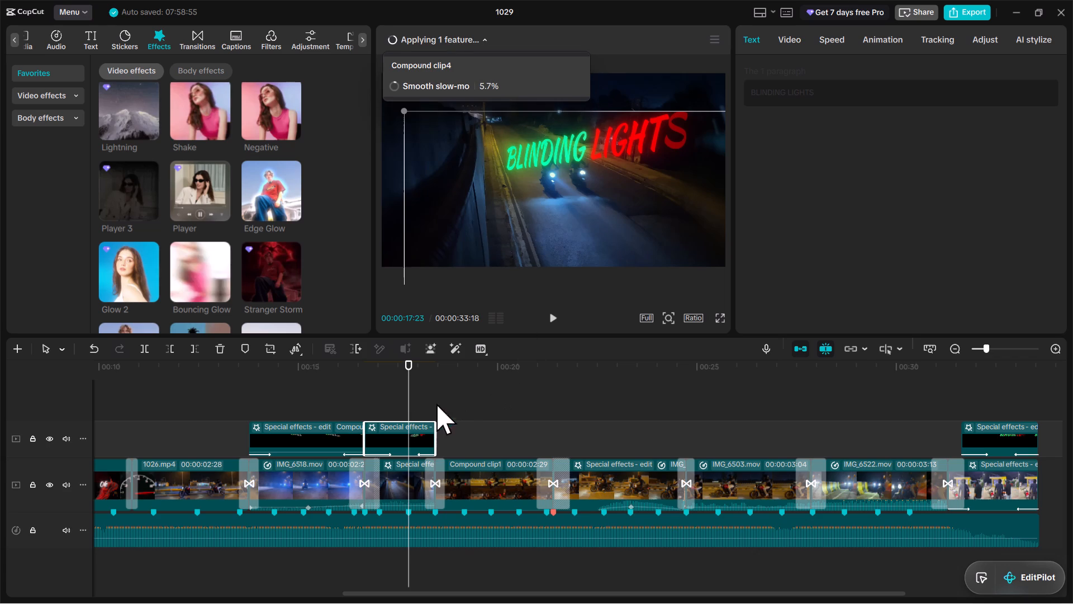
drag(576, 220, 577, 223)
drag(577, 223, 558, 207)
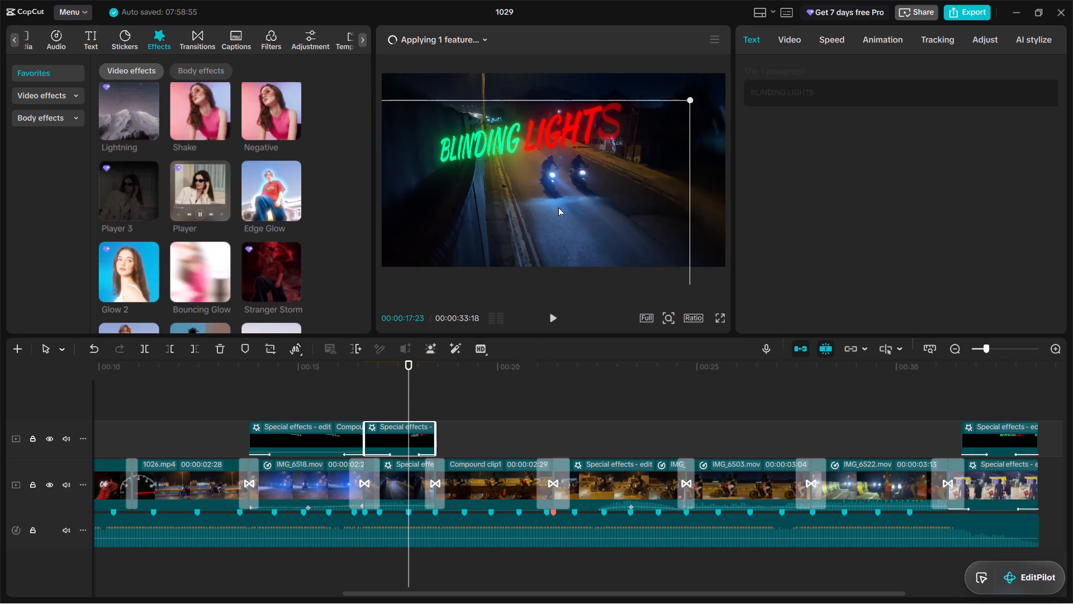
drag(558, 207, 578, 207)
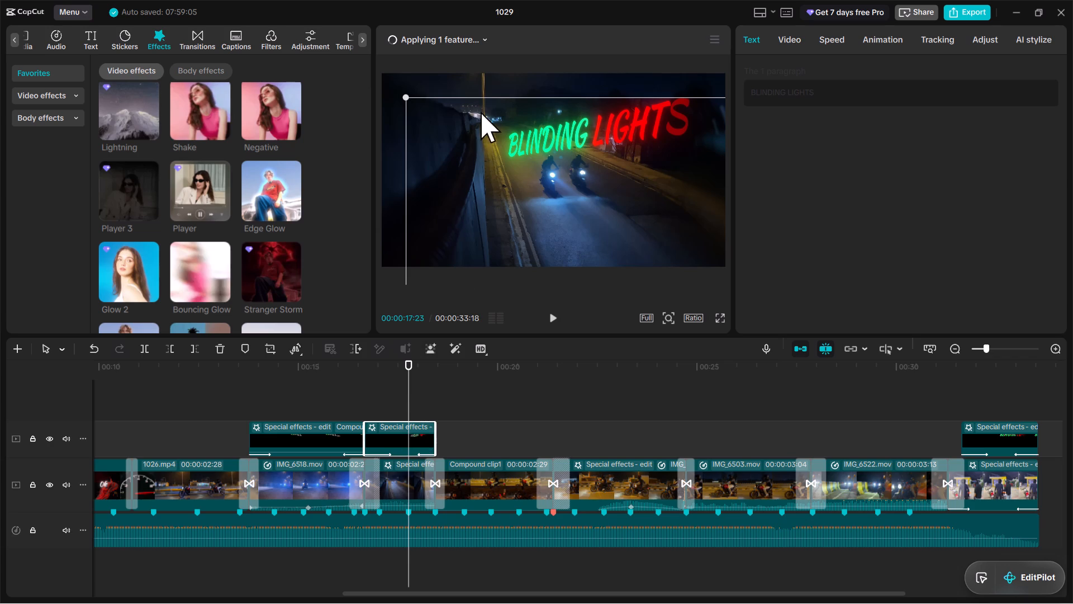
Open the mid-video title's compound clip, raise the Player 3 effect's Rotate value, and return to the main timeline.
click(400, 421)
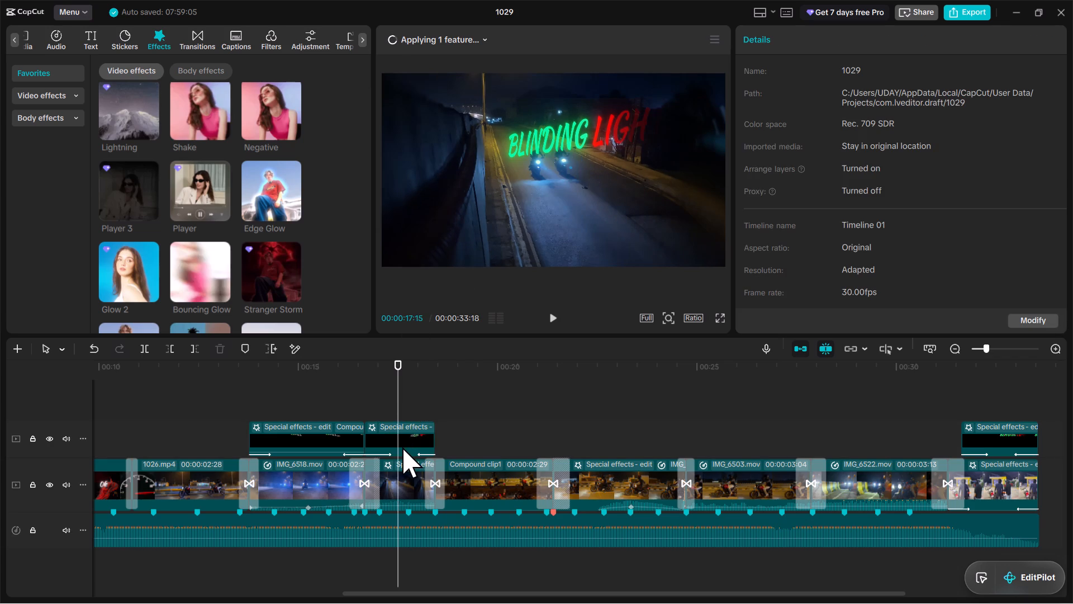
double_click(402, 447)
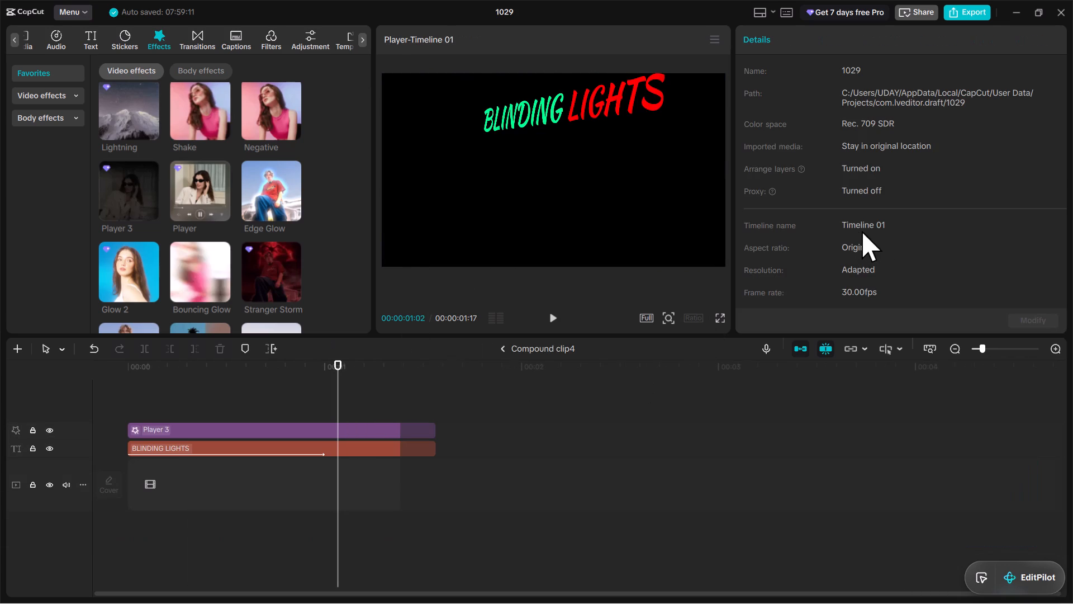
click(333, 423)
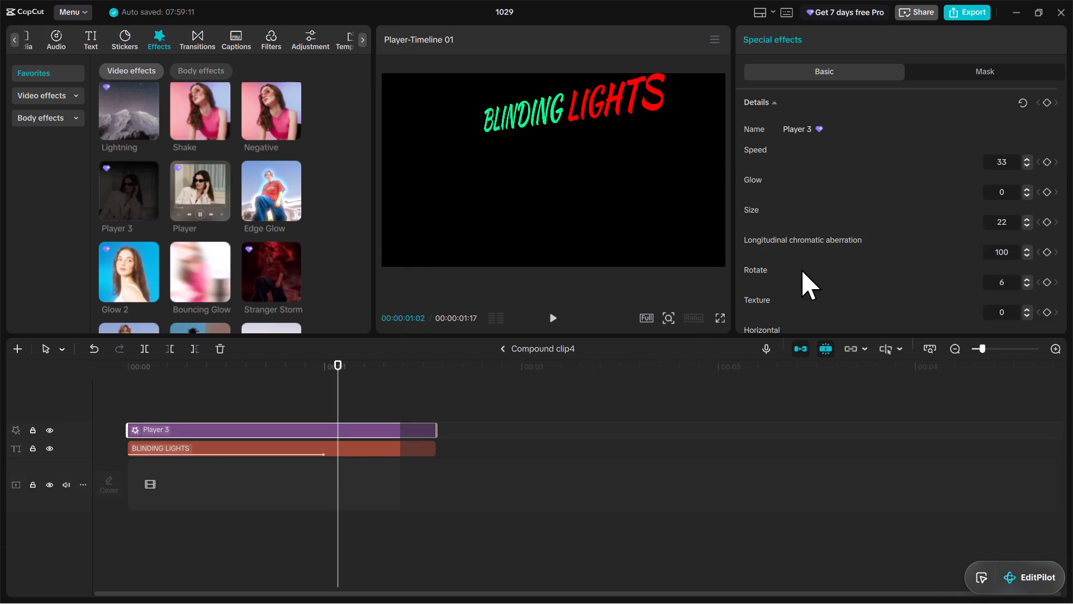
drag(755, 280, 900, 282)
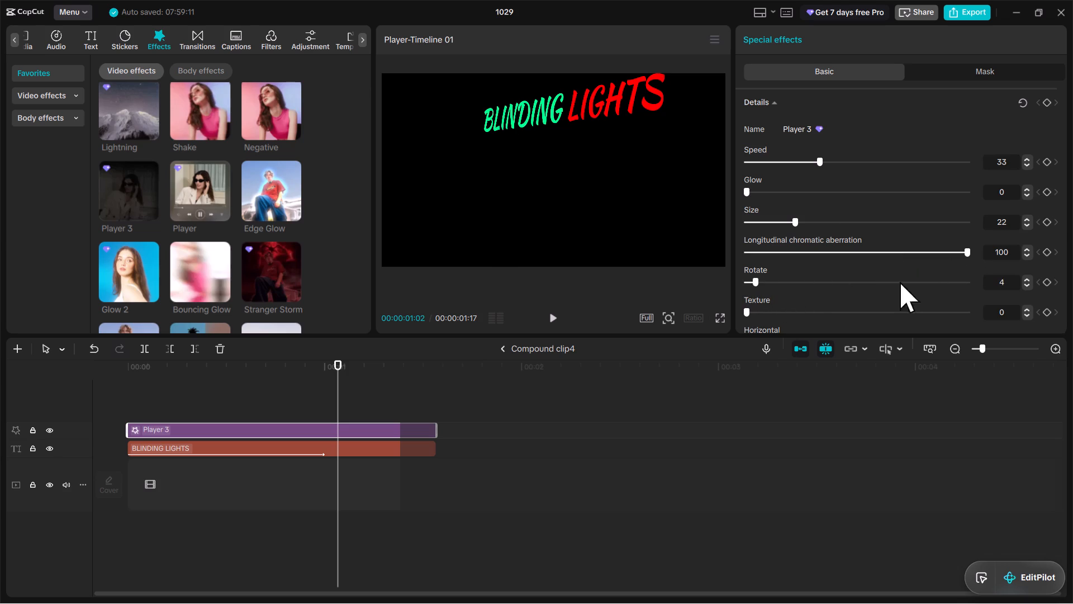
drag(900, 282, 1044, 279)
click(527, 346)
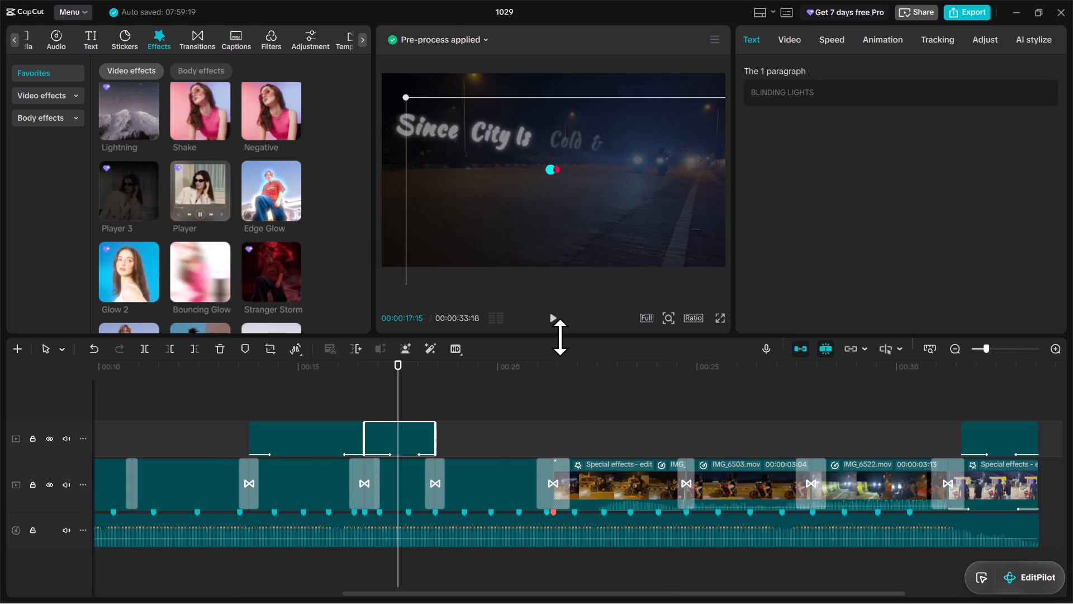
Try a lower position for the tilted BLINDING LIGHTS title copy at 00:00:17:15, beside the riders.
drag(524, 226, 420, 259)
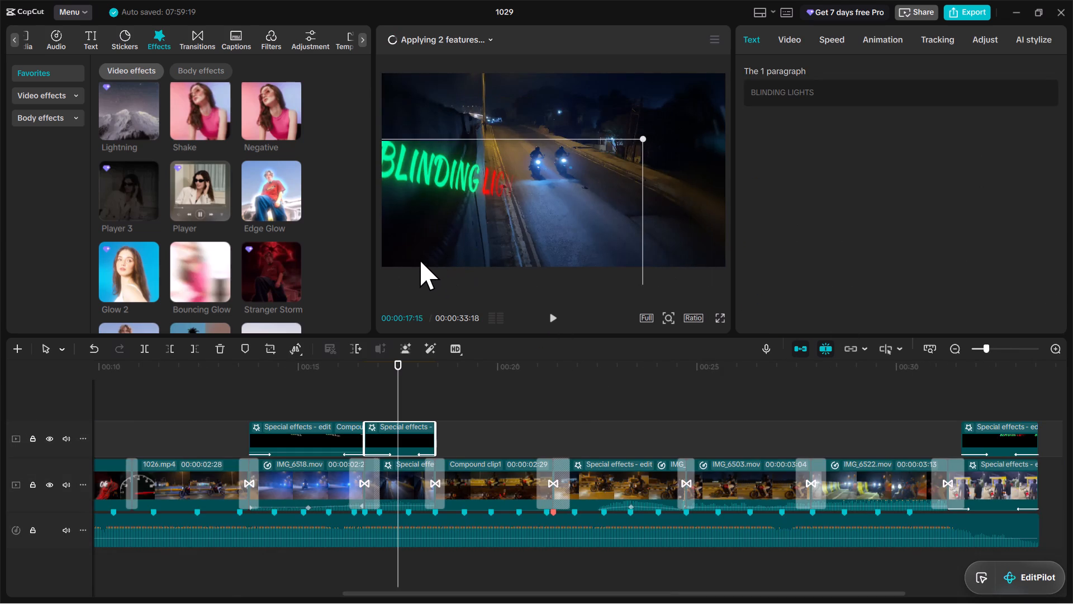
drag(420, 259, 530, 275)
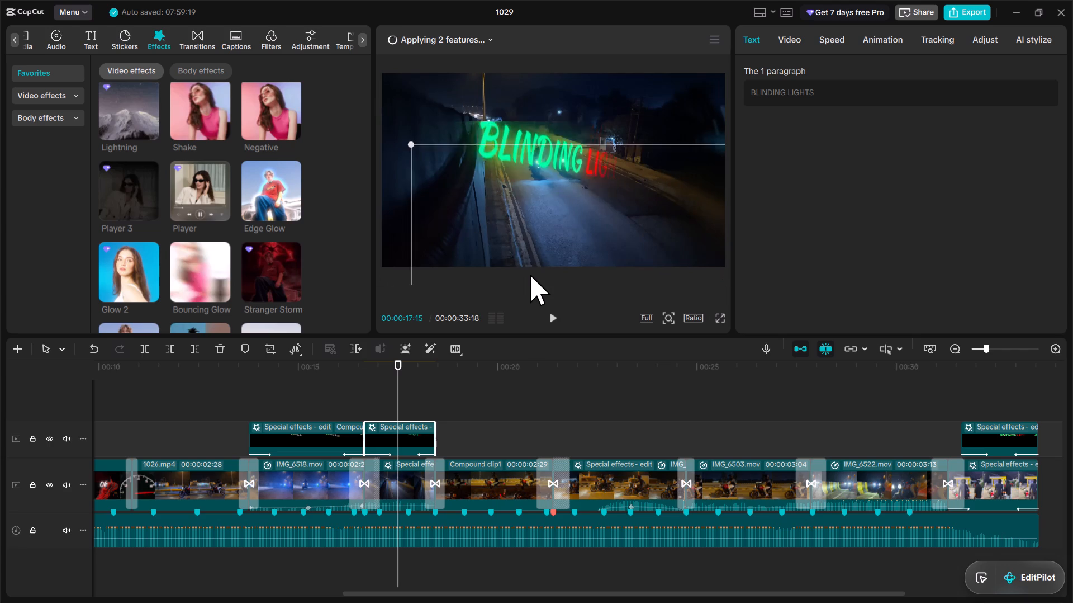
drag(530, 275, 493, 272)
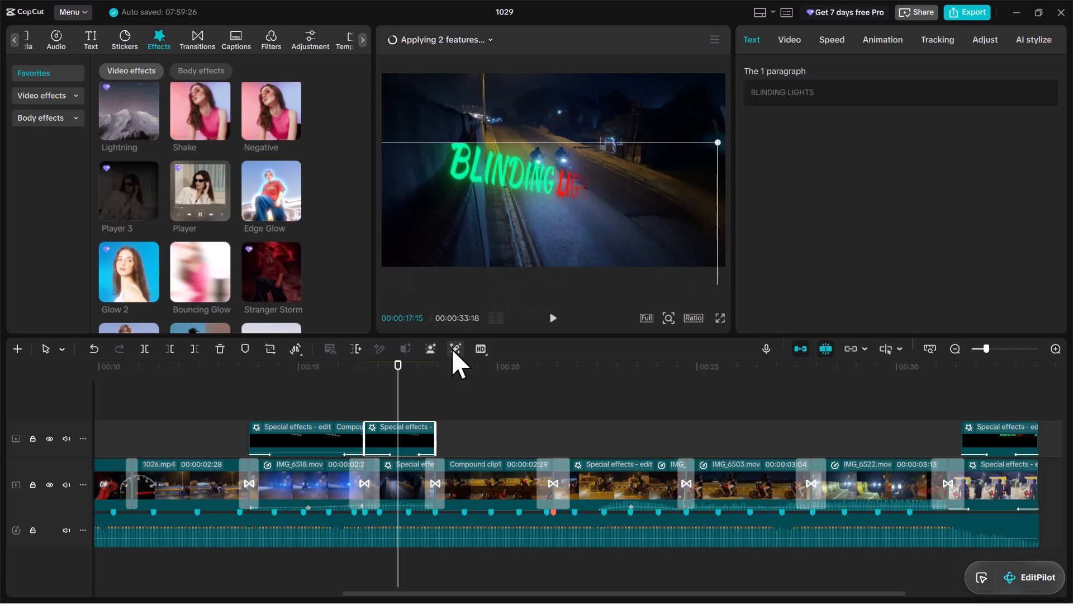
Delete the mid-video BLINDING LIGHTS title copy from the overlay track.
key(equal)
key(BackSpace)
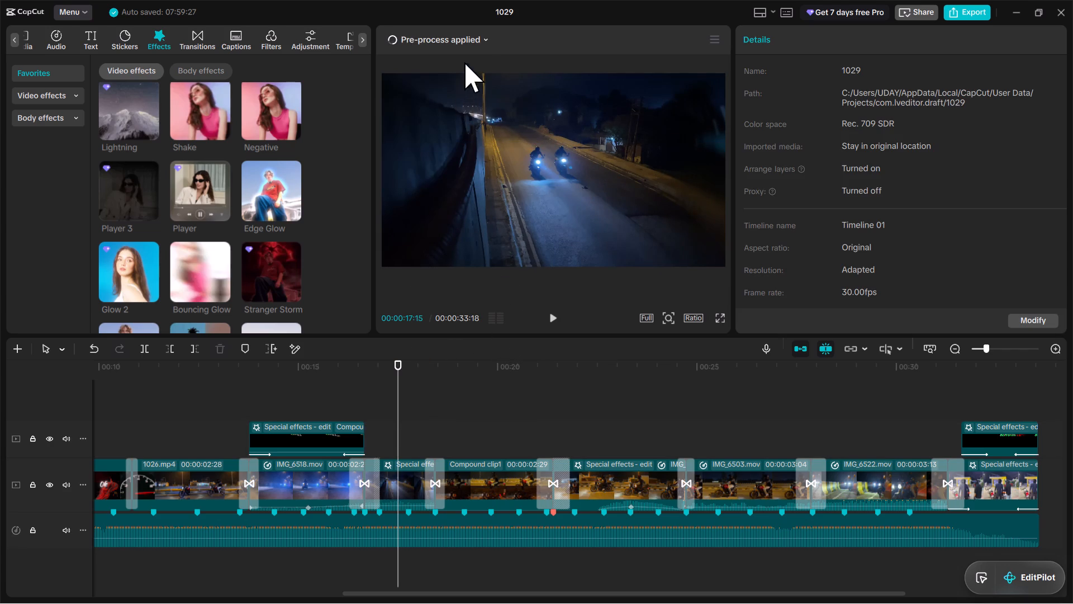
click(474, 44)
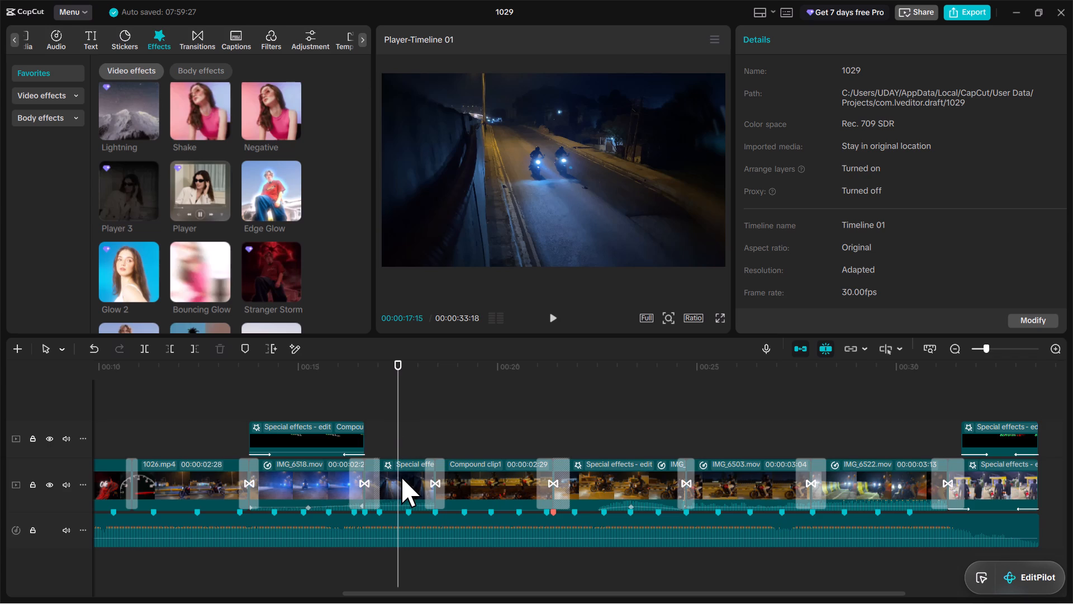
Set the Radial Blur 2 effect's Strength to 94 on the clip at 00:00:17:15 and play back the video from there.
click(398, 461)
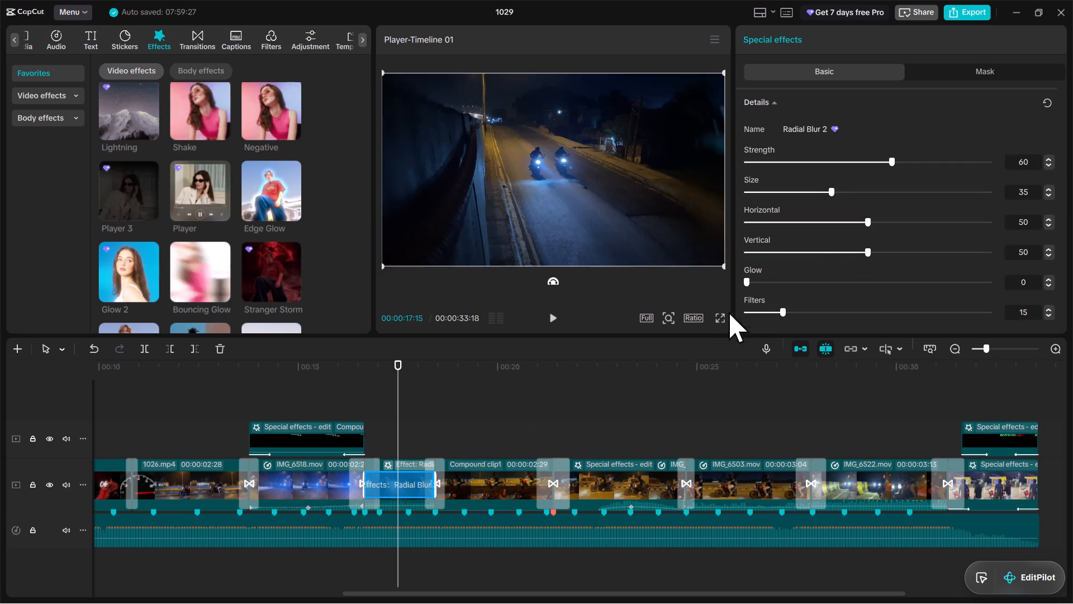
drag(882, 155, 945, 157)
drag(945, 157, 975, 162)
key(space)
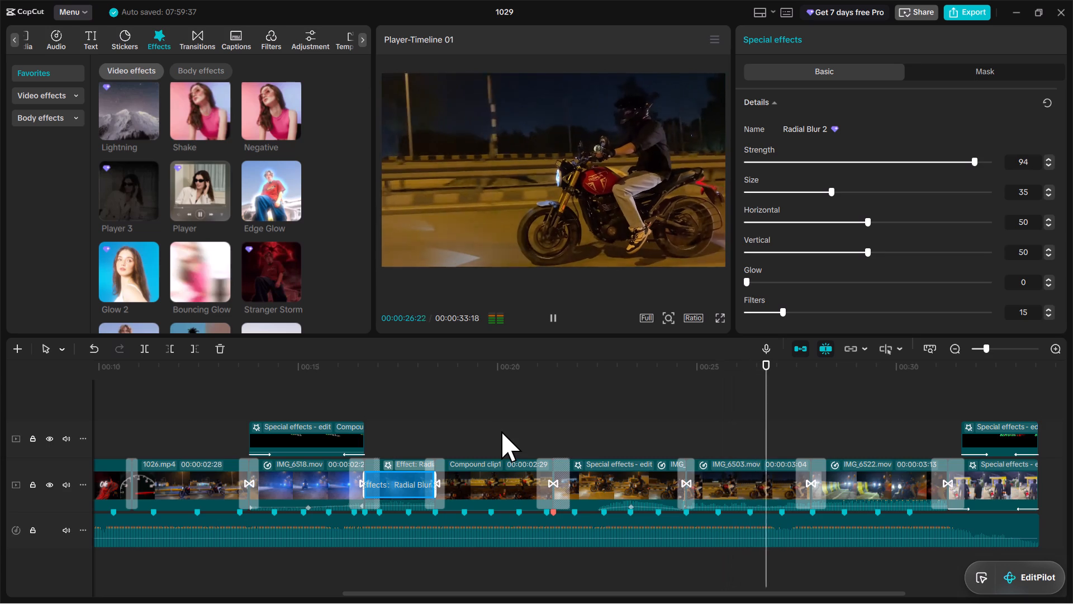
key(space)
Add the favorite Vertical Blur effect on its own track above the opening 1026.mp4 clip, starting at 00:00:02:17.
scroll(253, 212, down, 3)
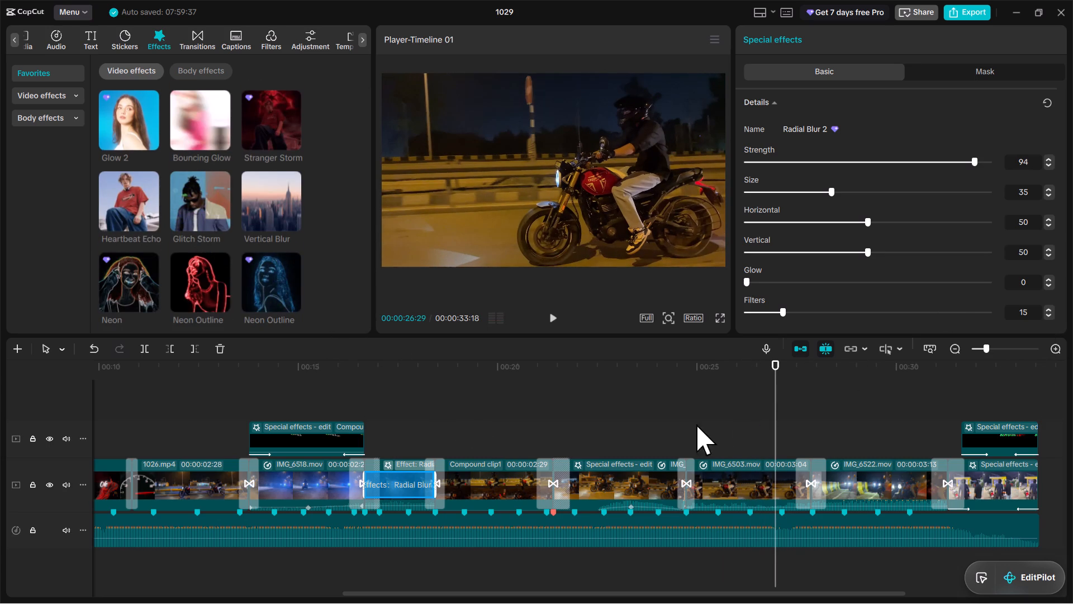
scroll(212, 284, down, 6)
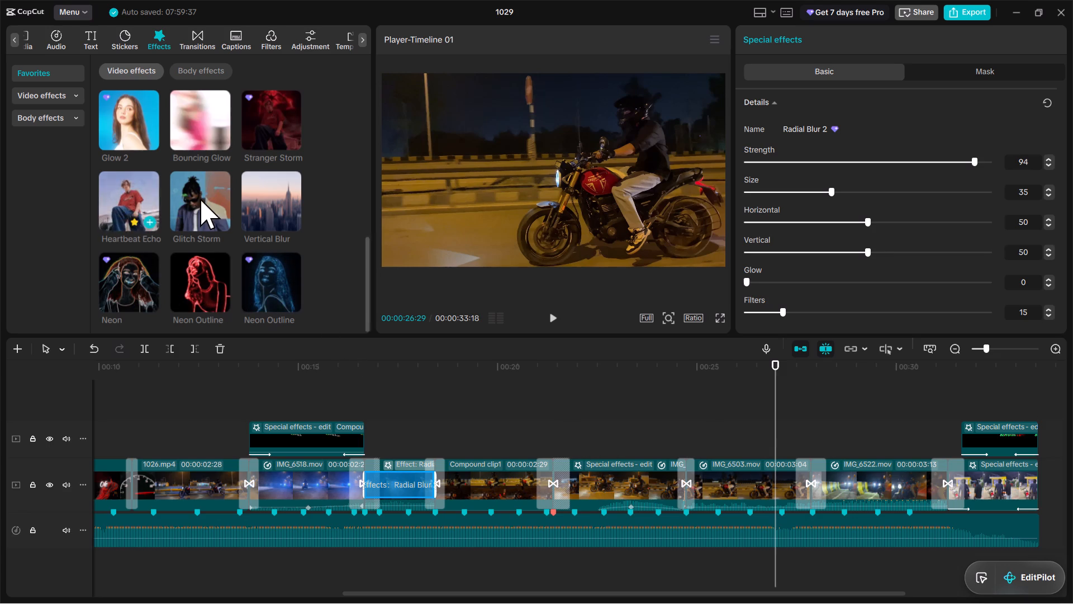
drag(360, 420, 397, 413)
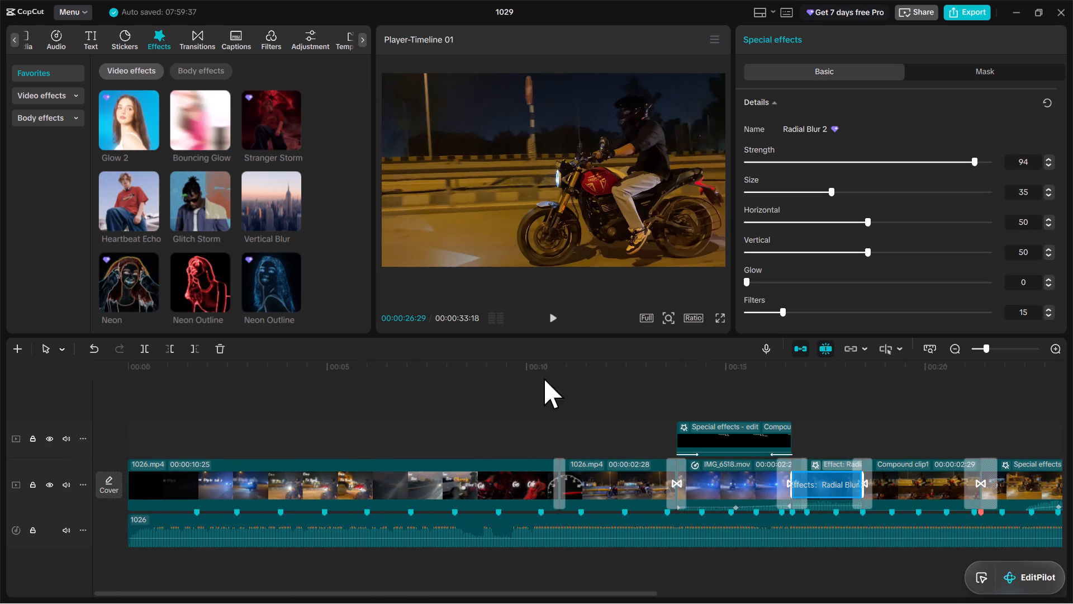
click(136, 387)
drag(136, 387, 156, 393)
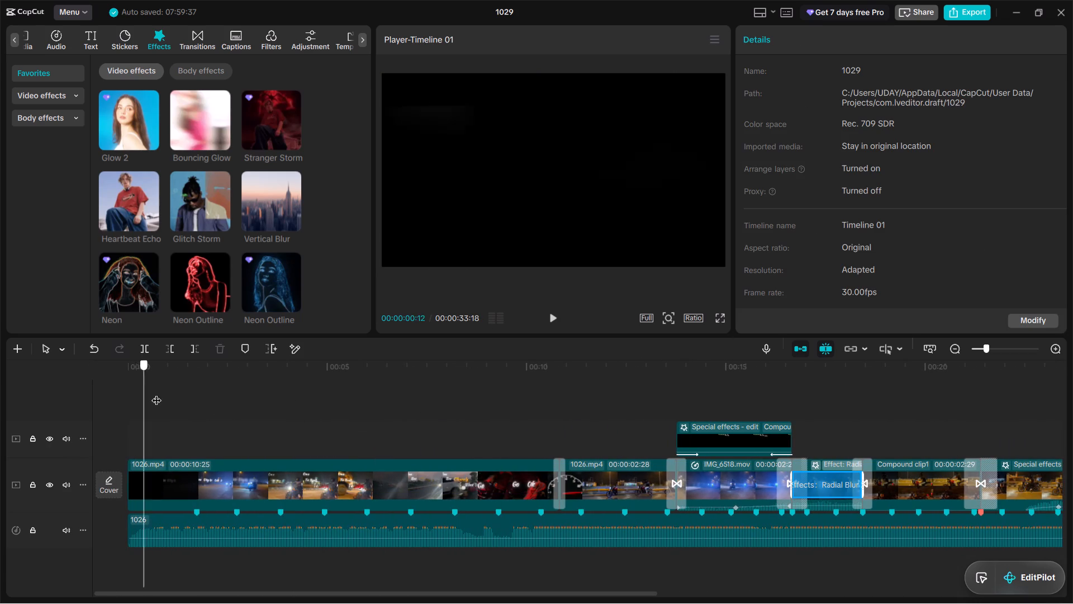
drag(156, 393, 230, 400)
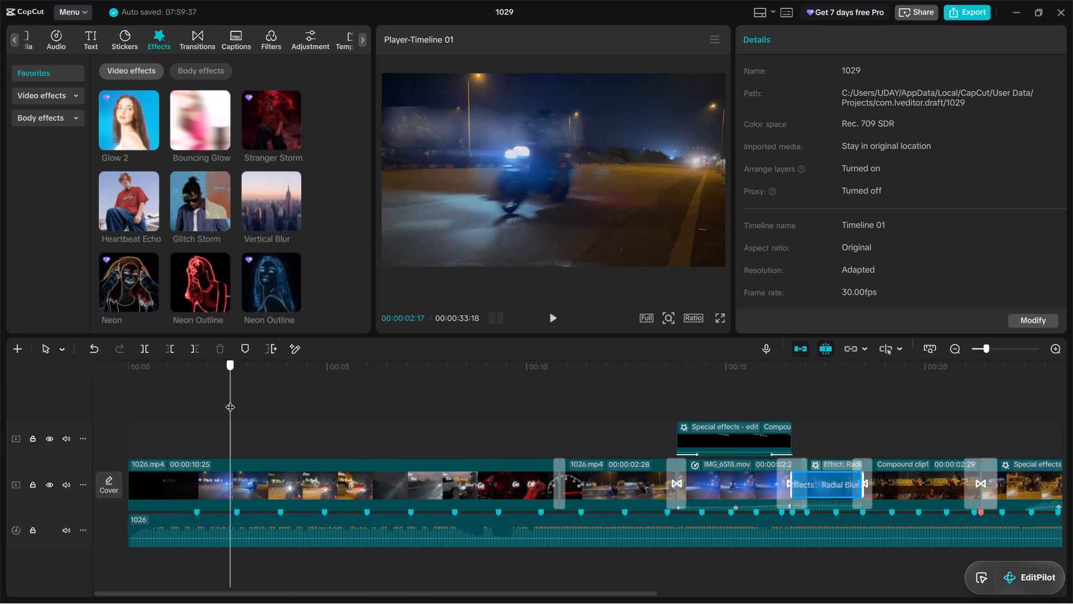
drag(230, 400, 220, 404)
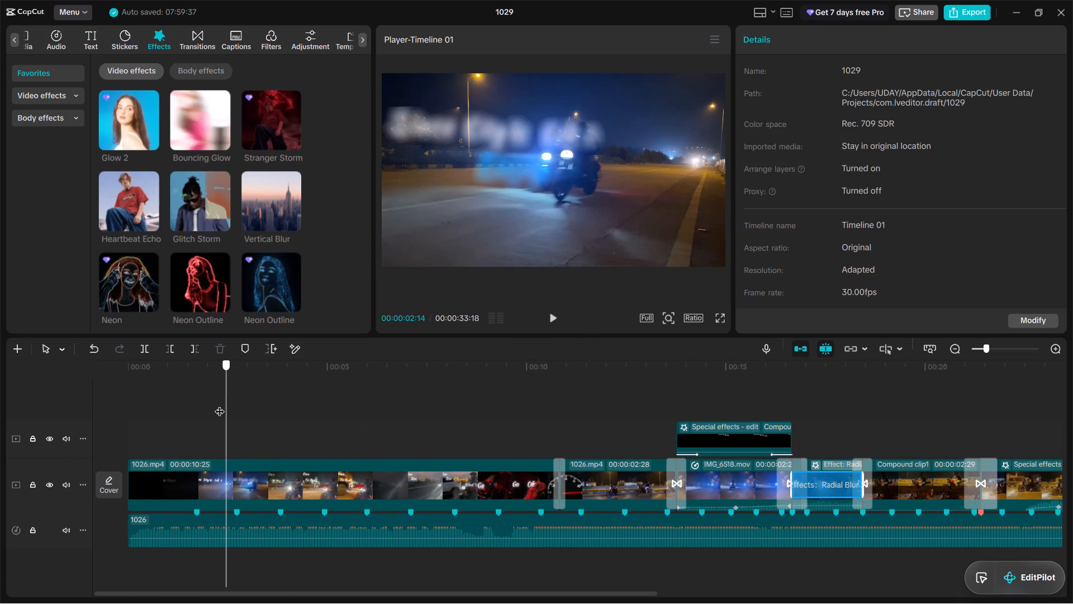
drag(220, 404, 230, 407)
drag(267, 205, 247, 409)
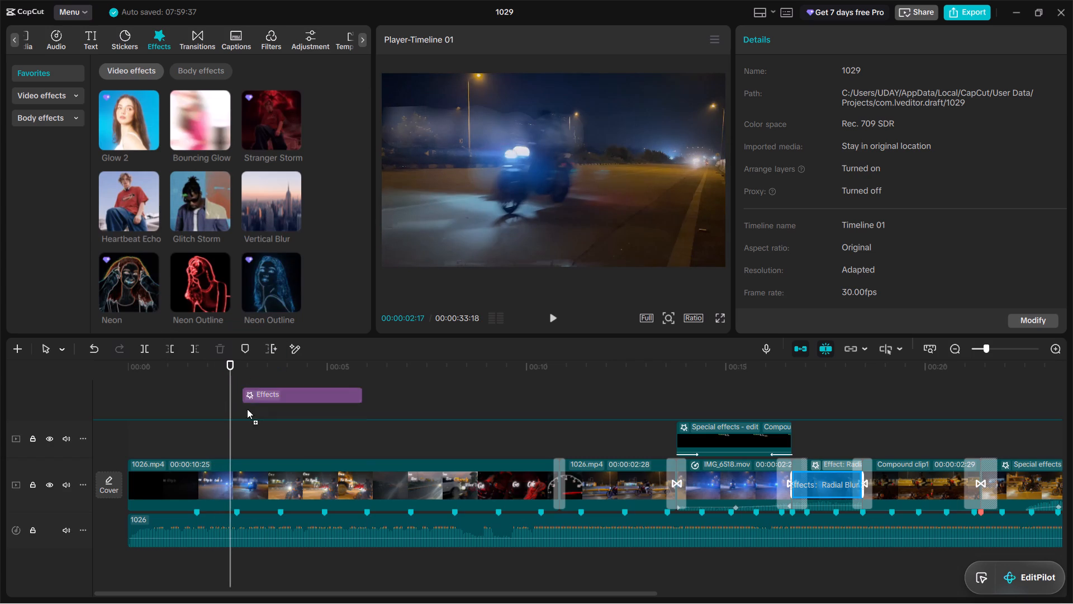
drag(247, 409, 232, 451)
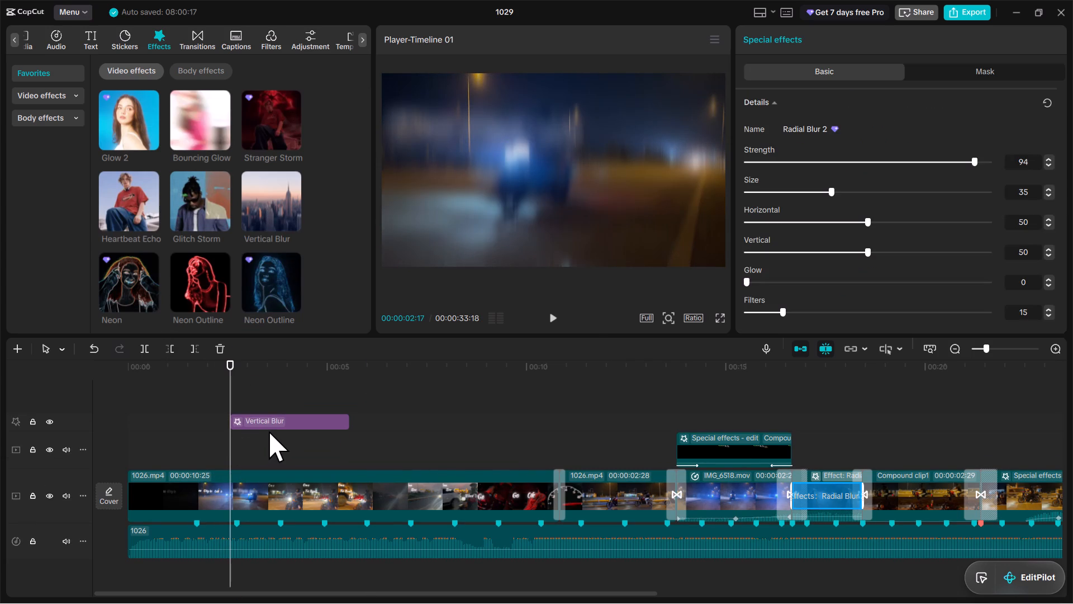
Trim the end of the Vertical Blur effect to 00:00:03:11, undoing the mistaken trim made with the wrong selection.
drag(227, 433, 231, 435)
drag(231, 435, 262, 436)
key(w)
key(ctrl+z)
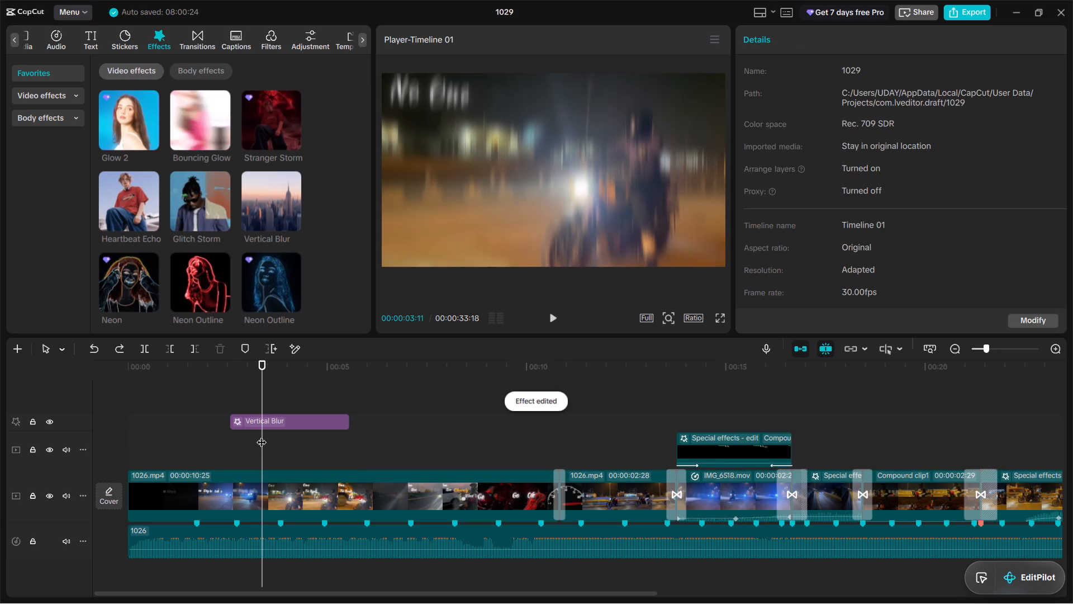
click(277, 420)
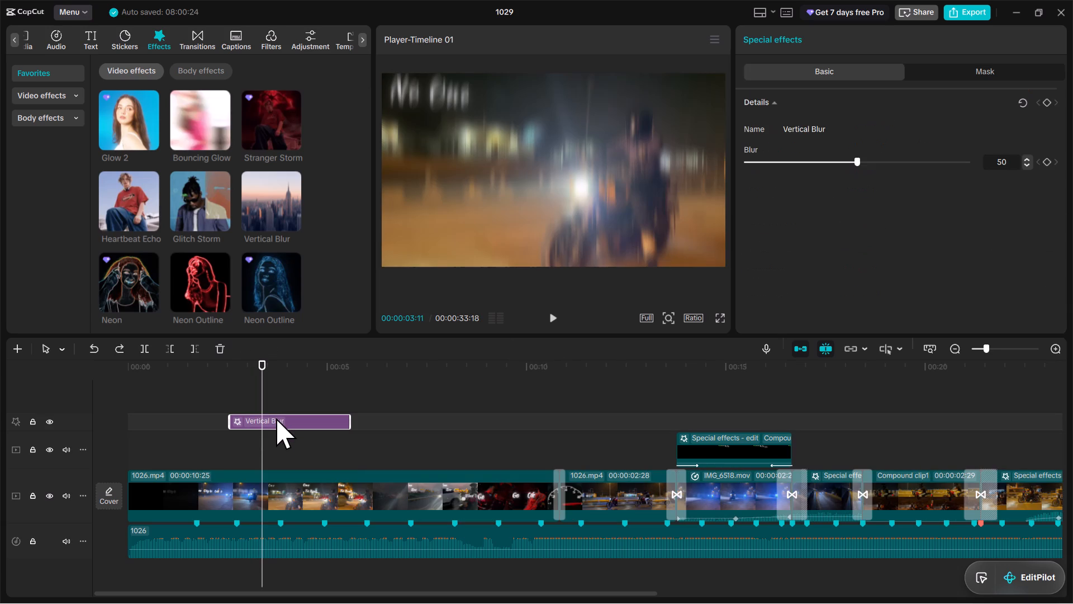
key(w)
Keyframe the Vertical Blur effect at its start, 00:00:02:17, with Blur set to 0.
drag(262, 449, 227, 456)
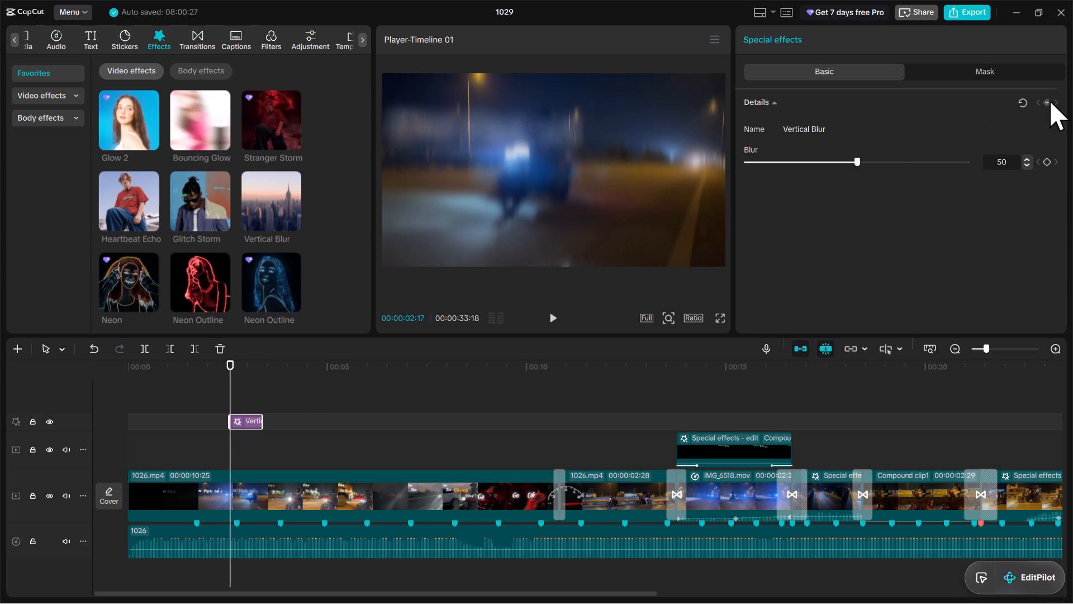
click(1051, 102)
drag(857, 162, 464, 249)
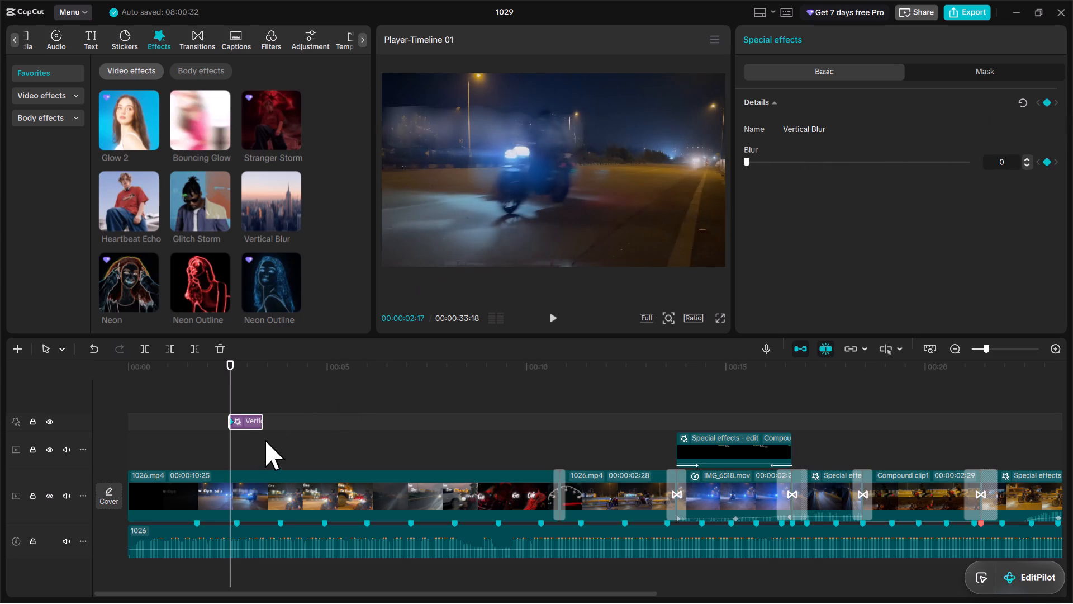
Keyframe the Vertical Blur effect near its middle, at 00:00:02:29, with Blur set to 100.
drag(229, 455, 244, 452)
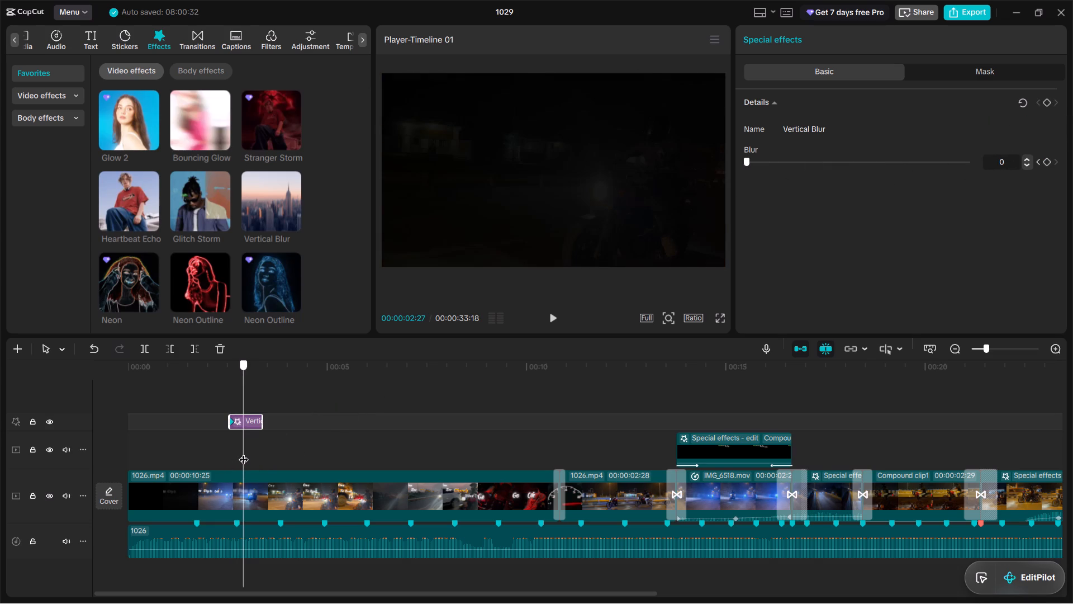
drag(244, 452, 246, 452)
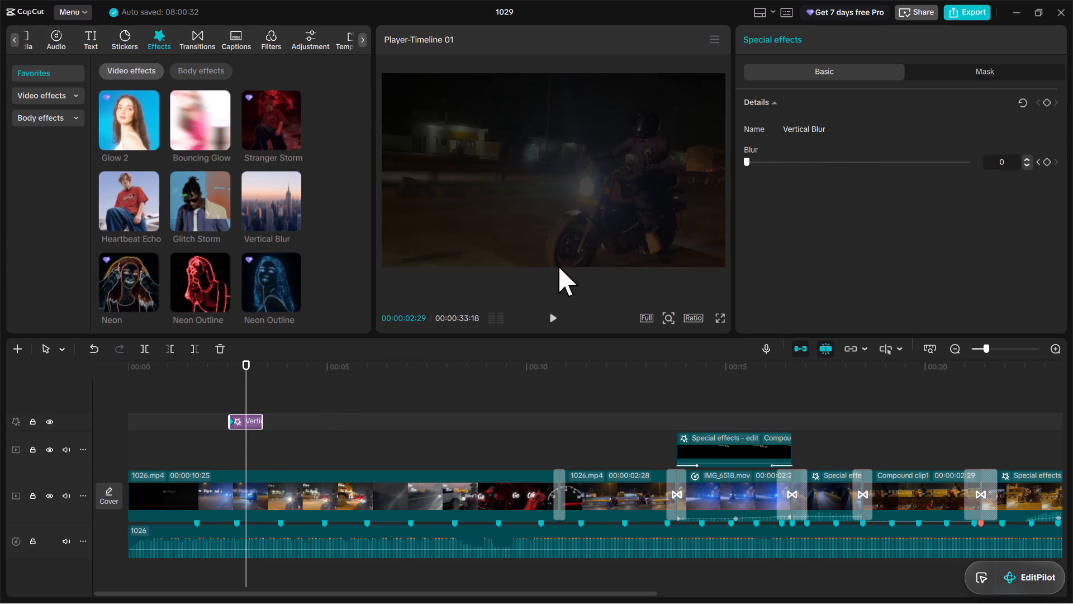
drag(749, 161, 1072, 197)
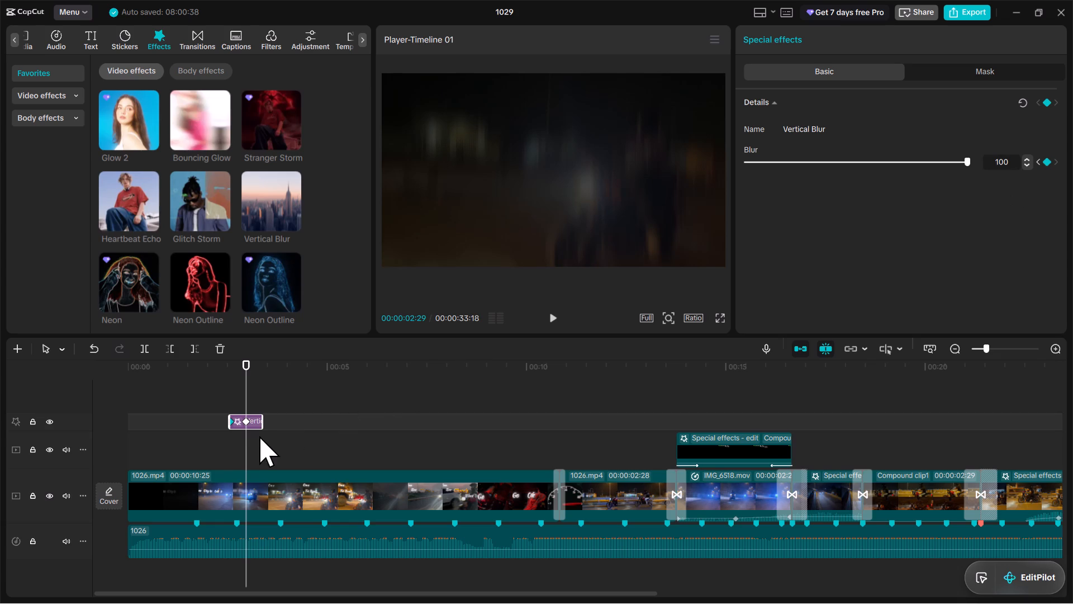
Keyframe the Vertical Blur effect at its end, 00:00:03:11, with Blur set to 0.
drag(249, 441, 261, 441)
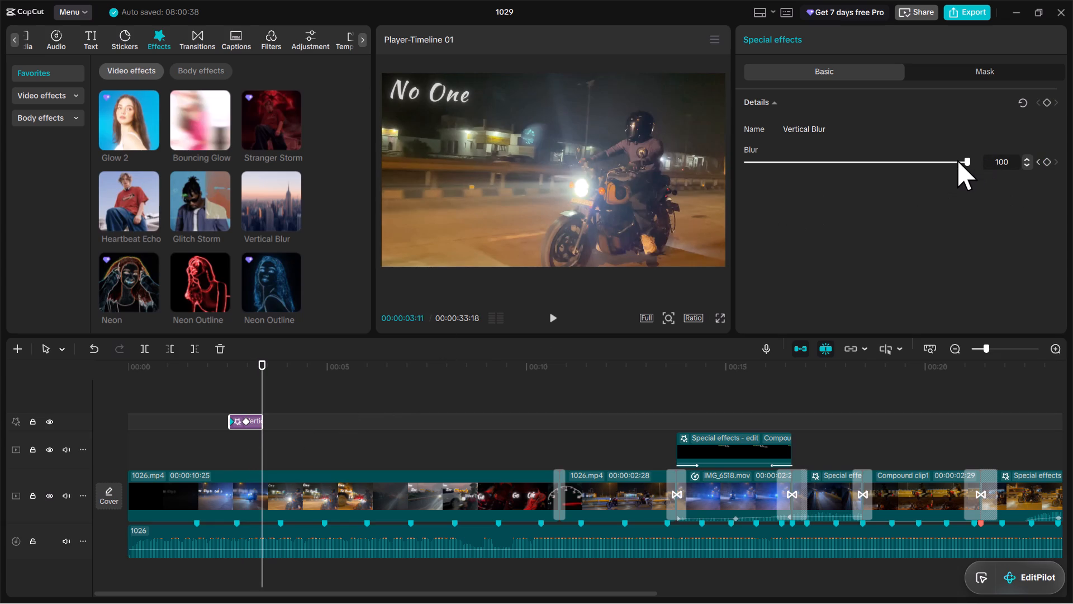
drag(971, 163, 668, 248)
drag(964, 161, 853, 183)
drag(853, 183, 548, 238)
Duplicate the keyframed Vertical Blur effect onto a second effect track, aligned with the original's start at 00:00:02:17.
drag(258, 440, 227, 443)
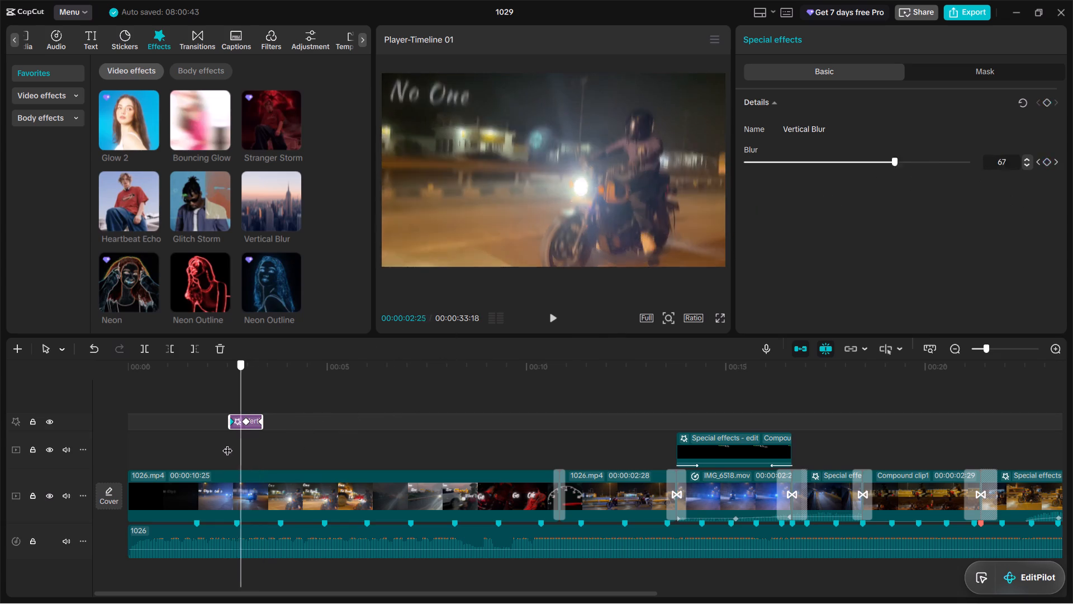
drag(227, 443, 227, 443)
key(ctrl+x)
key(ctrl+c)
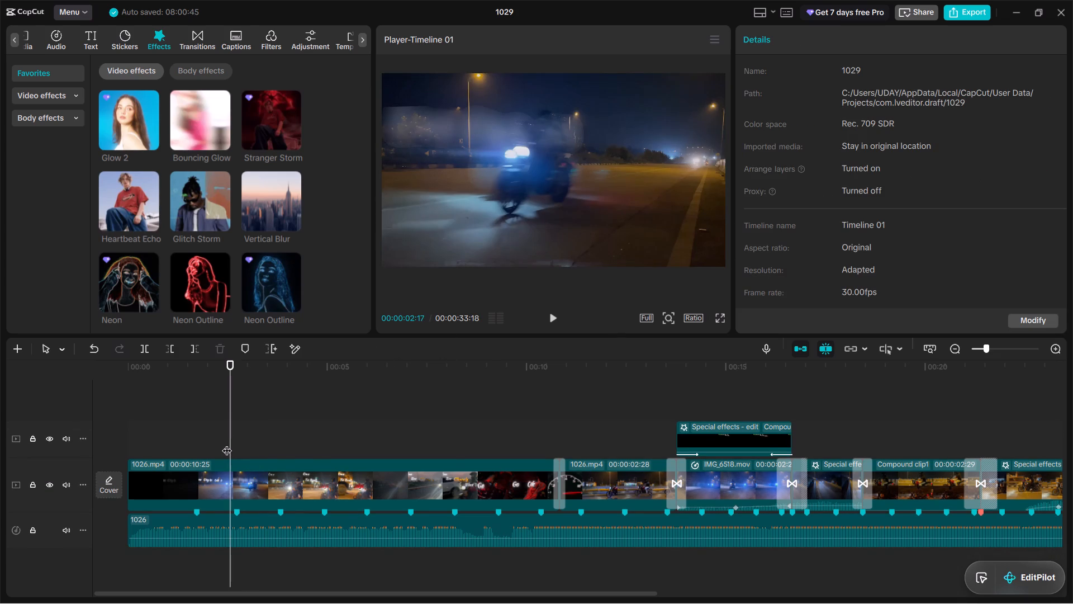
key(ctrl+z)
key(ctrl+c)
key(ctrl+v)
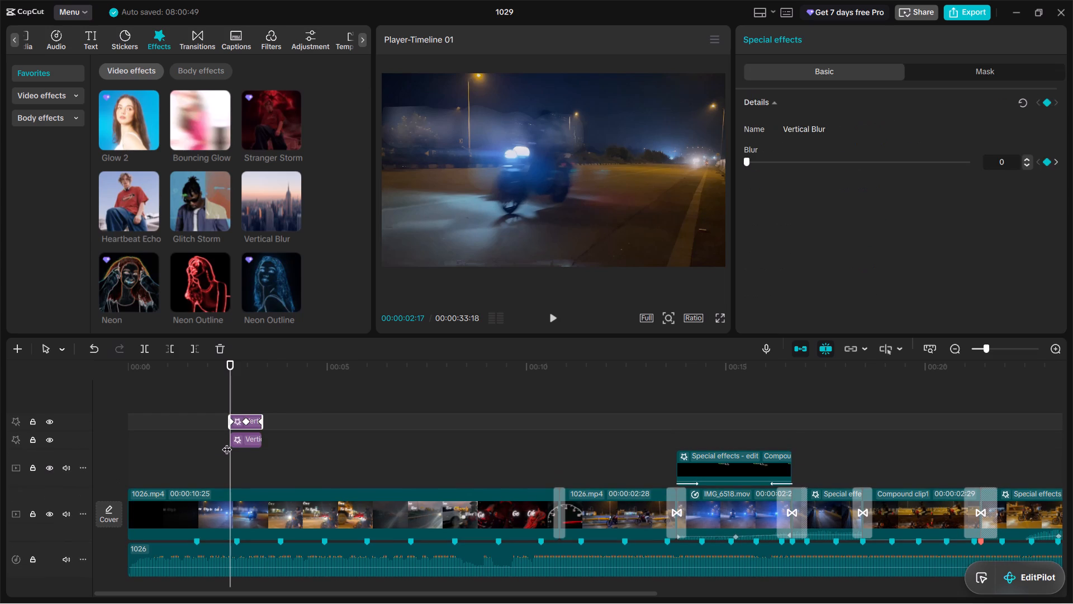
Play on to 00:00:05:18 and paste two stacked copies of the keyframed Vertical Blur effect there.
key(space)
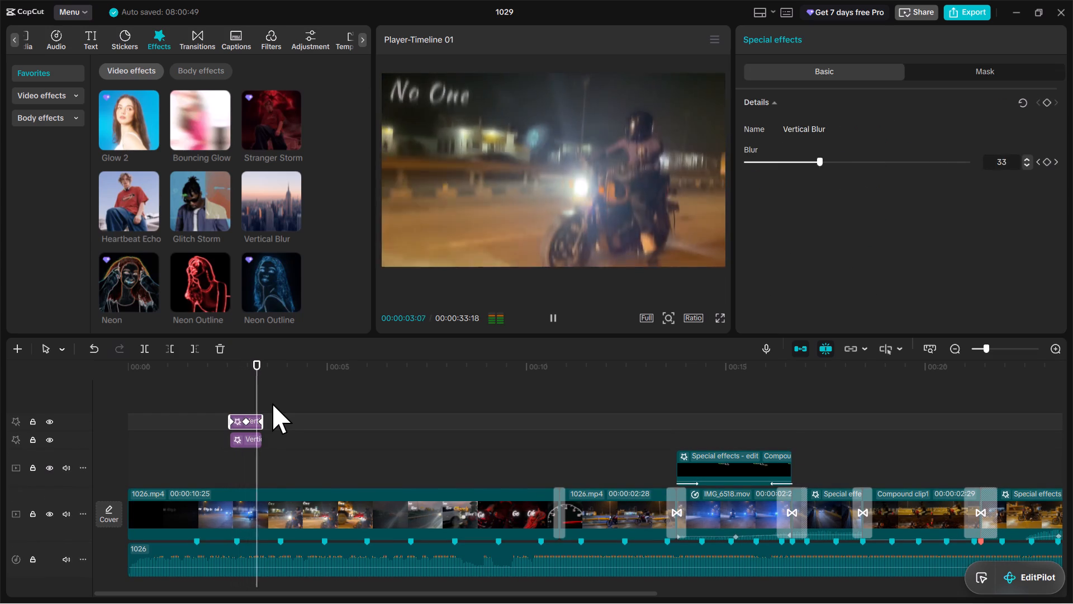
key(space)
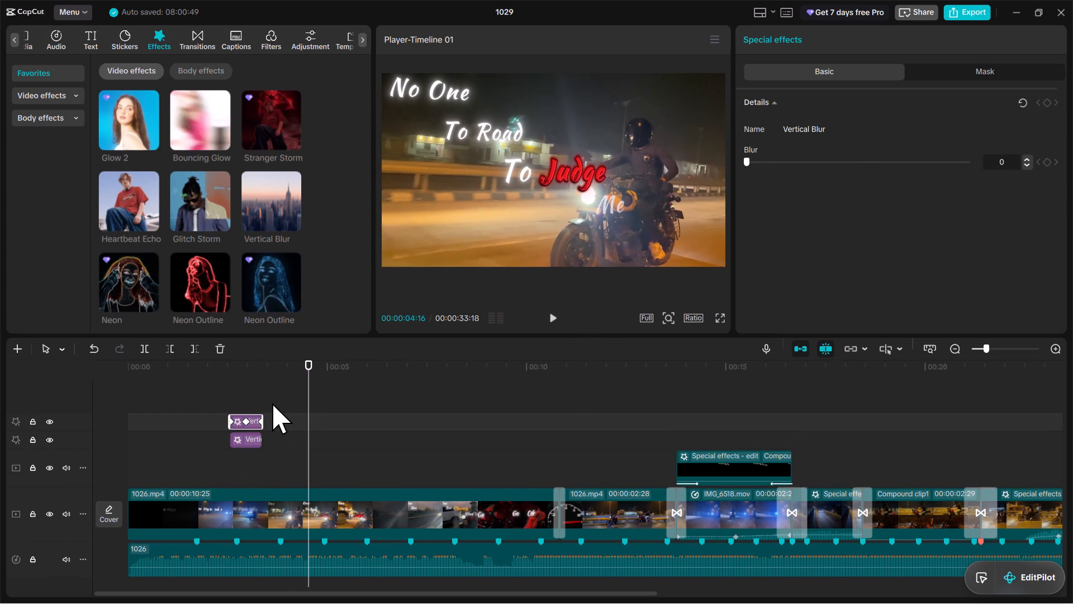
key(space)
key(space)
key(space)
key(space)
key(space)
key(space)
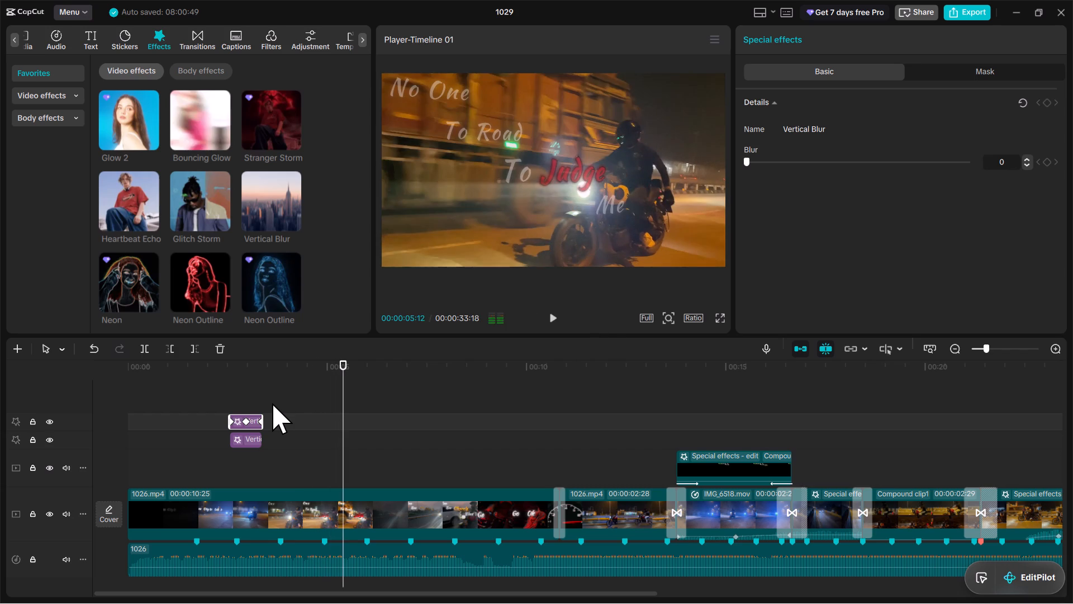
key(space)
key(space)
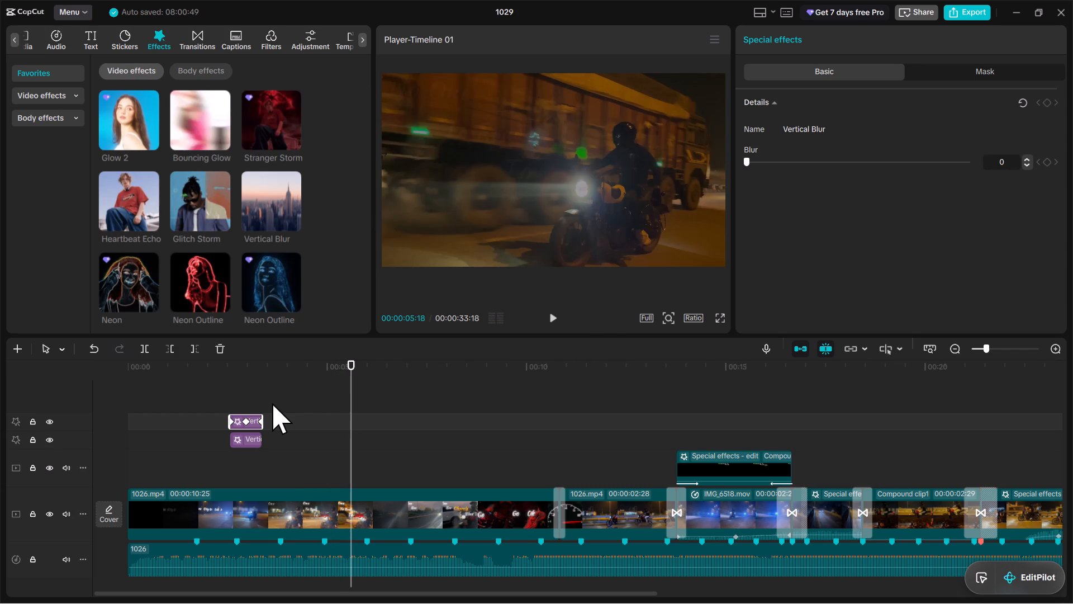
key(ctrl+x)
key(ctrl+c)
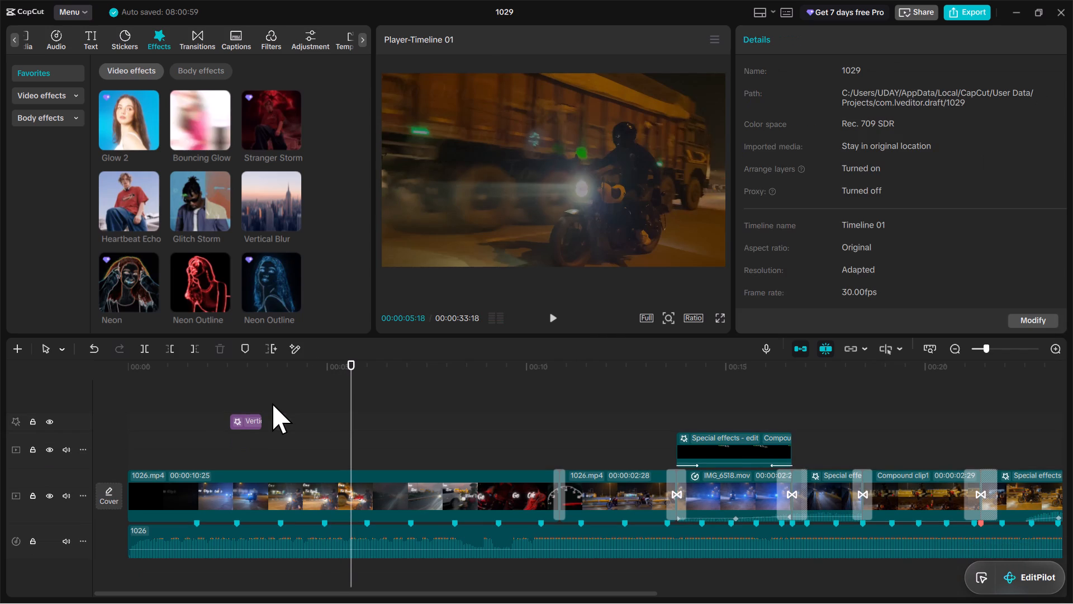
key(ctrl+z)
key(ctrl+c)
key(ctrl+v)
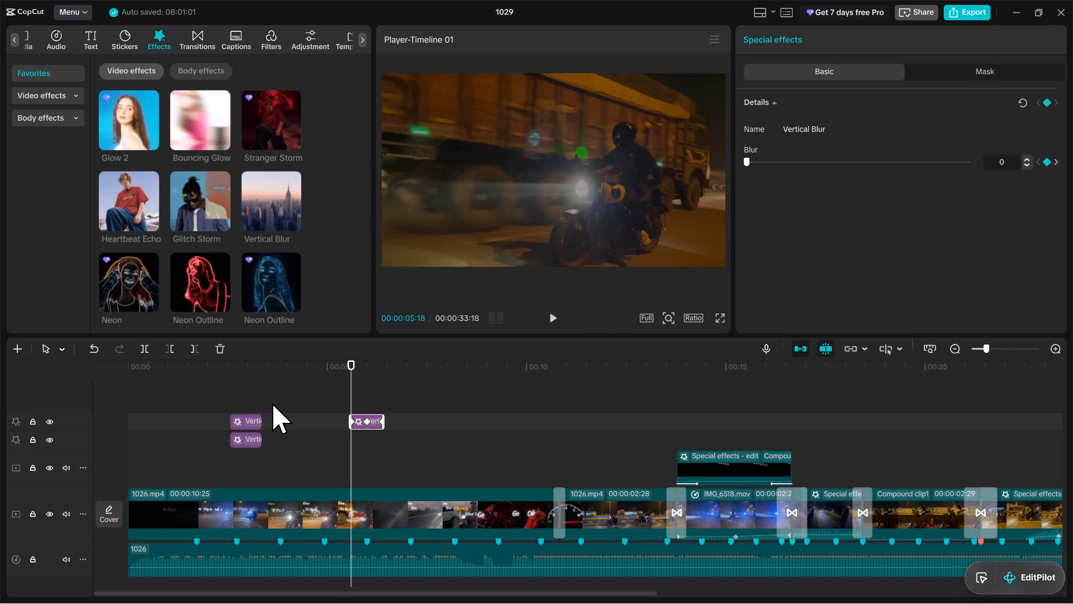
key(ctrl+c)
key(ctrl+v)
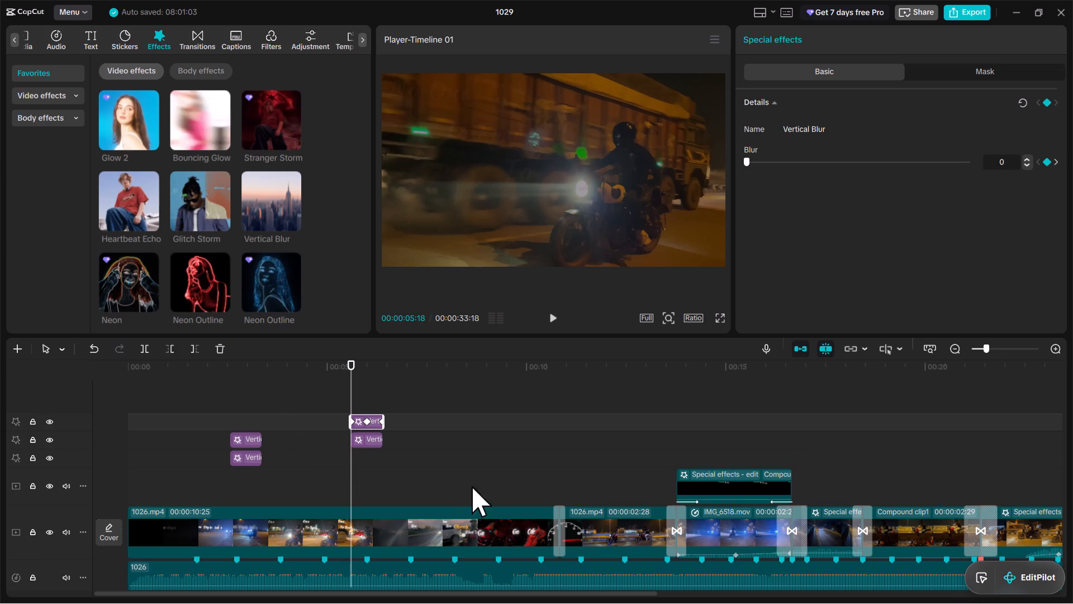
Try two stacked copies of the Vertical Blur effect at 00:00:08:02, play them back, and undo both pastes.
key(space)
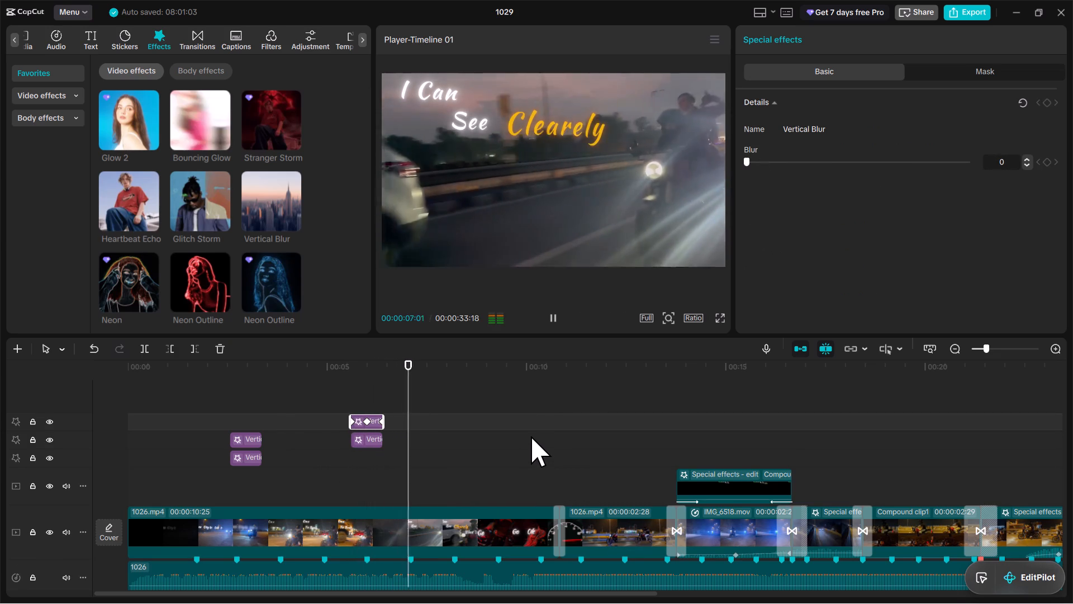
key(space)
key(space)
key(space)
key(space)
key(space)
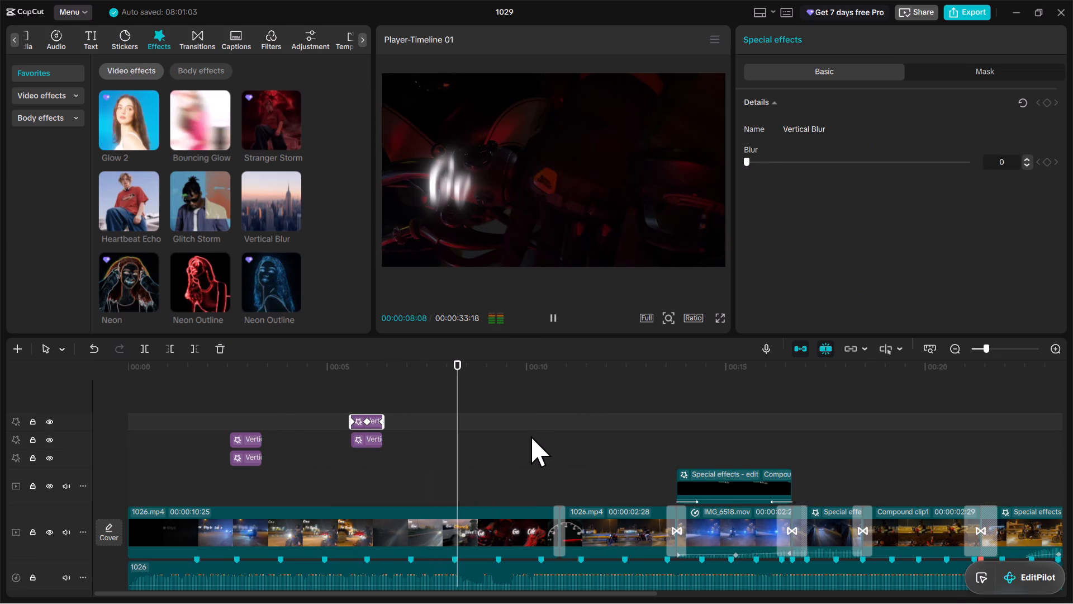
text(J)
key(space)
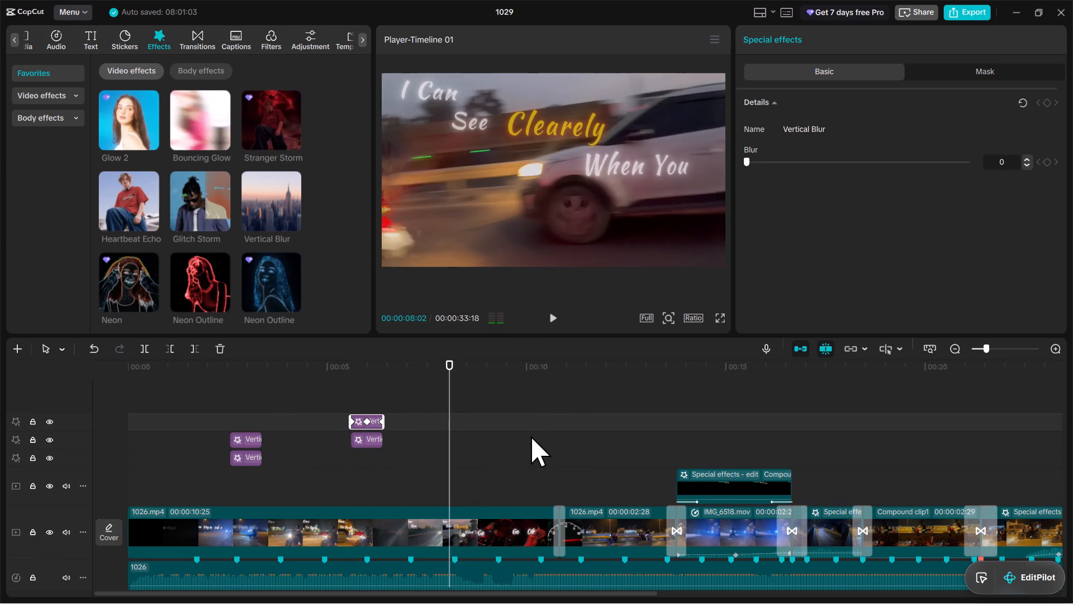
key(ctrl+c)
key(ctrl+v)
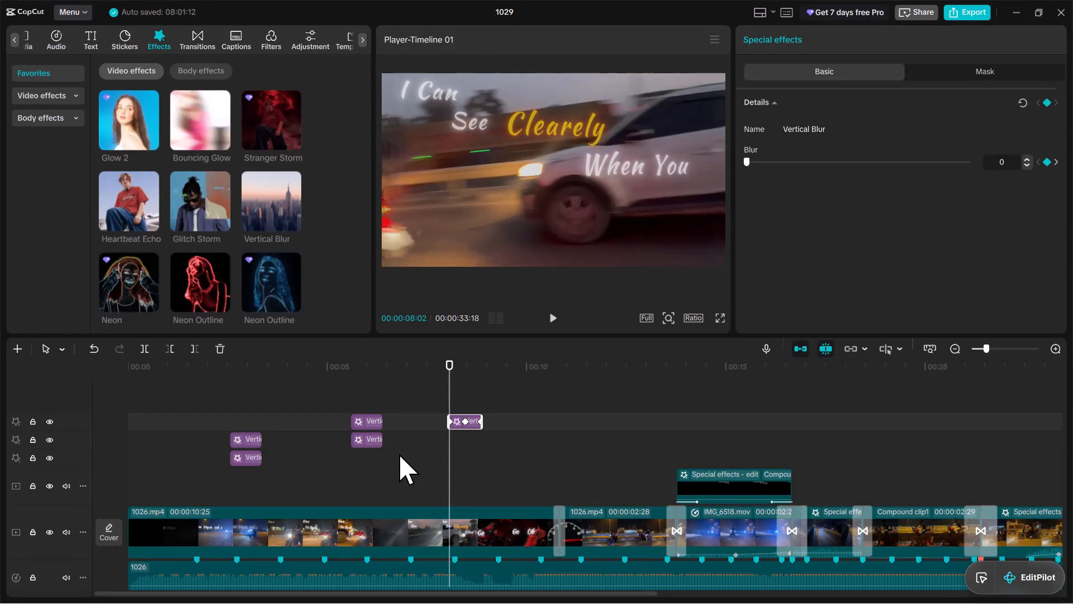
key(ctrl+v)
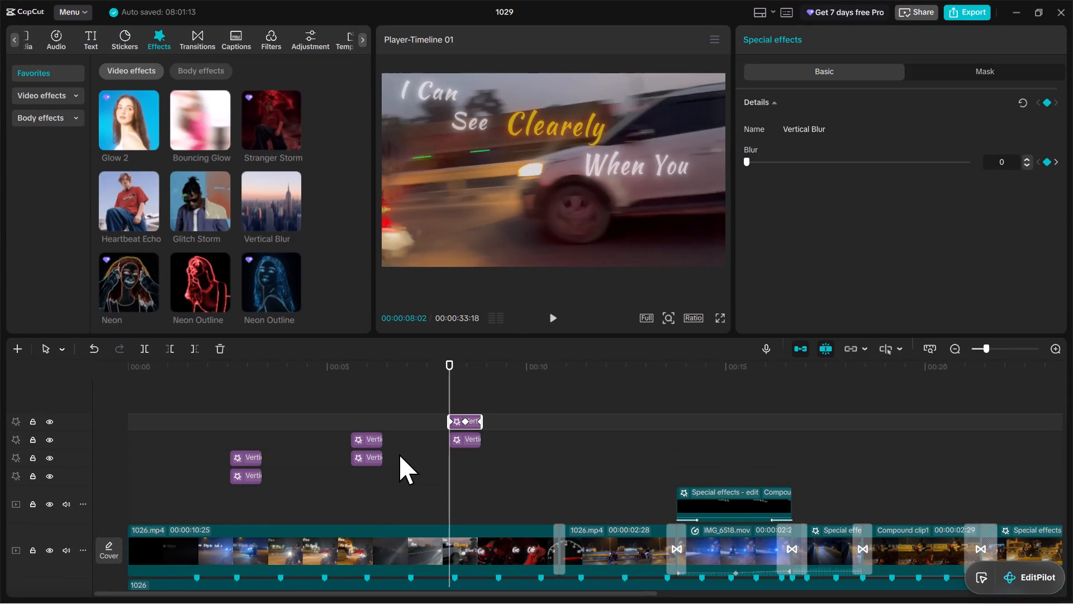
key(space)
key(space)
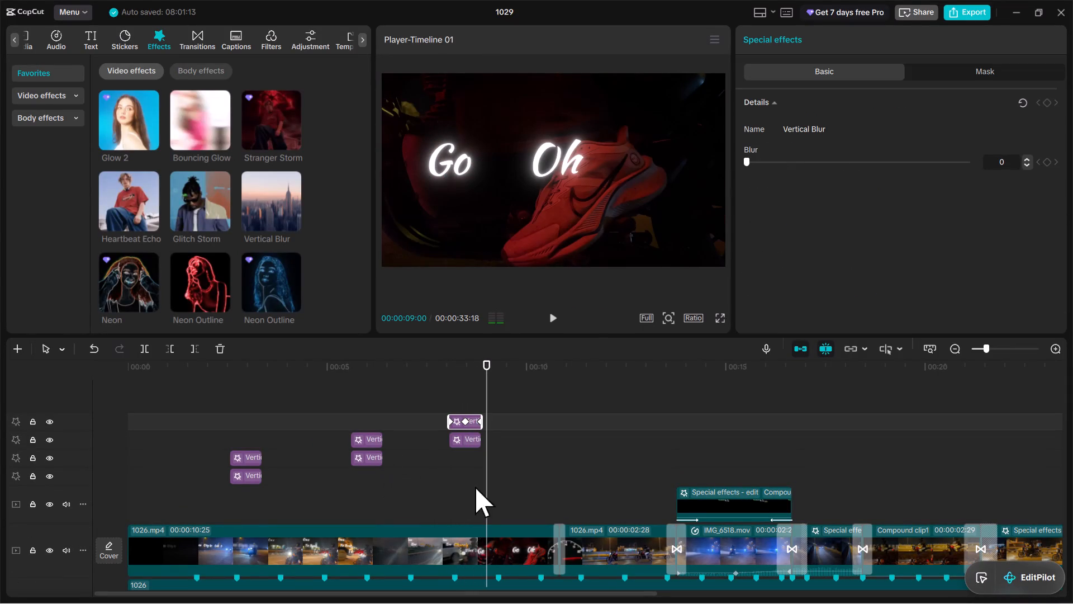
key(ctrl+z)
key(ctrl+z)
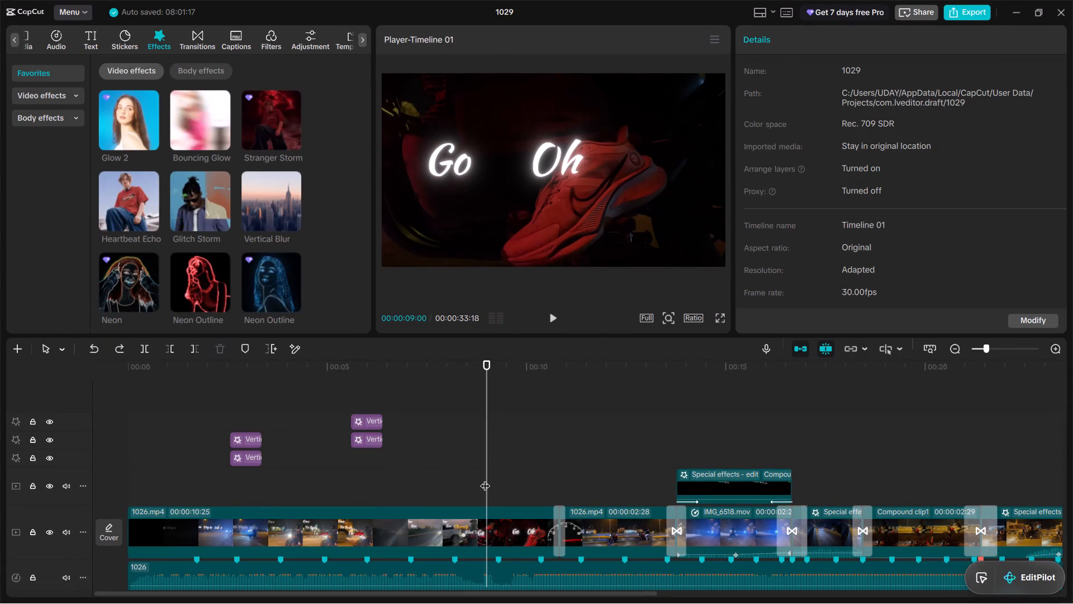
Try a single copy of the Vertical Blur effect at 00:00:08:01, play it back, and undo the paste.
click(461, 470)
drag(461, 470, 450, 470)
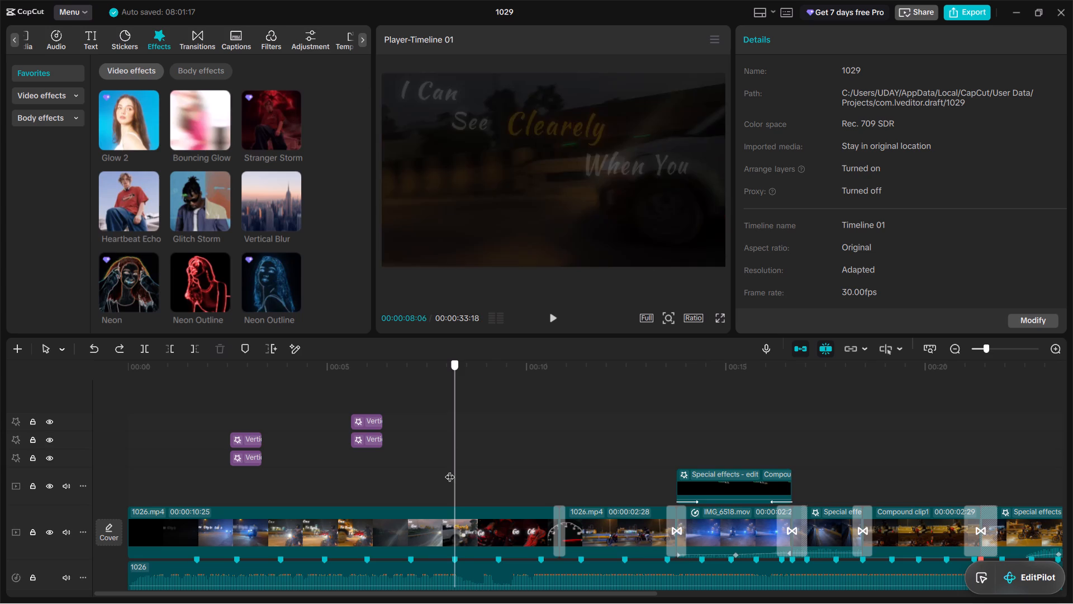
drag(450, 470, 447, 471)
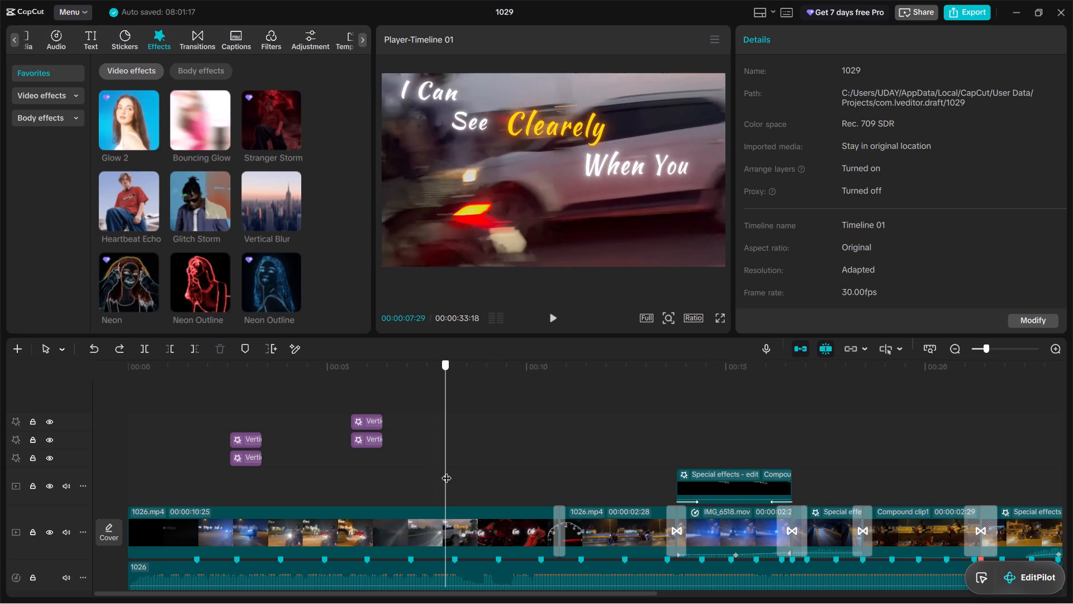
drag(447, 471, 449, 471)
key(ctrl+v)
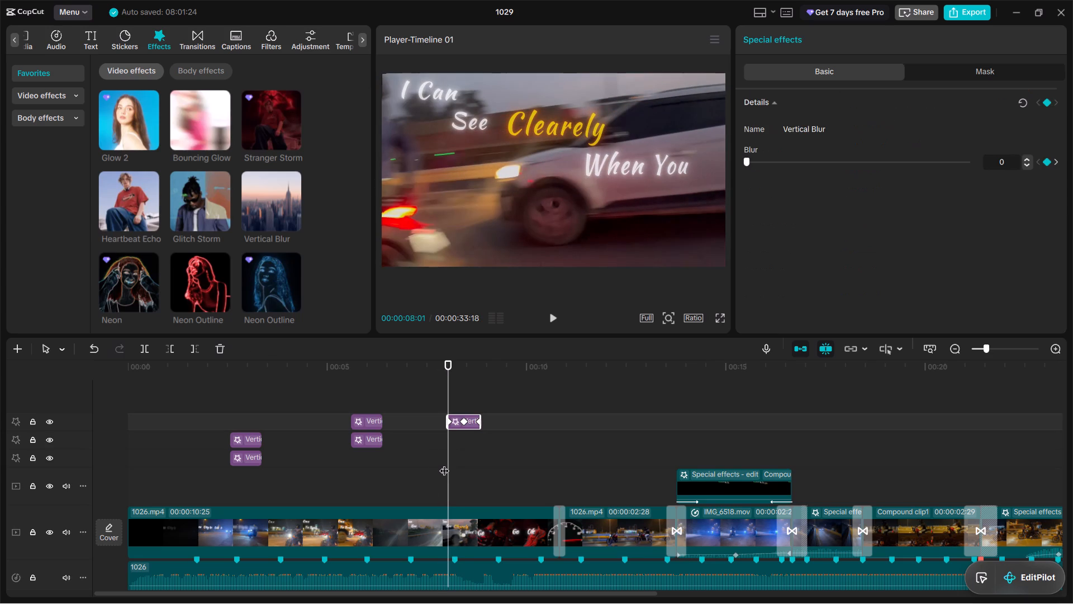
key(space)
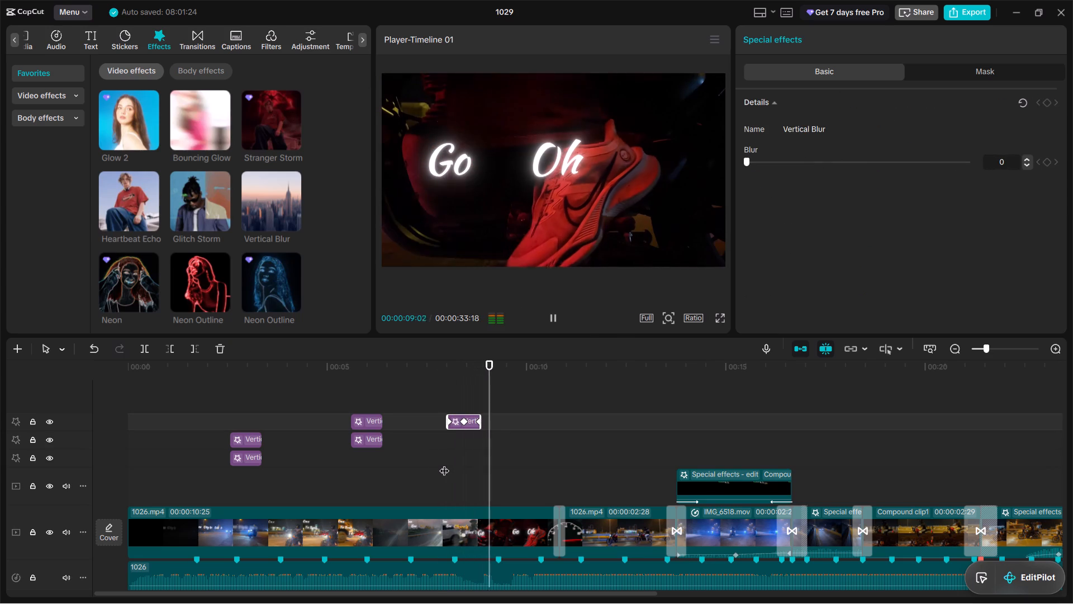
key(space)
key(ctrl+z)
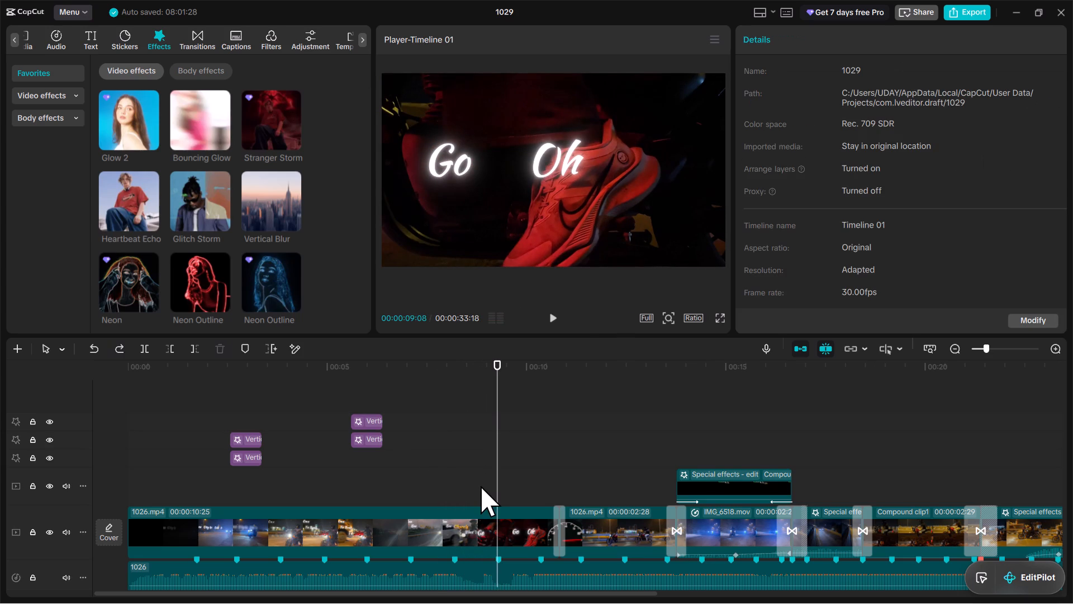
Paste two stacked copies of the keyframed Vertical Blur effect at 00:00:07:22, over the "When You" shot.
click(468, 479)
drag(468, 478, 473, 481)
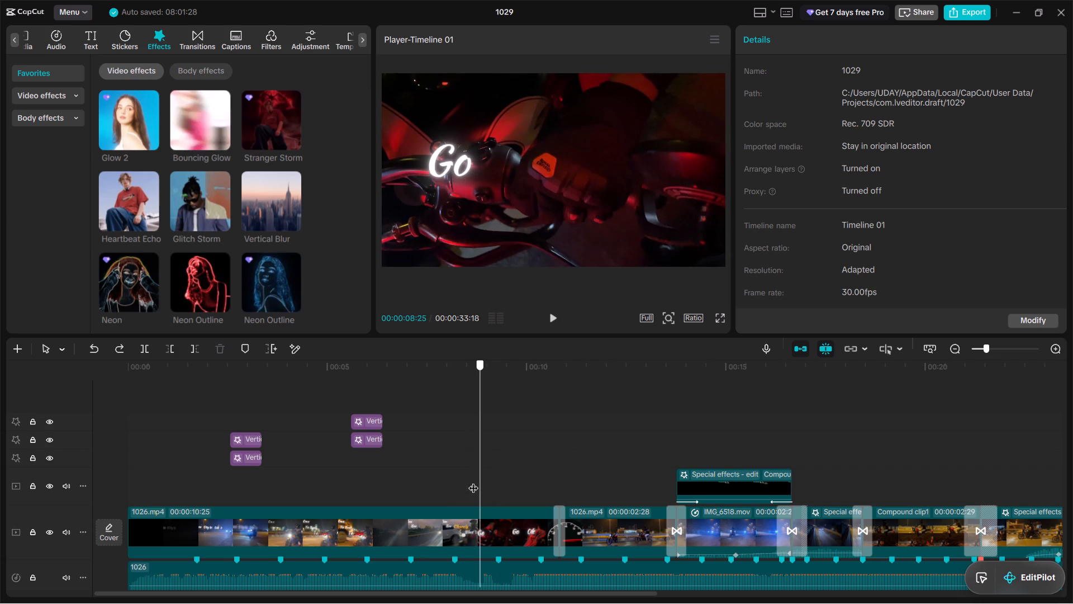
drag(473, 481, 436, 483)
click(372, 443)
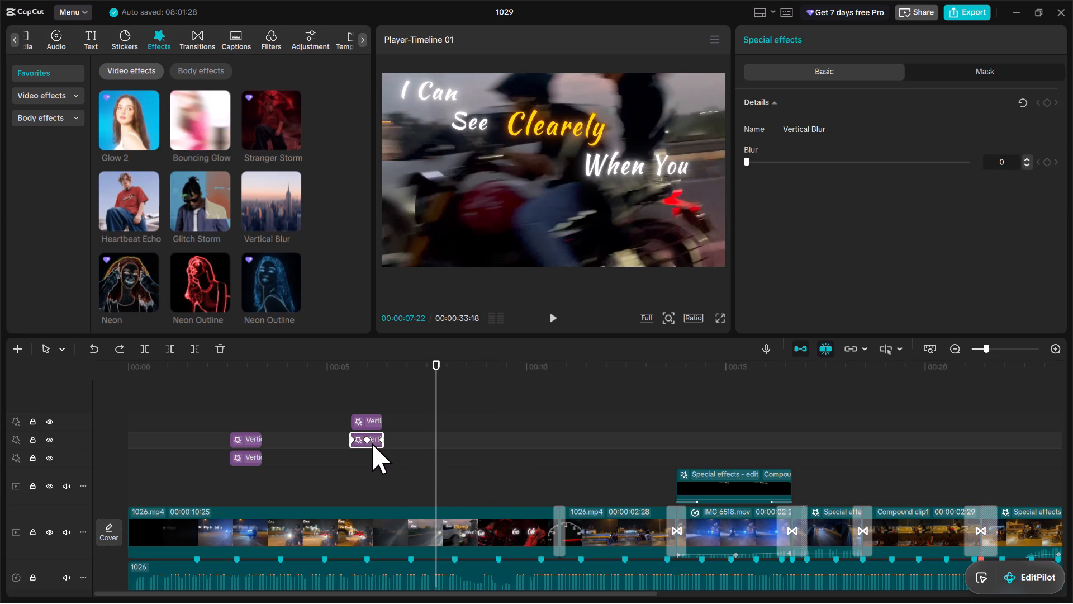
key(ctrl+v)
key(ctrl+v)
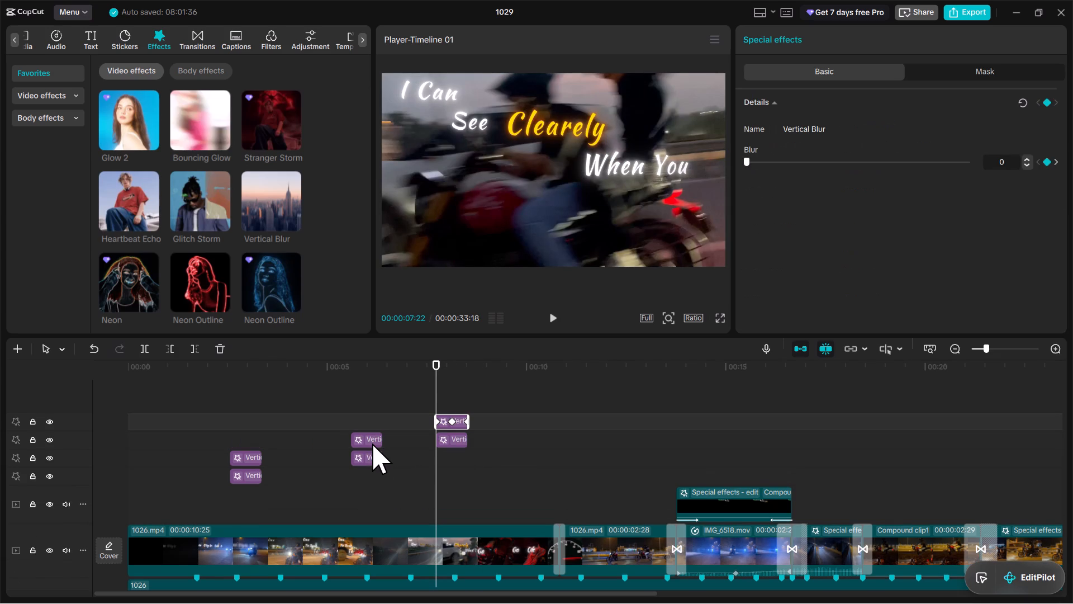
Review the stacked Vertical Blur starting at 00:00:07:22 by playing and scrubbing, and return the playhead to 00:00:01:01.
key(space)
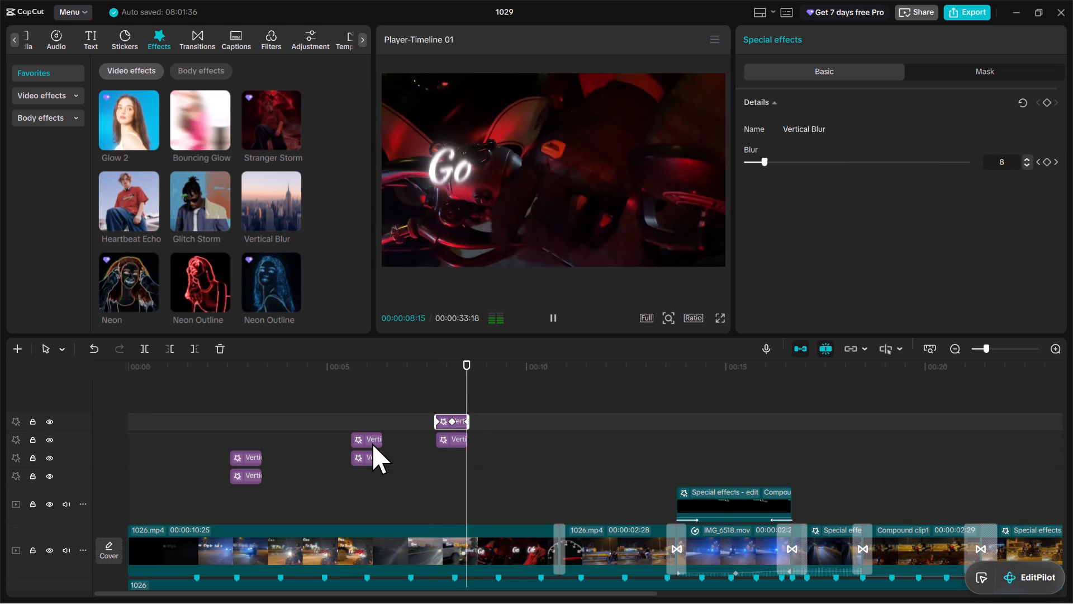
click(455, 373)
click(433, 380)
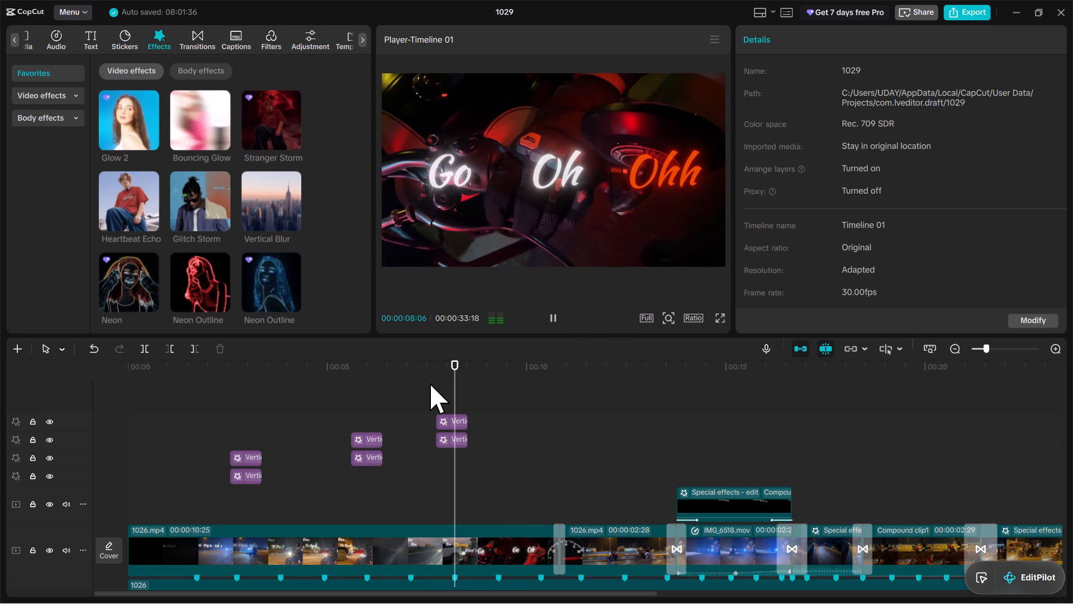
click(430, 387)
drag(435, 385, 448, 385)
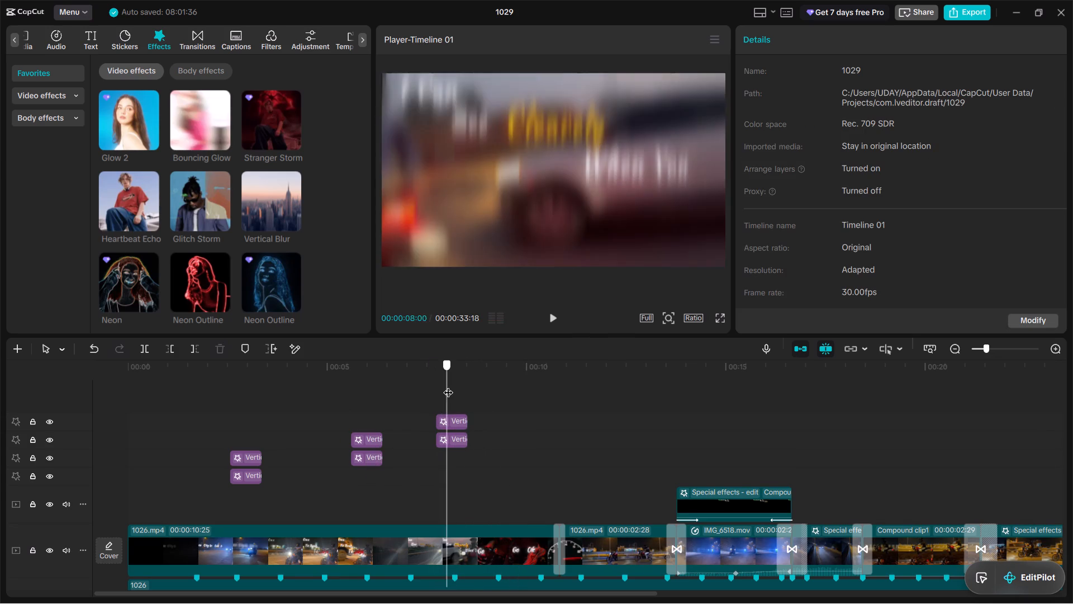
drag(448, 385, 470, 387)
click(169, 384)
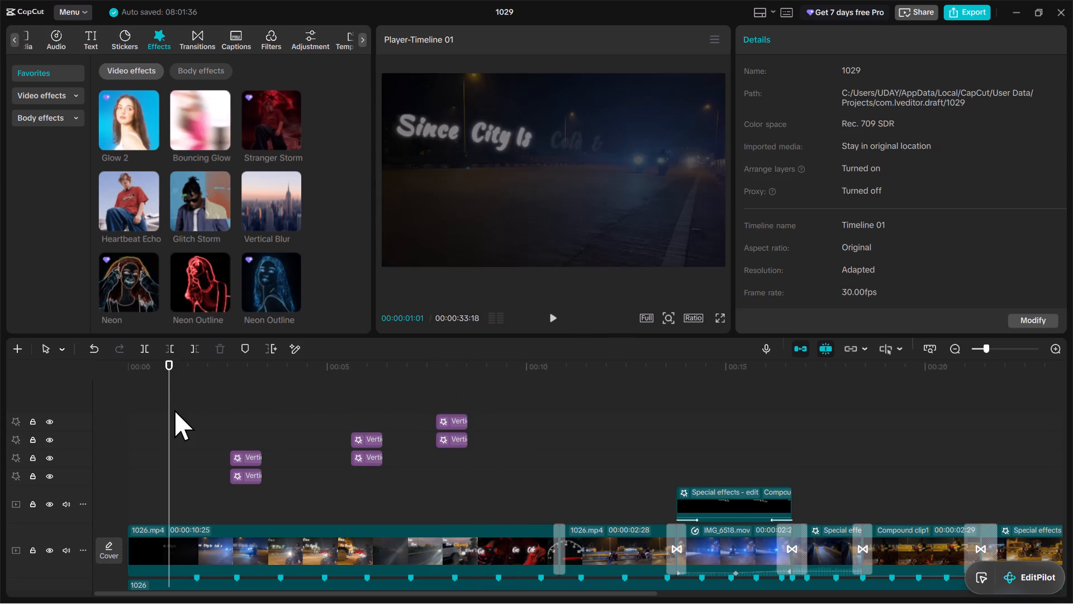
Delete one duplicate Vertical Blur from each of the three stacked pairs over the opening 1026.mp4 clip, leaving single copies.
key(space)
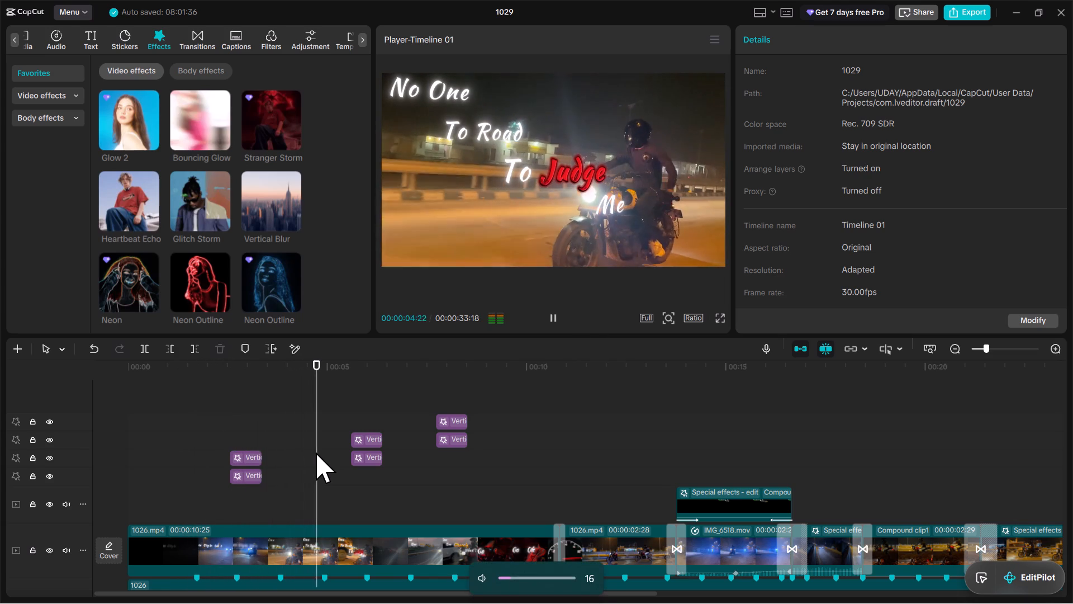
key(space)
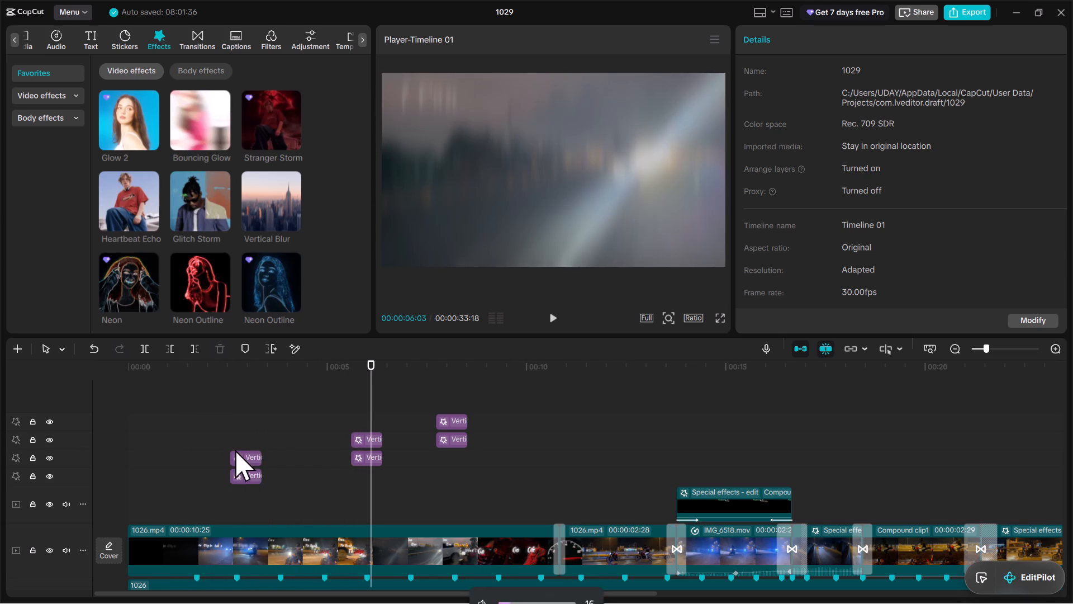
click(248, 459)
key(BackSpace)
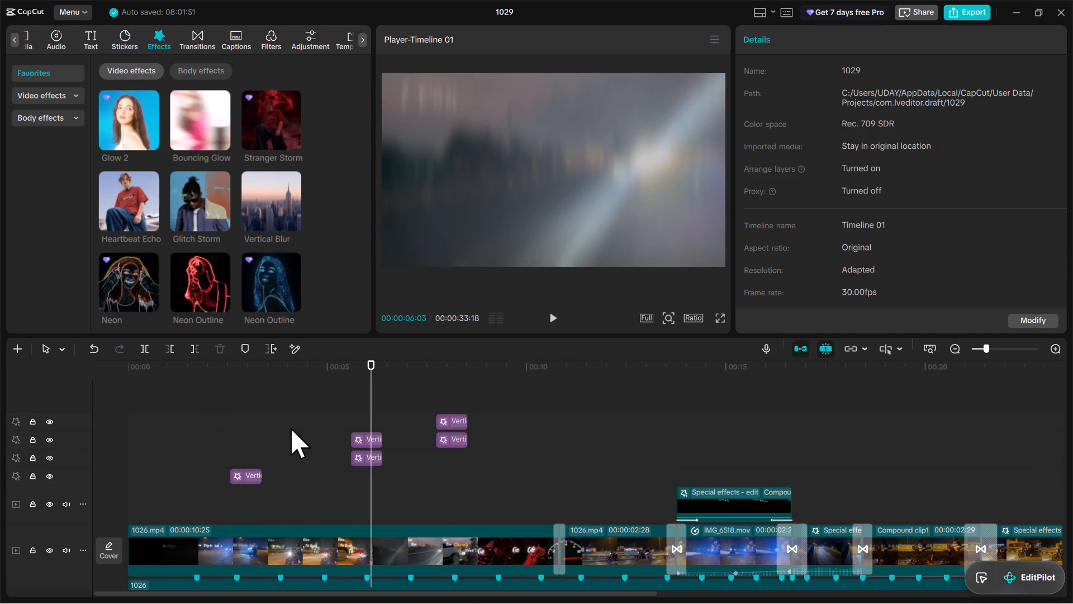
click(381, 443)
key(BackSpace)
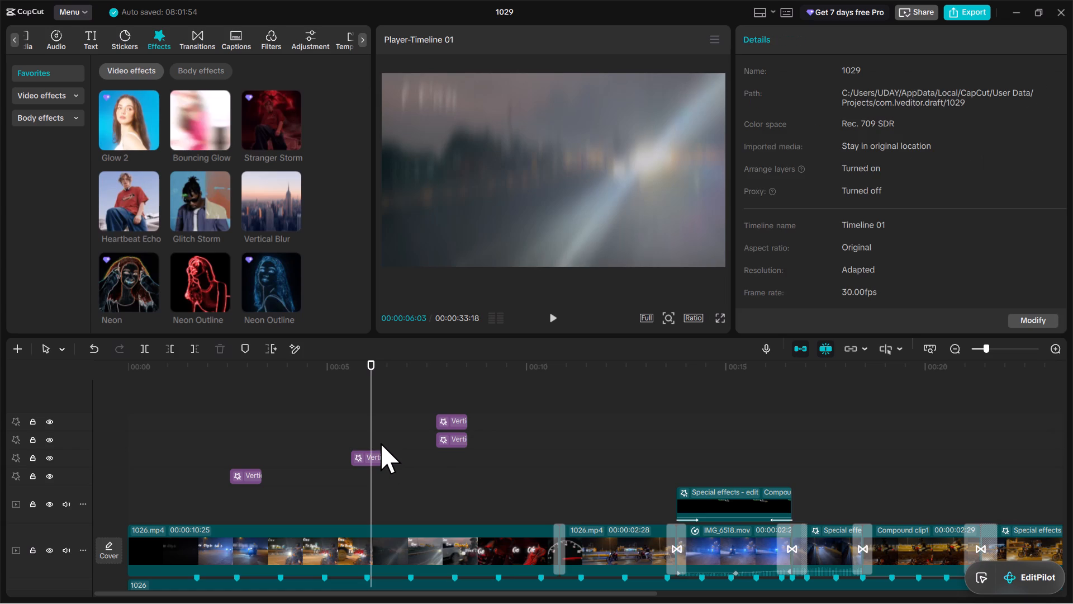
click(462, 423)
key(BackSpace)
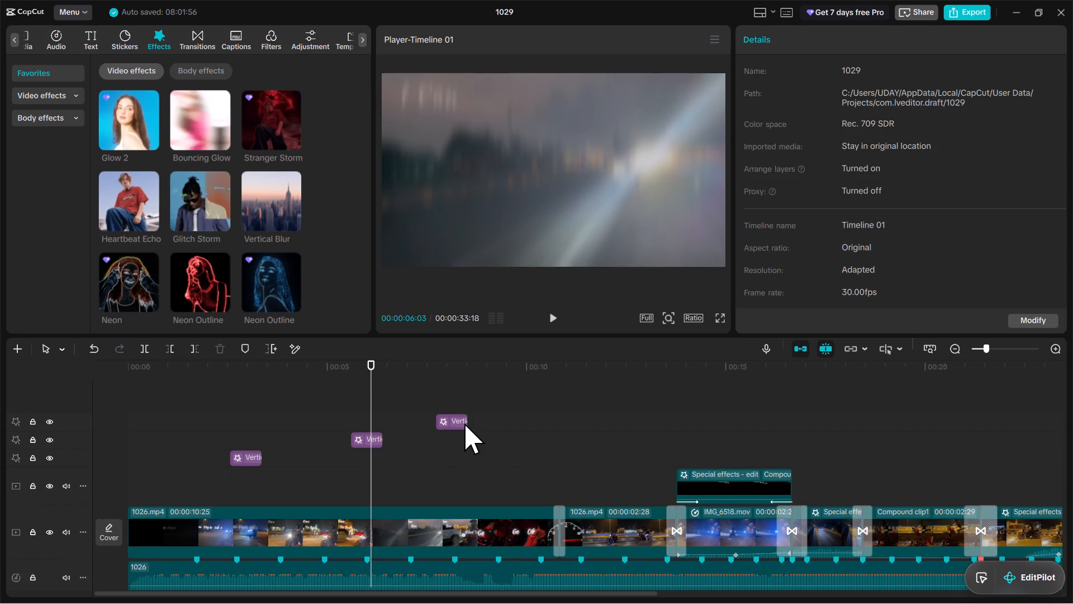
Play back the single blurs and delete the remaining Vertical Blur at 00:00:07:22, over the "When You" shot.
click(314, 432)
key(space)
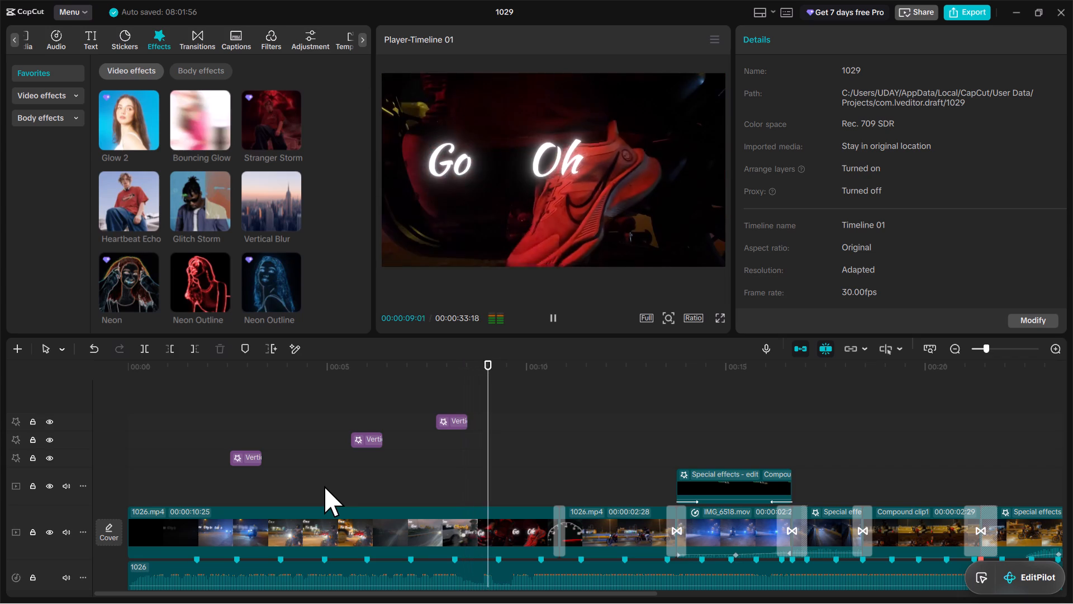
key(space)
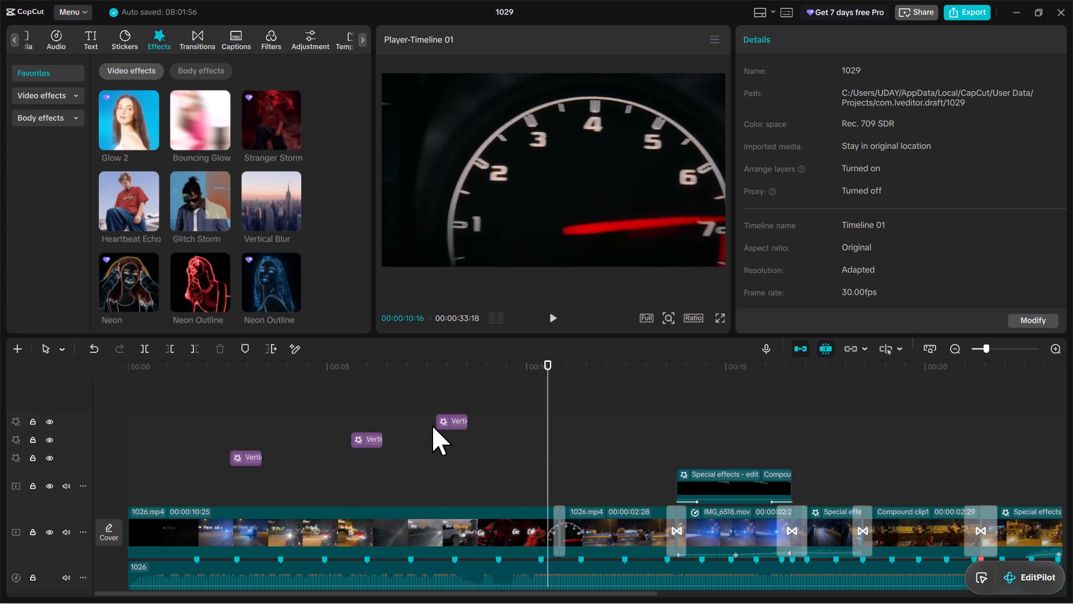
click(436, 423)
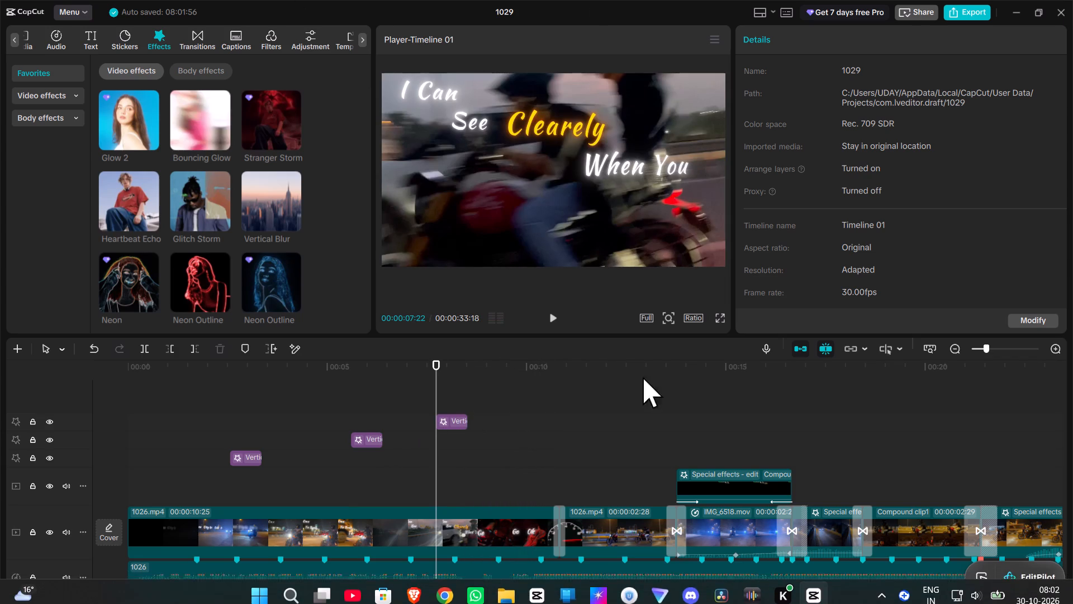
click(448, 416)
key(BackSpace)
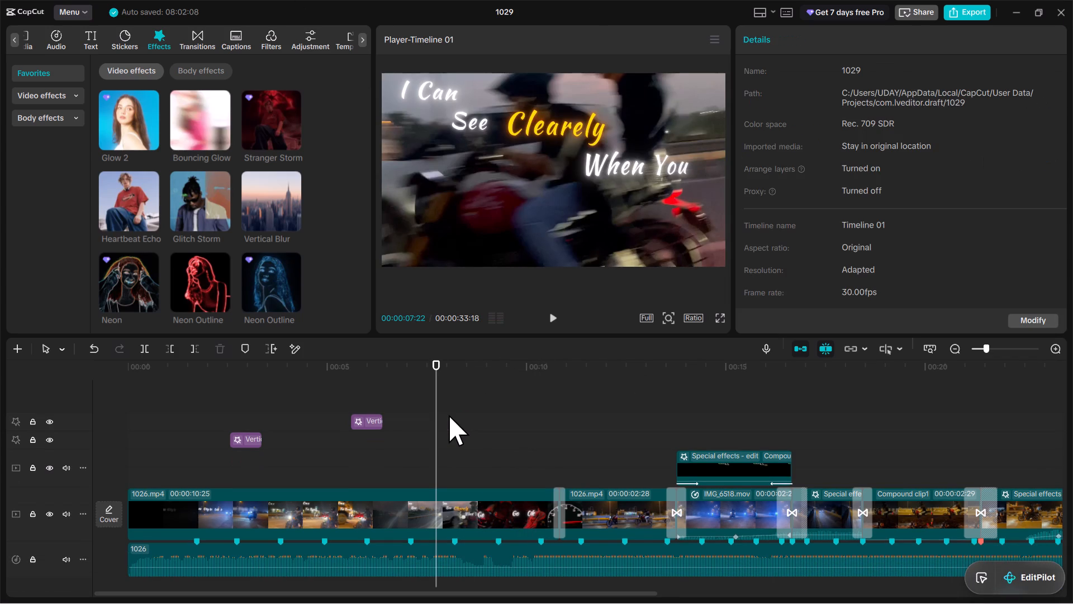
Review the edit onward from 00:00:07:22, and inspect the effect on the "Blinded By The Lights" title overlay at 00:00:14:20.
key(space)
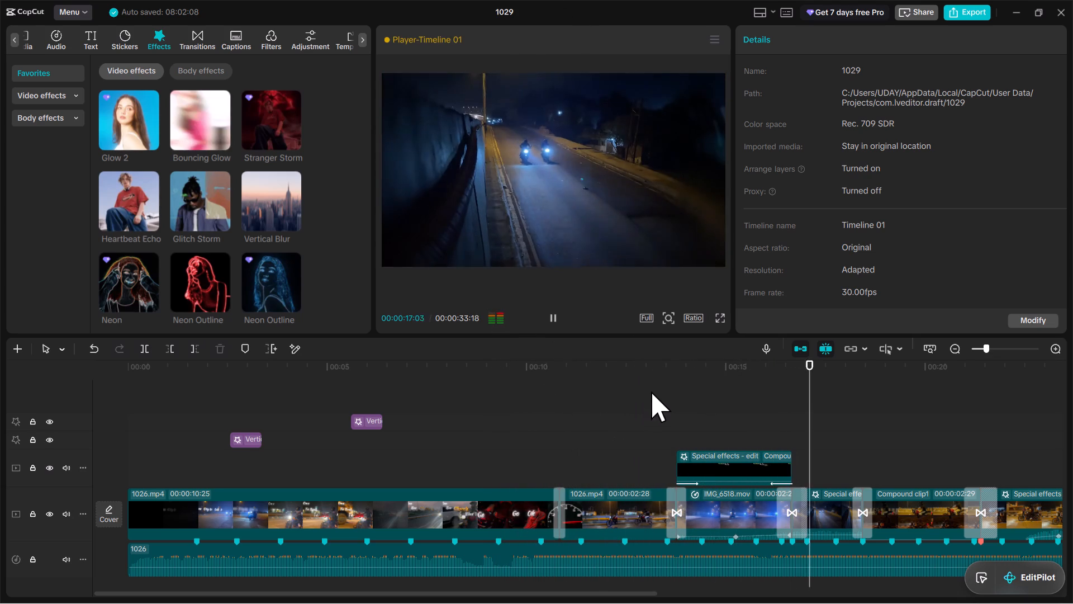
click(681, 384)
click(713, 416)
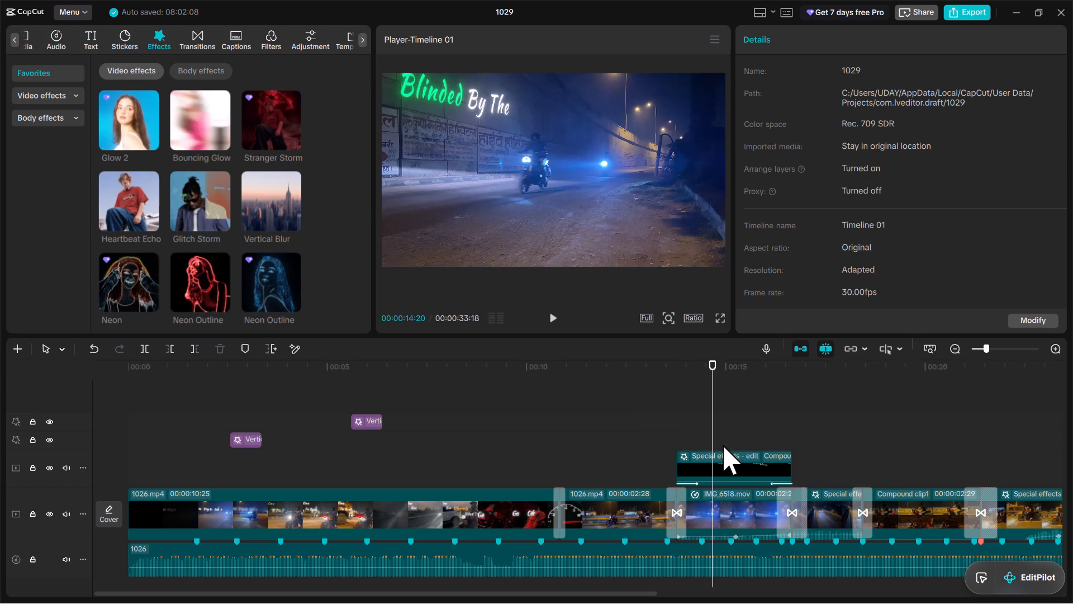
click(731, 454)
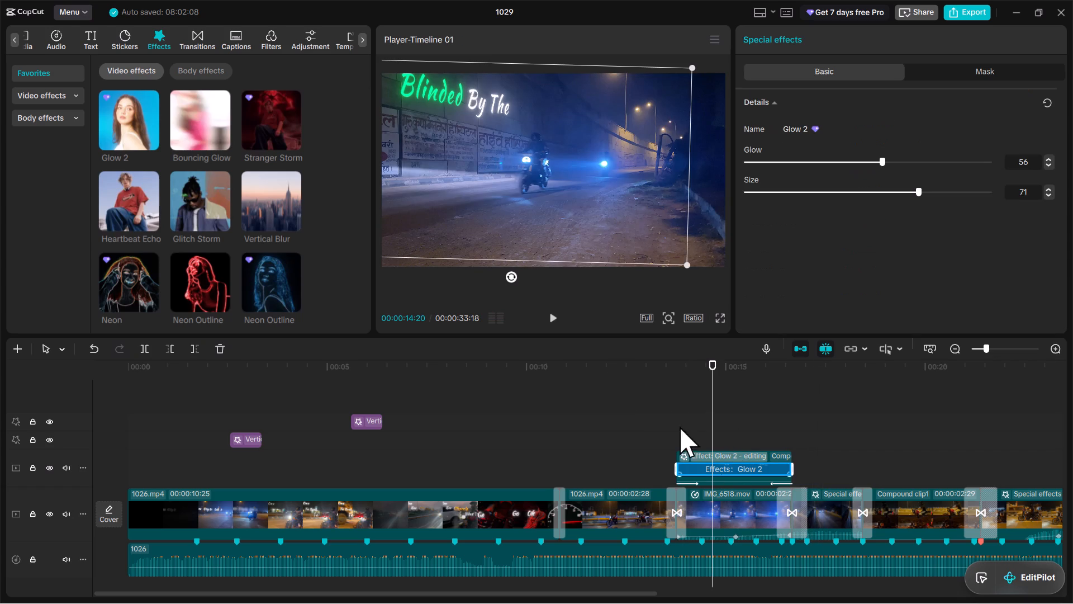
Browse the favorite and trending video effects for one that suits the "Blinded By The Lights" title overlay.
scroll(143, 197, down, 6)
scroll(143, 195, up, 1)
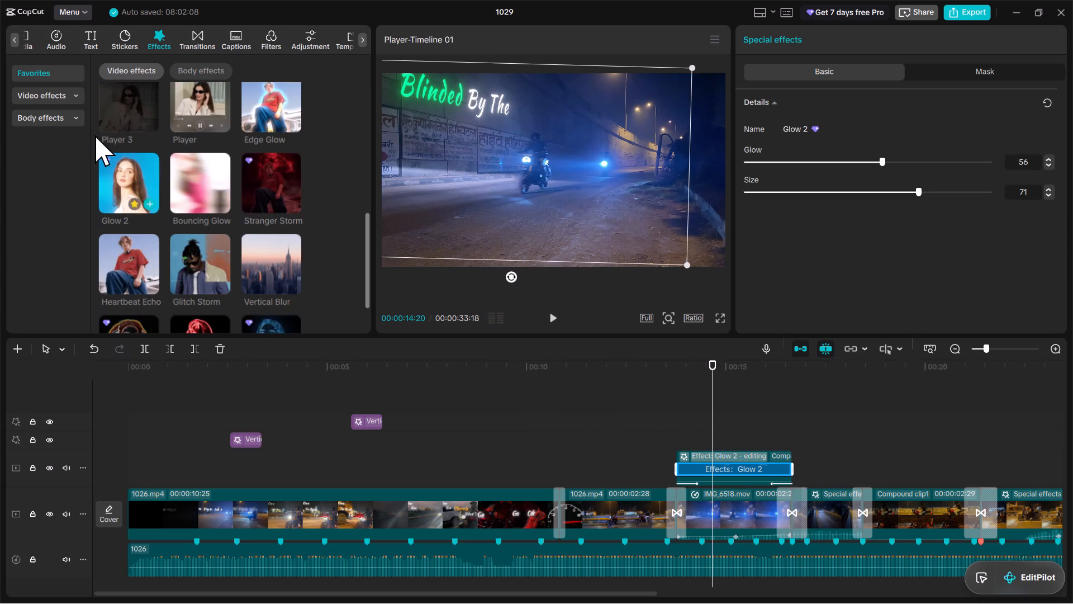
click(59, 87)
click(70, 97)
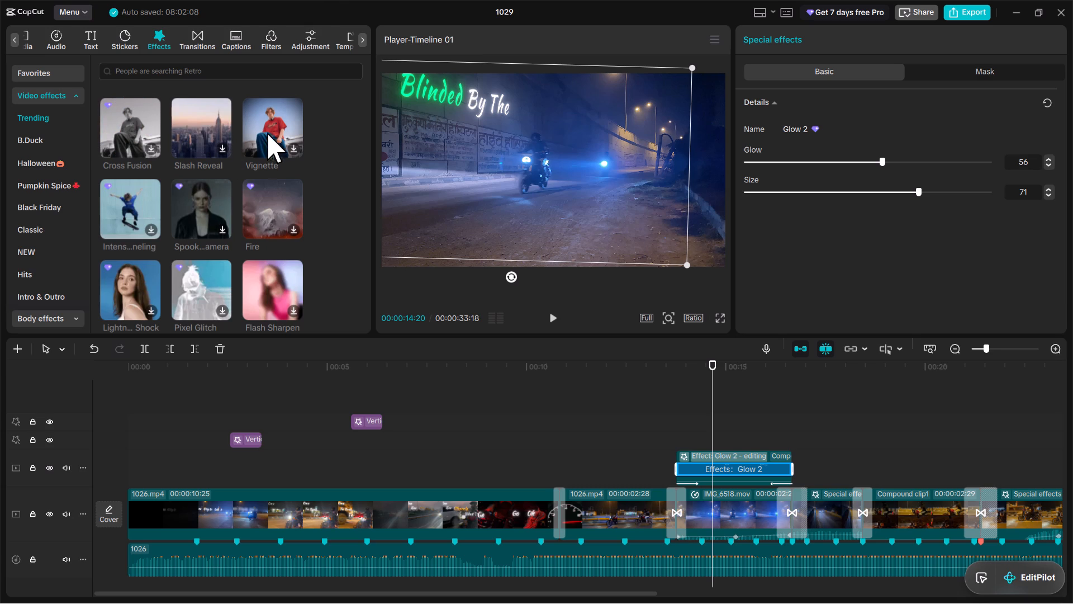
scroll(149, 271, down, 1)
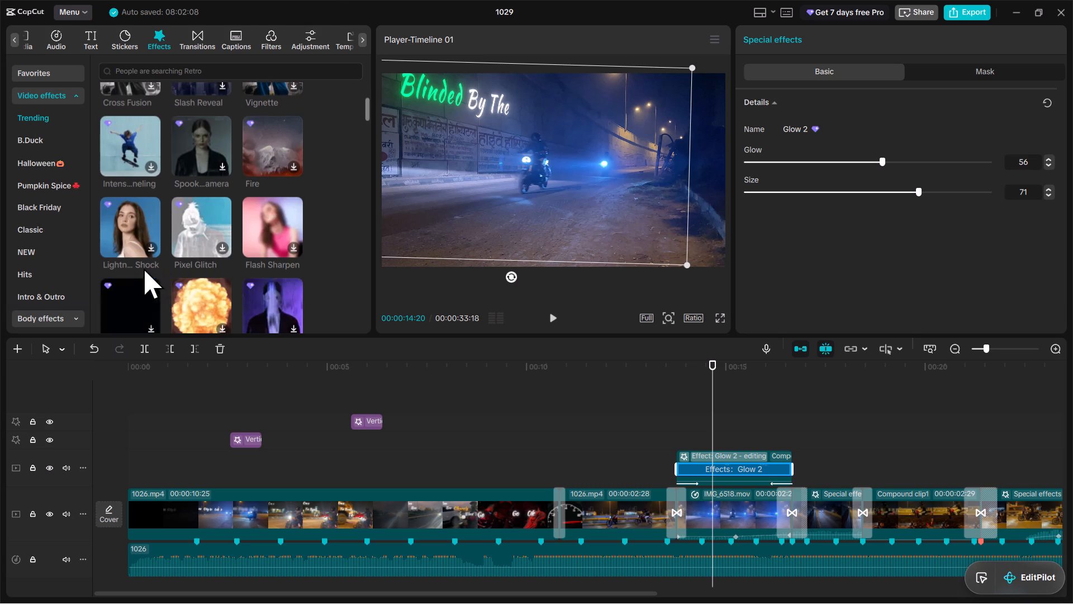
scroll(246, 224, down, 2)
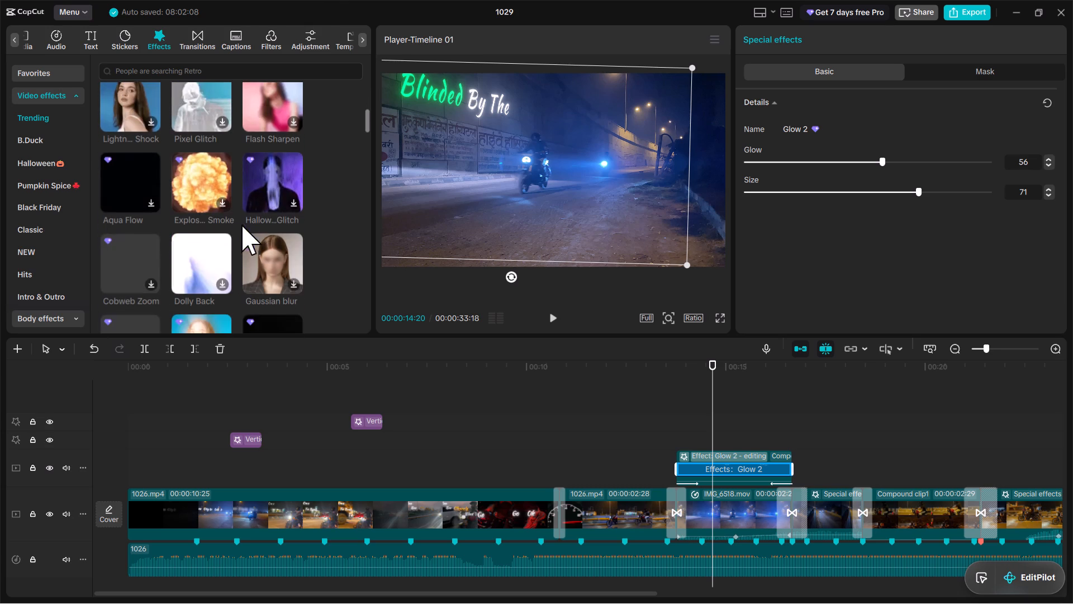
scroll(192, 253, down, 1)
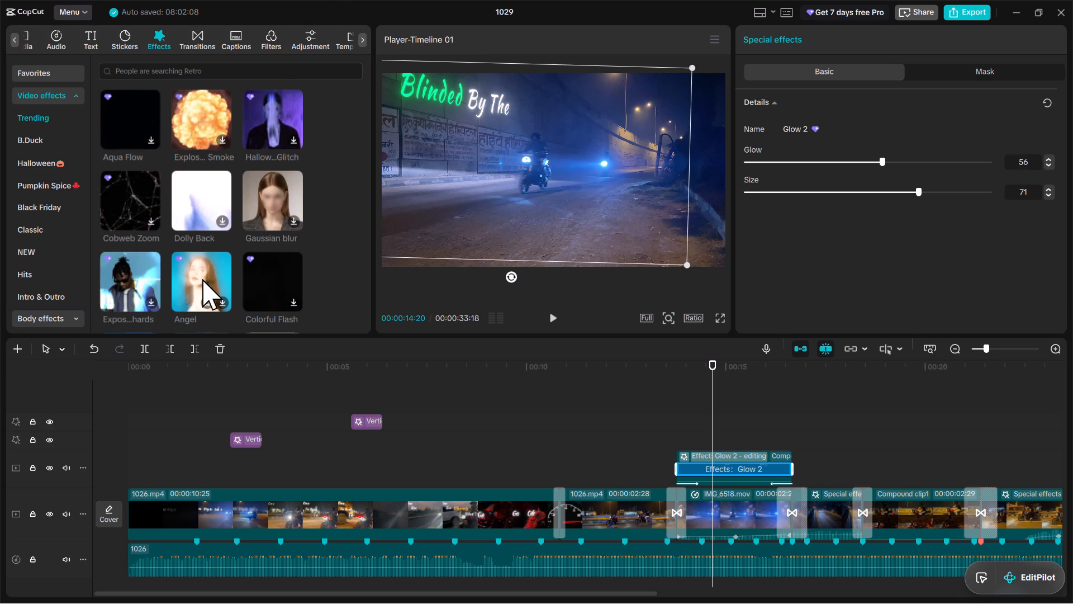
scroll(206, 279, down, 2)
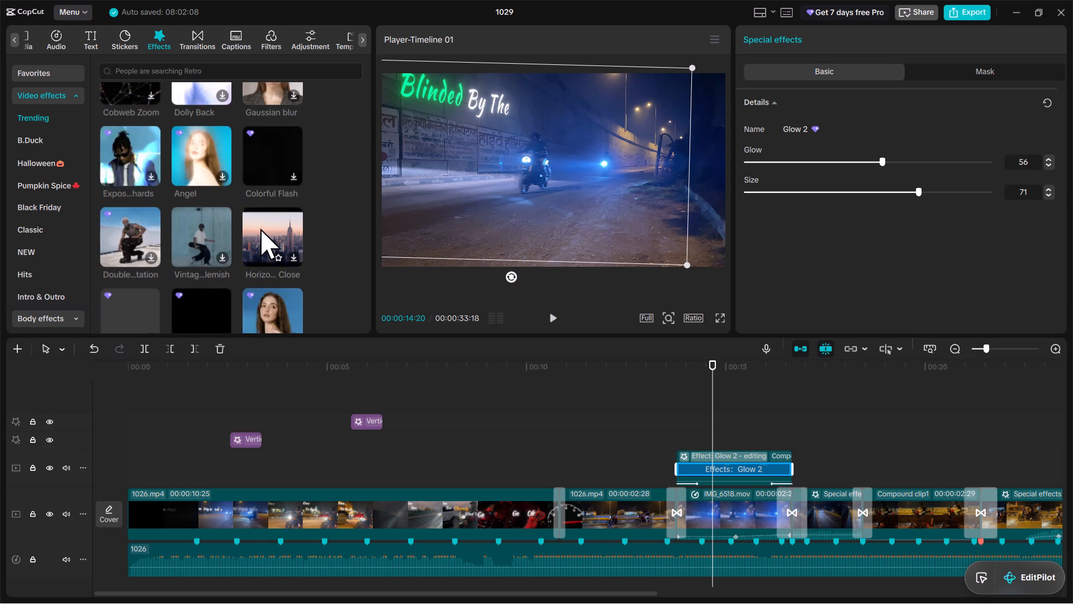
scroll(260, 229, down, 2)
scroll(137, 275, down, 1)
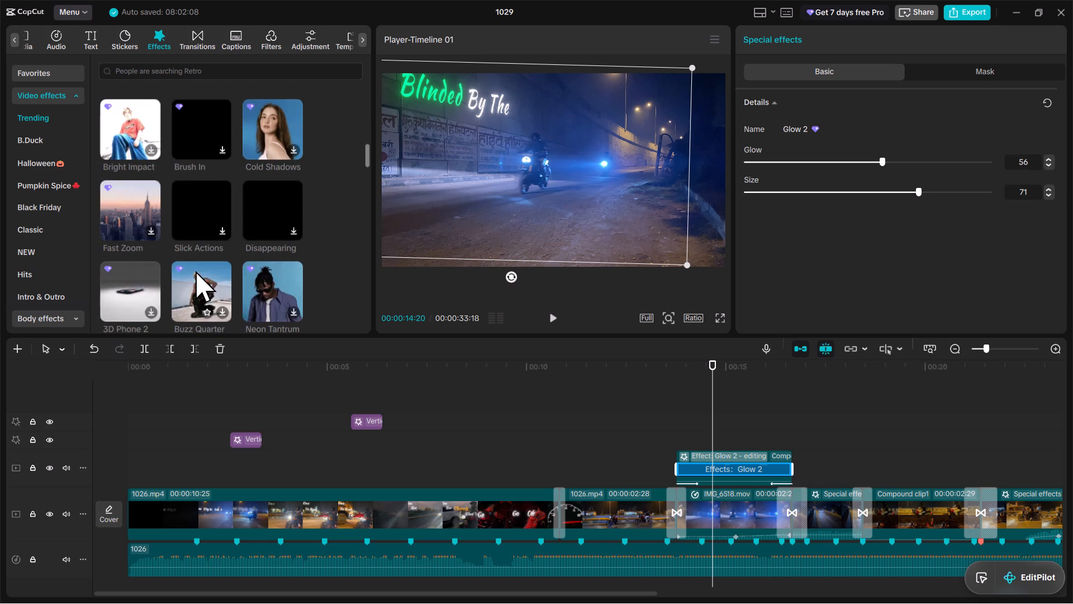
scroll(177, 272, up, 3)
click(67, 72)
scroll(222, 182, down, 5)
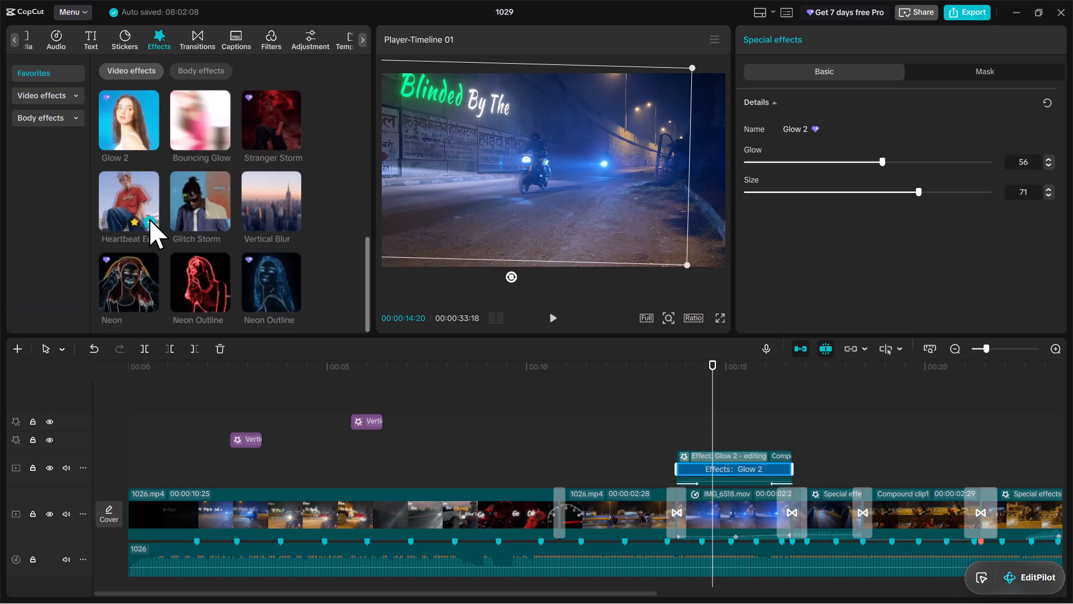
scroll(150, 218, up, 8)
scroll(307, 257, up, 1)
scroll(313, 261, down, 2)
scroll(265, 252, down, 1)
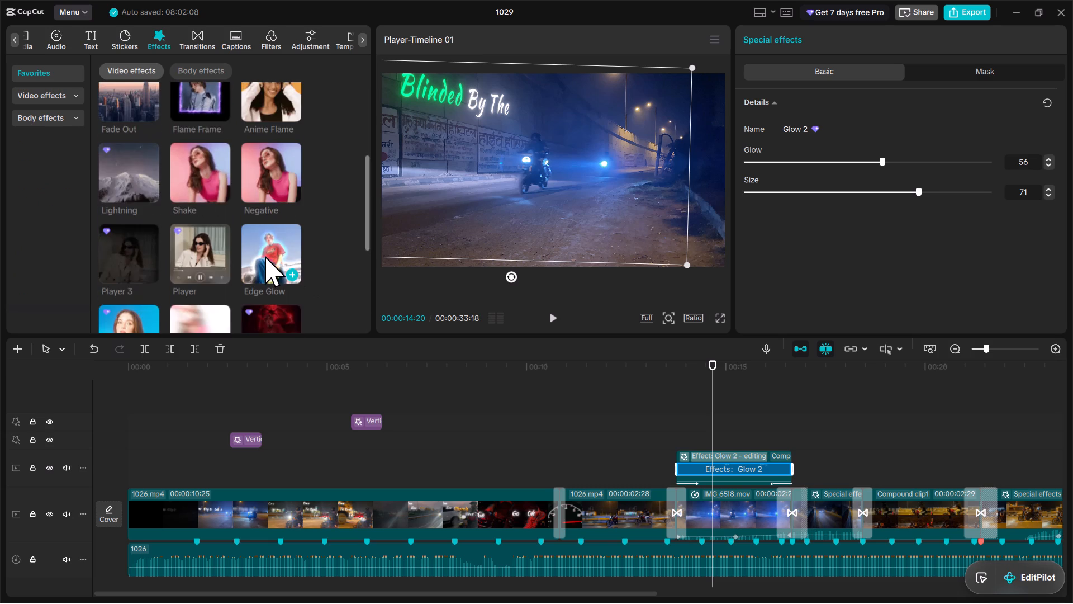
scroll(258, 239, up, 2)
scroll(232, 183, up, 1)
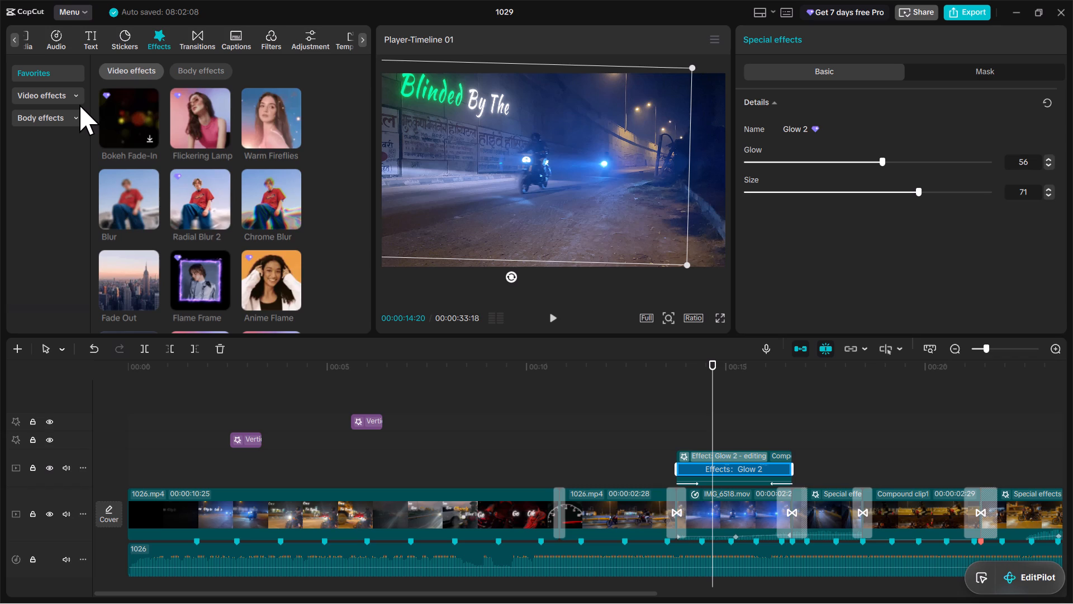
Search the video effects for WIDE ANGLE and apply the Wide Angle effect to the "Blinded By The Lights" title overlay.
scroll(175, 8, up, 1)
drag(36, 90, 38, 100)
click(126, 63)
click(140, 68)
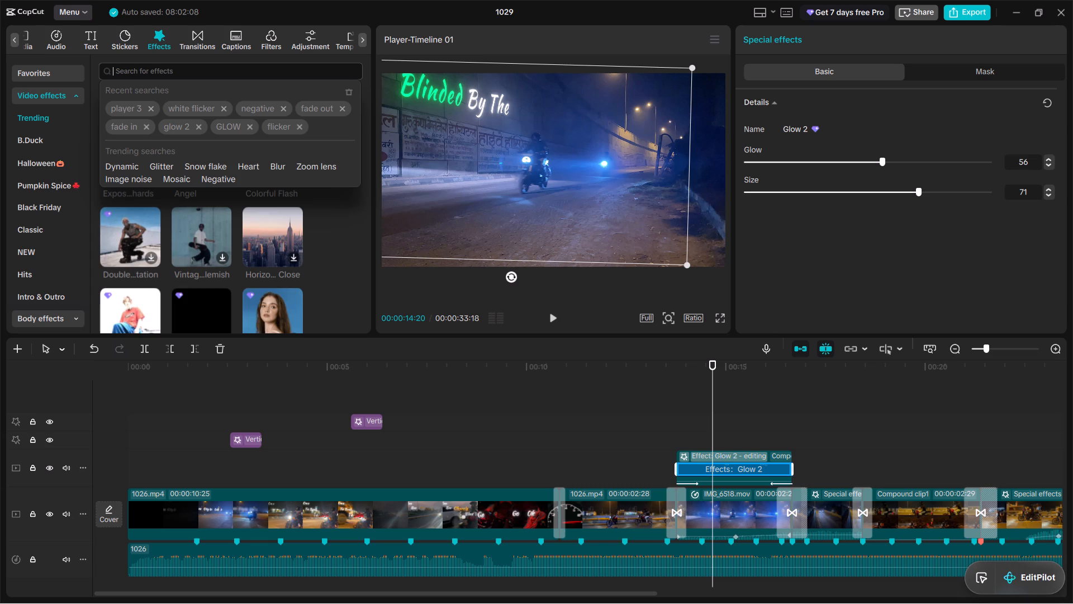
text(WIDE ANGLE)
key(shift+Return)
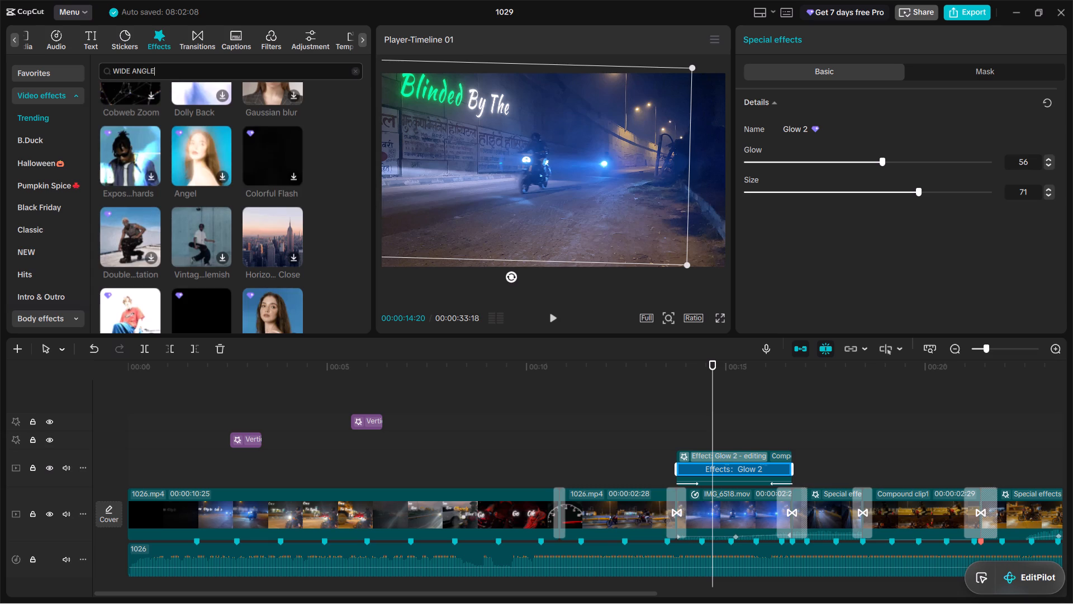
key(Return)
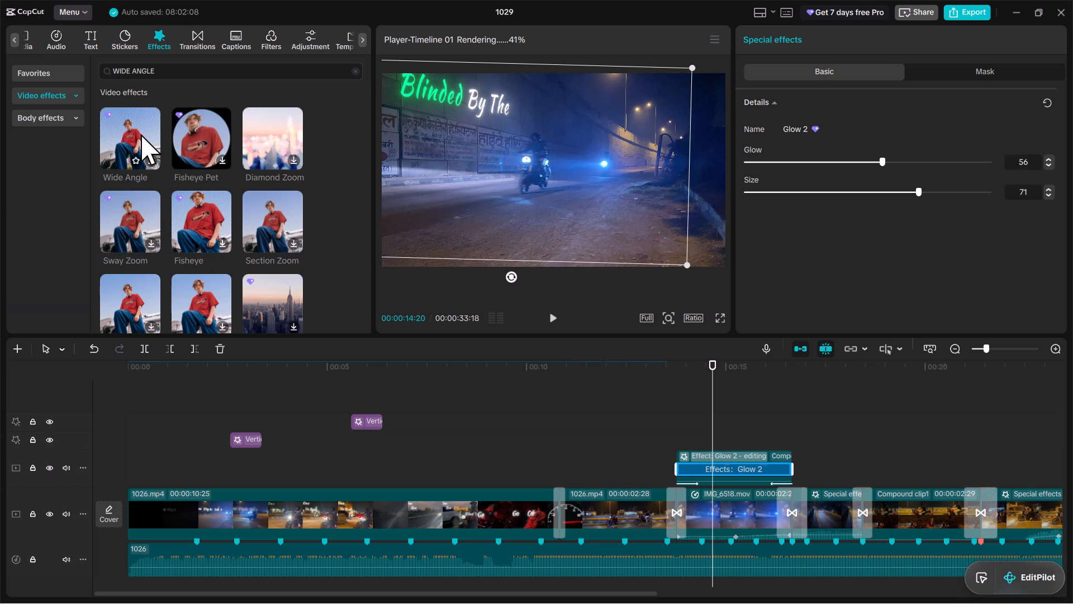
click(136, 127)
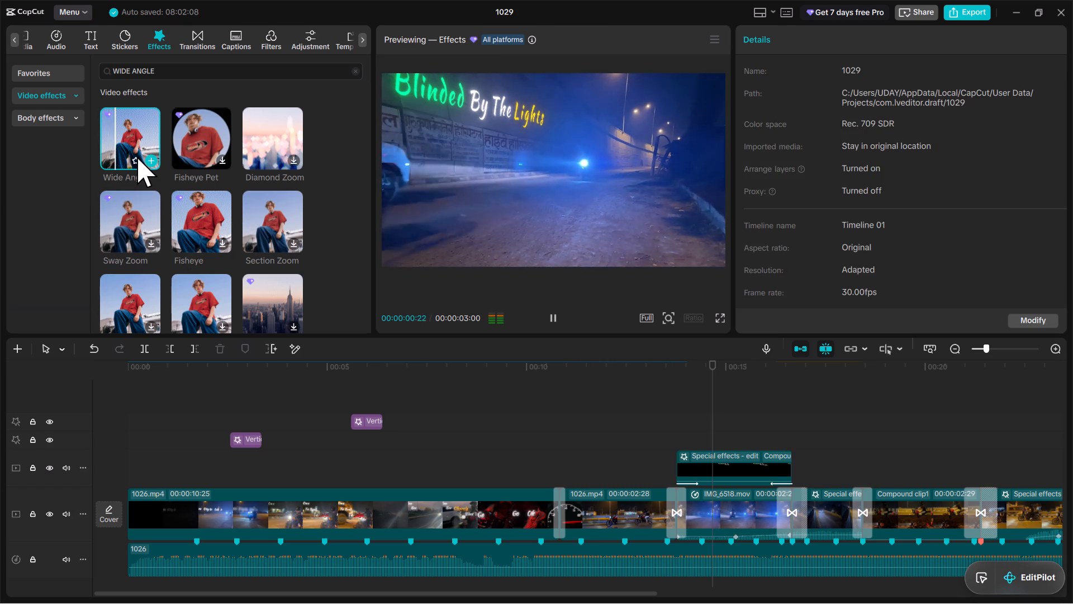
key(v)
drag(131, 135, 561, 368)
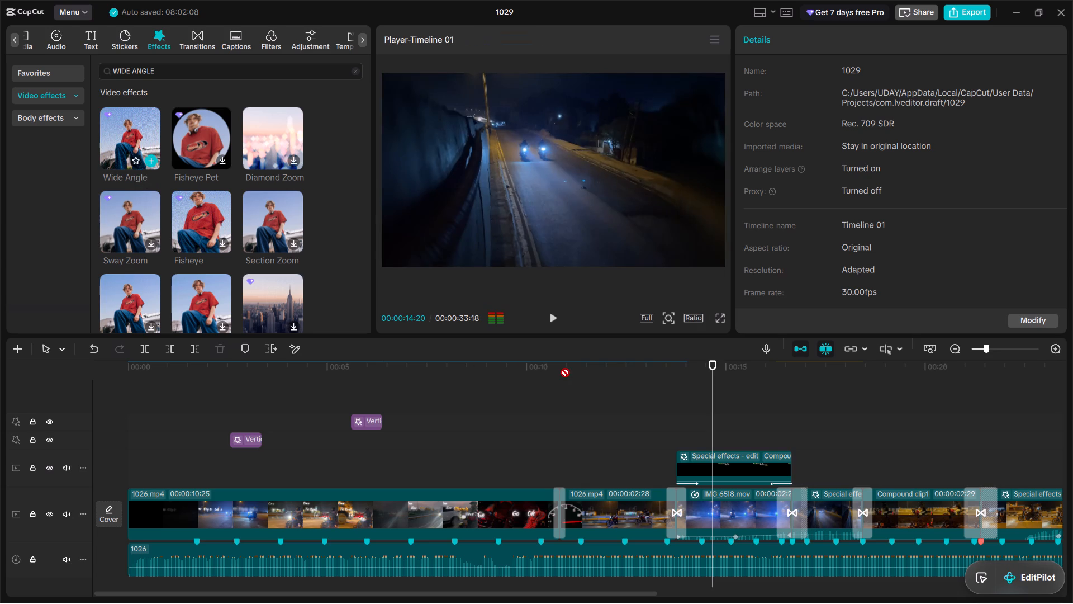
drag(561, 368, 716, 469)
drag(711, 418, 715, 418)
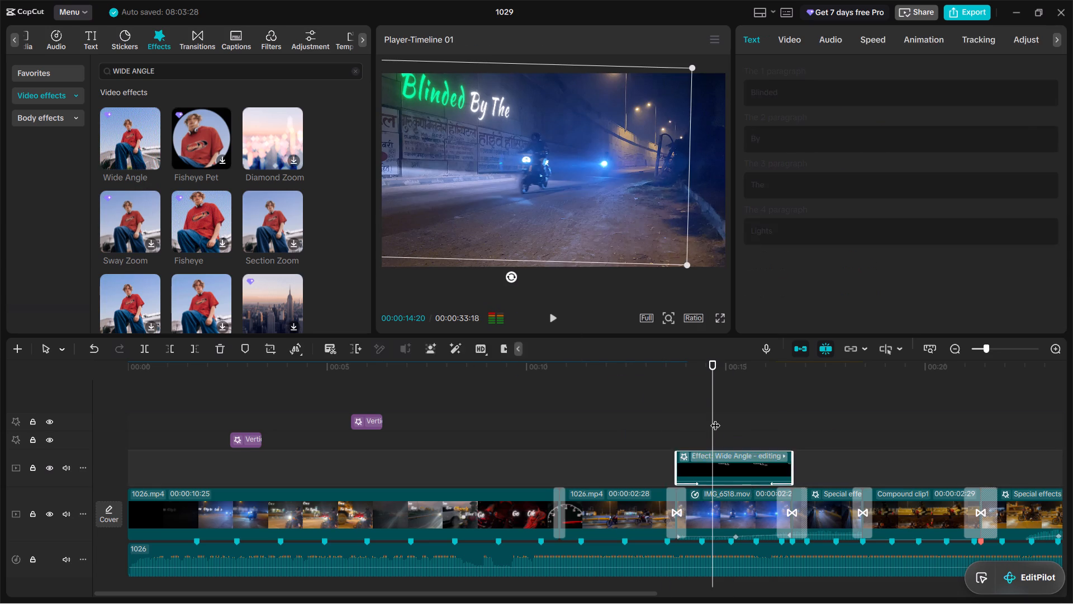
Set the Wide Angle effect's Strength to 100 on the title overlay and return the playhead to 00:00:13:27.
drag(715, 418, 711, 419)
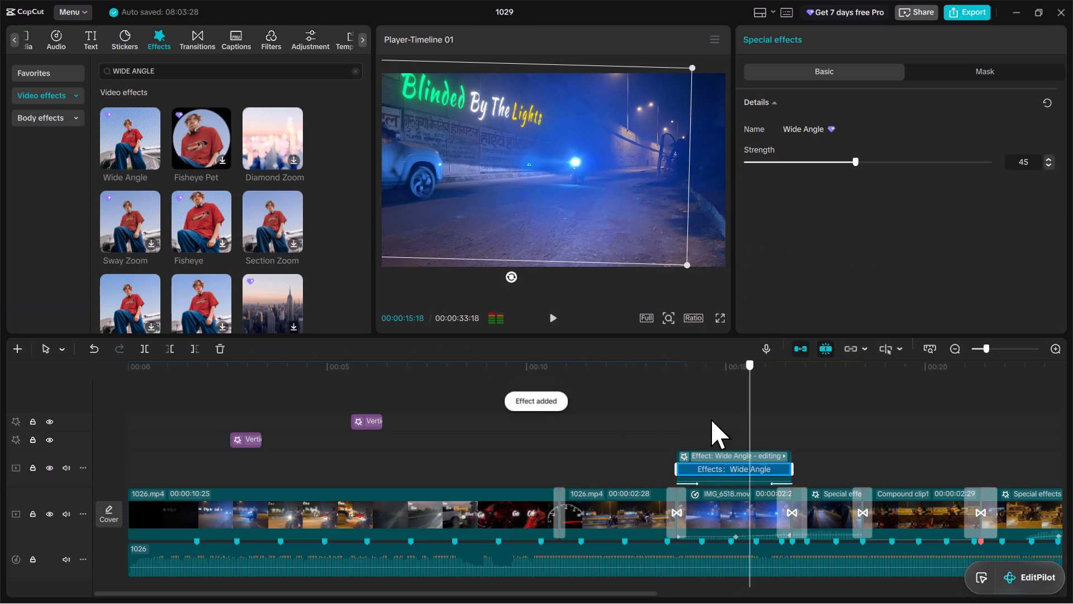
drag(711, 419, 690, 418)
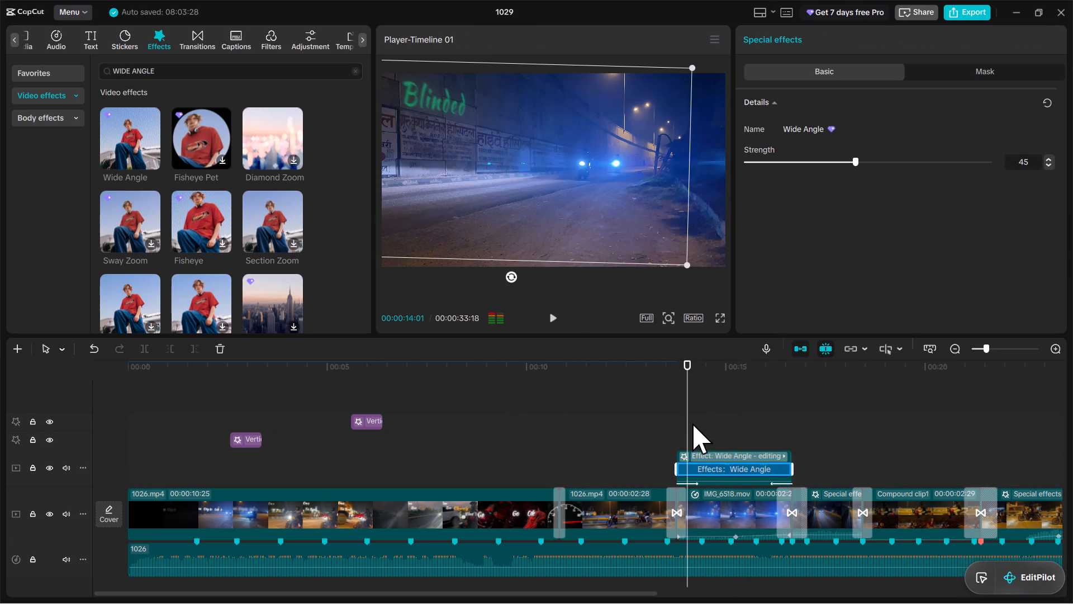
drag(689, 423, 745, 418)
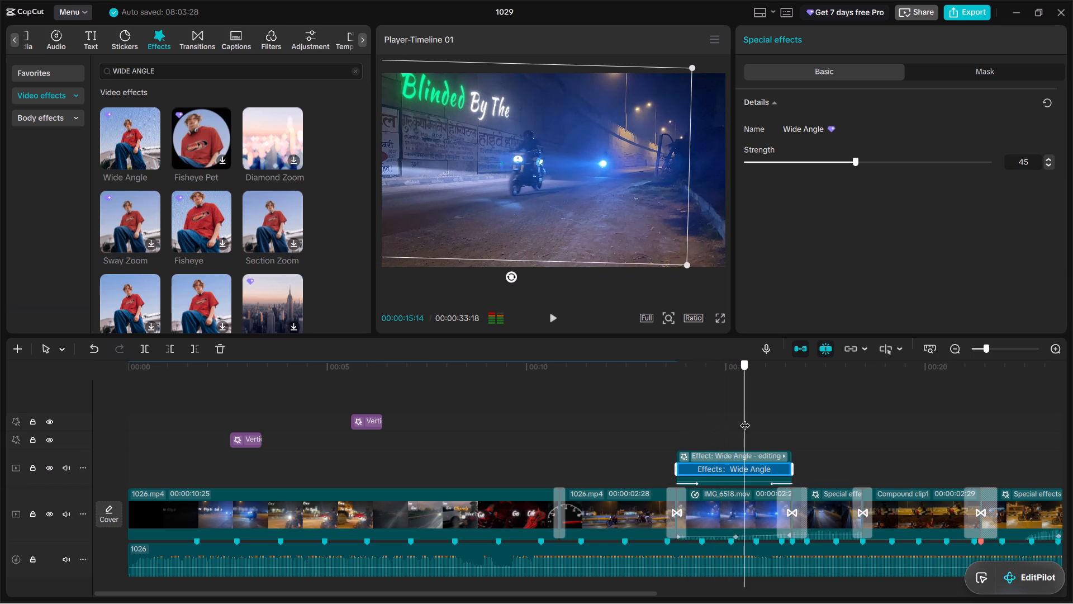
drag(745, 418, 756, 417)
drag(856, 153, 854, 164)
drag(854, 164, 901, 166)
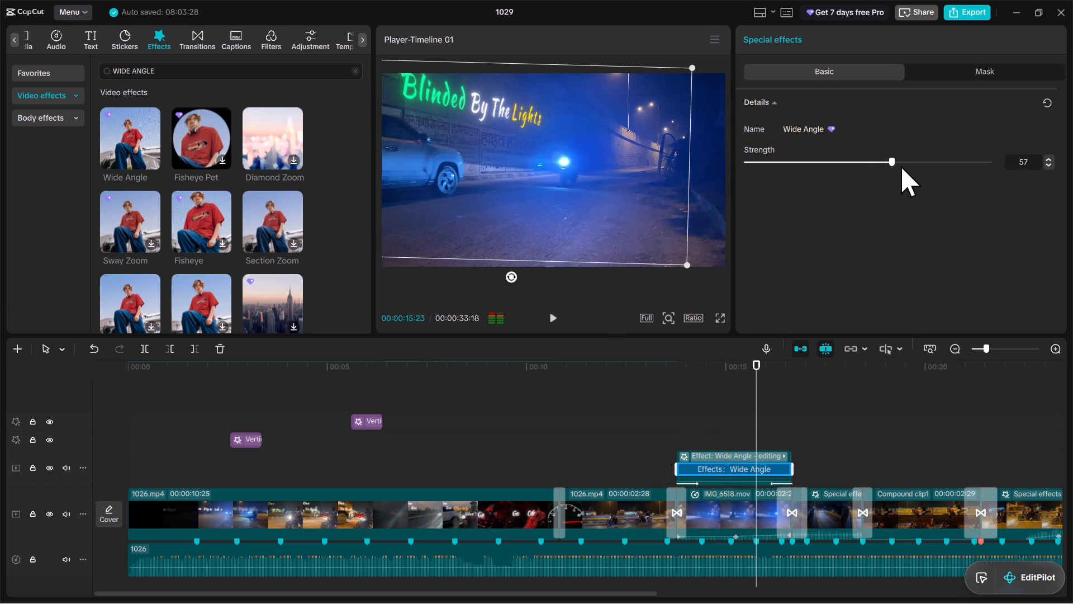
drag(901, 166, 1050, 148)
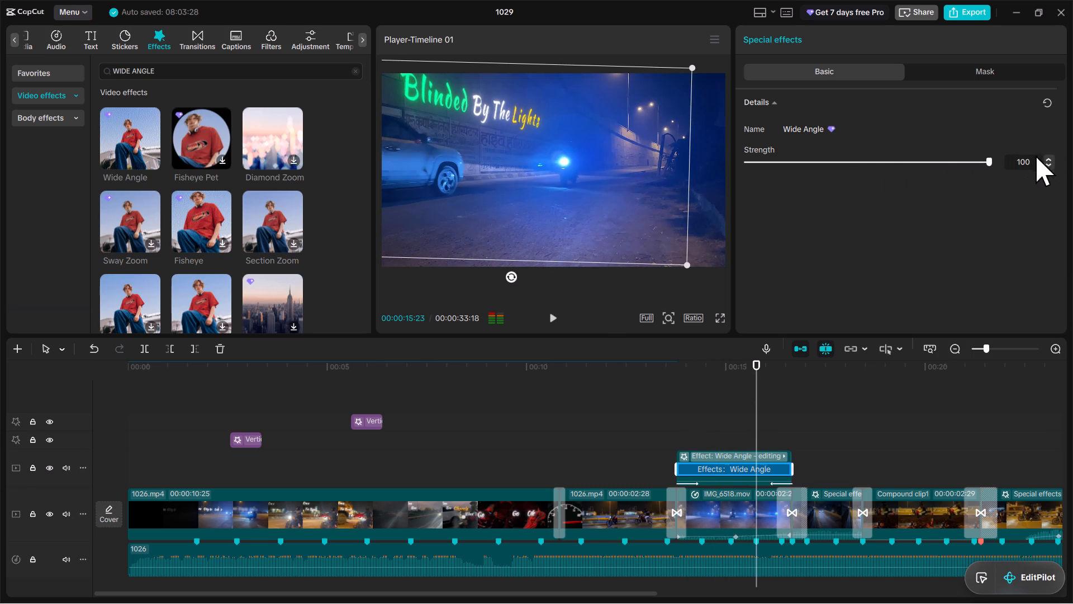
click(682, 379)
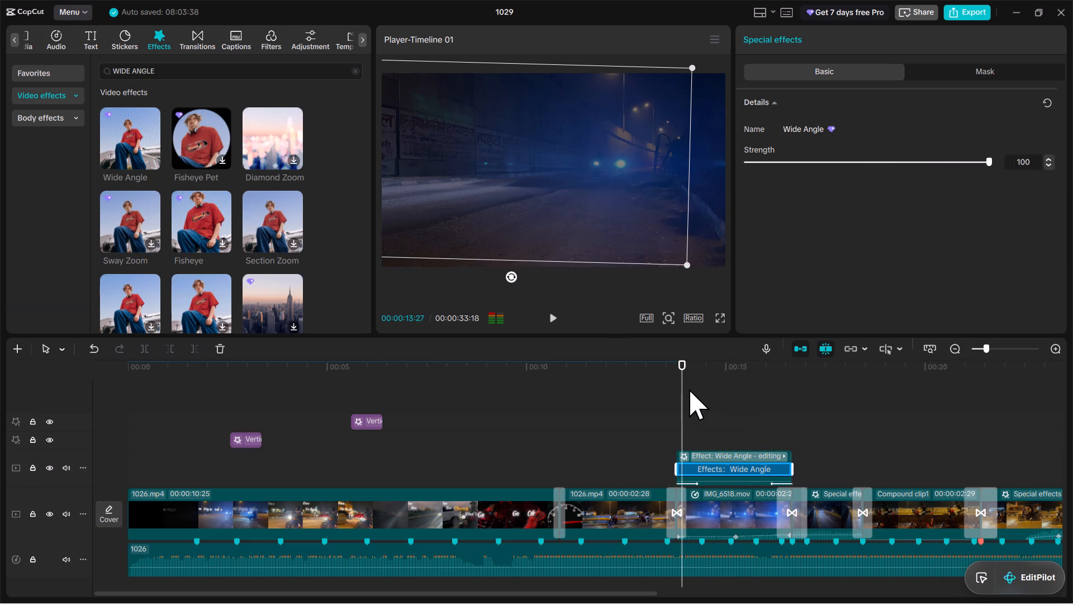
Play back the "Blinded By The Lights" title section around 00:00:13:15 to 00:00:16:27 to check how the Wide Angle effect looks.
key(space)
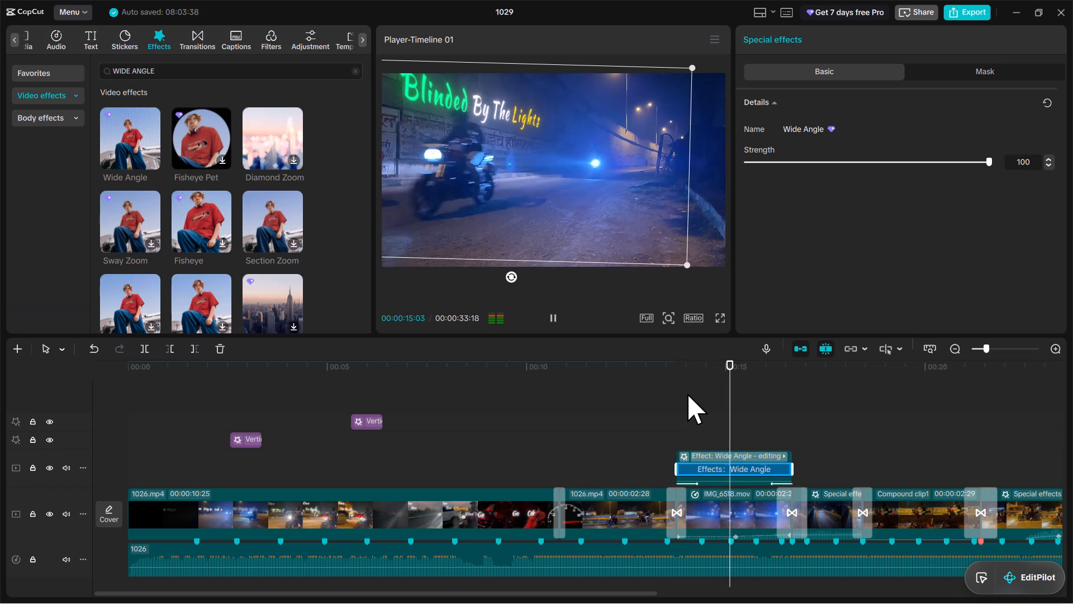
key(space)
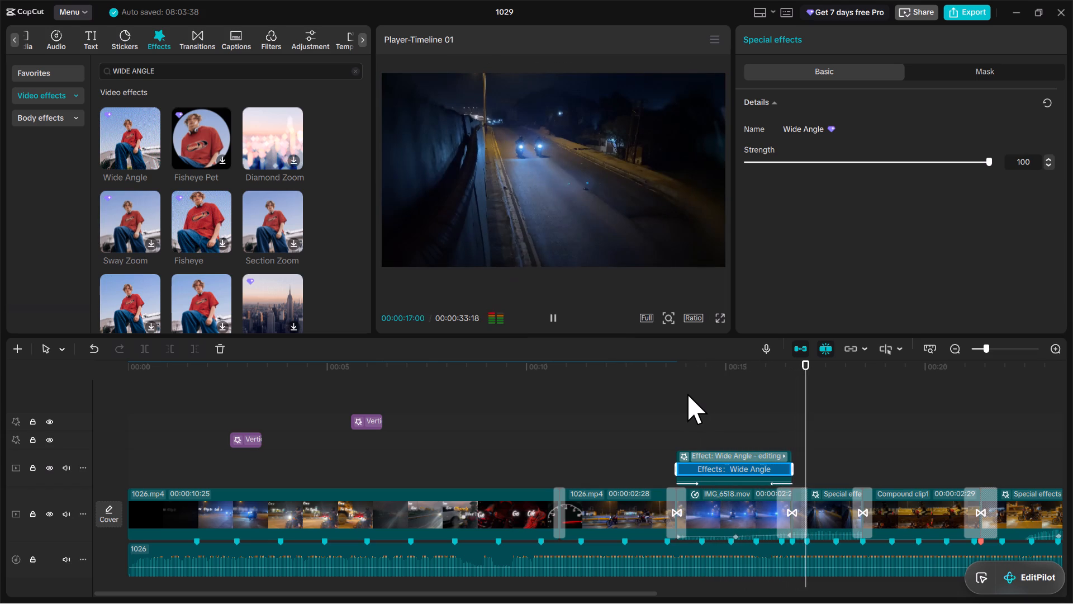
click(665, 406)
click(683, 424)
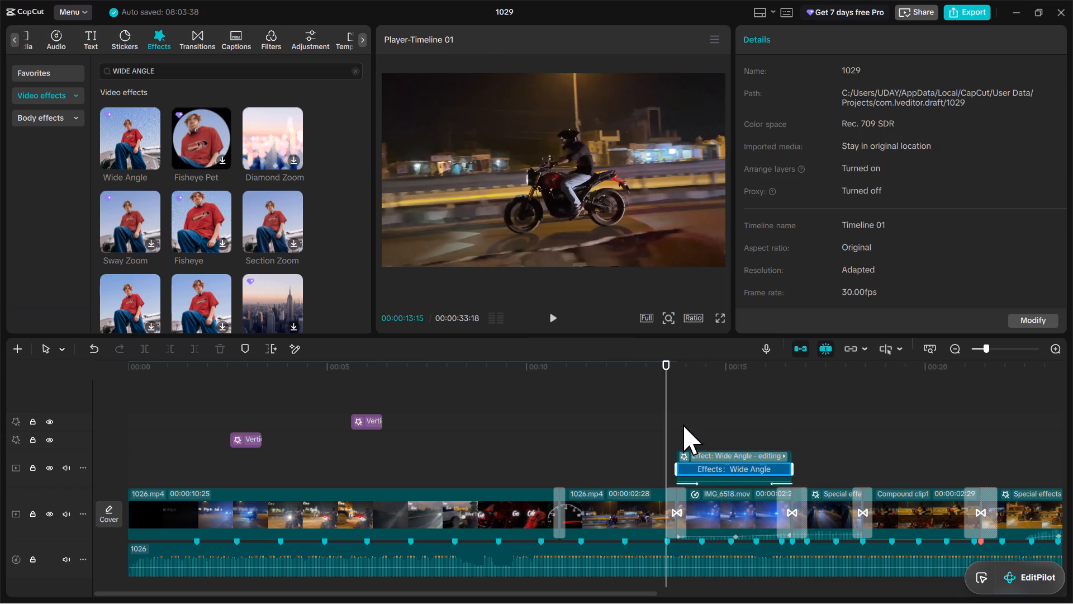
click(706, 484)
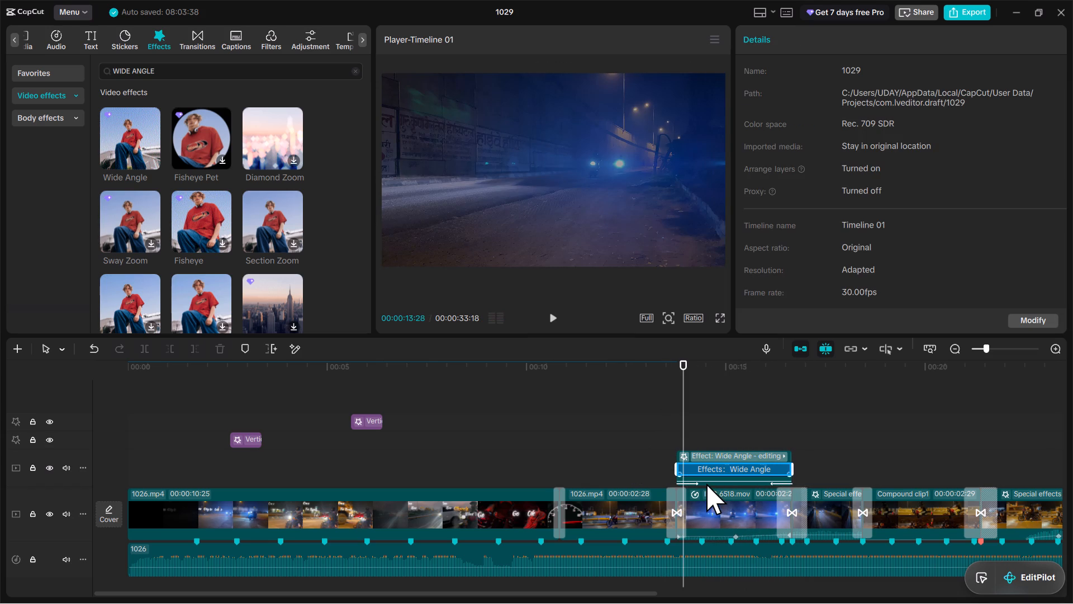
click(621, 447)
key(space)
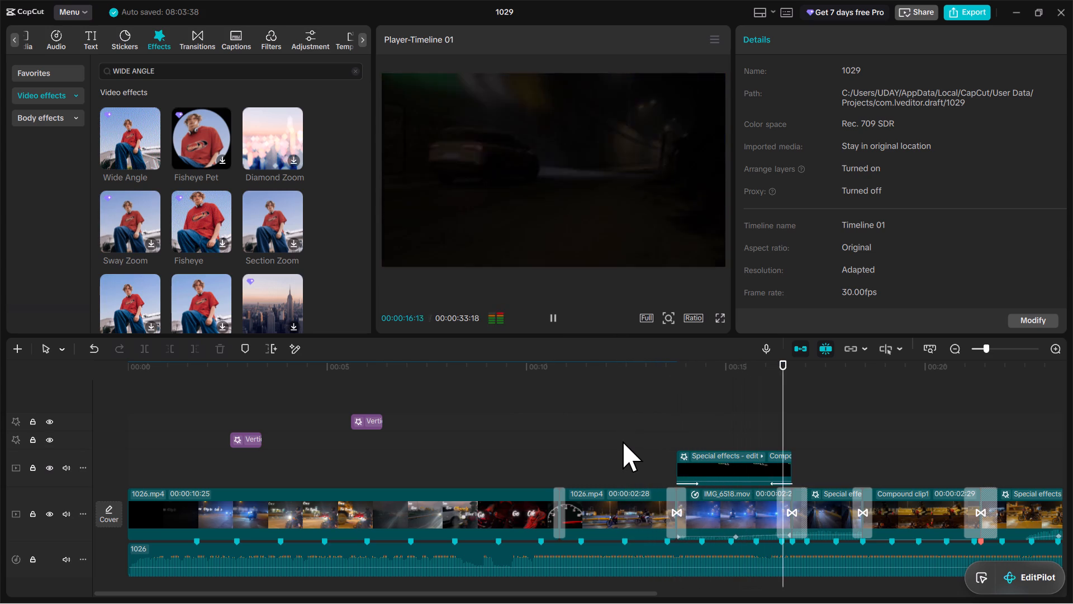
key(space)
Remove the Wide Angle effect from the "Blinded By The Lights" title overlay.
click(704, 456)
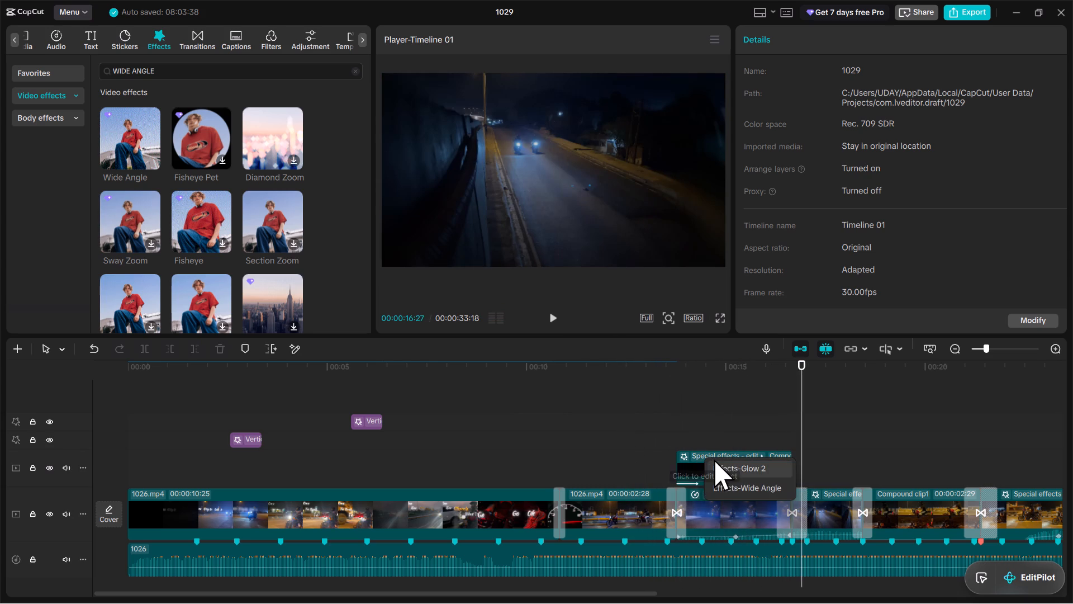
click(723, 481)
key(BackSpace)
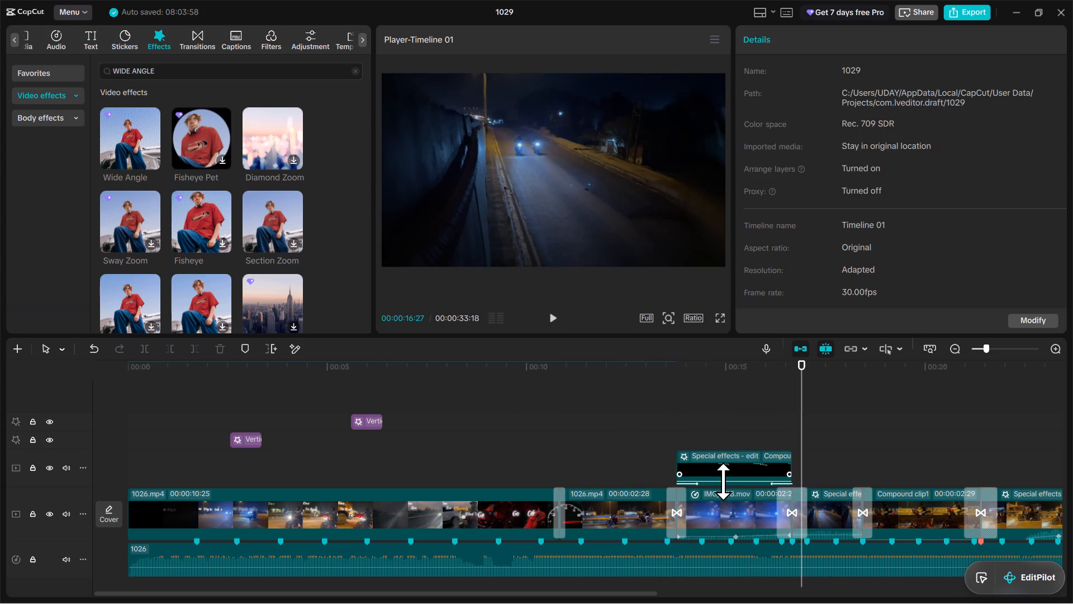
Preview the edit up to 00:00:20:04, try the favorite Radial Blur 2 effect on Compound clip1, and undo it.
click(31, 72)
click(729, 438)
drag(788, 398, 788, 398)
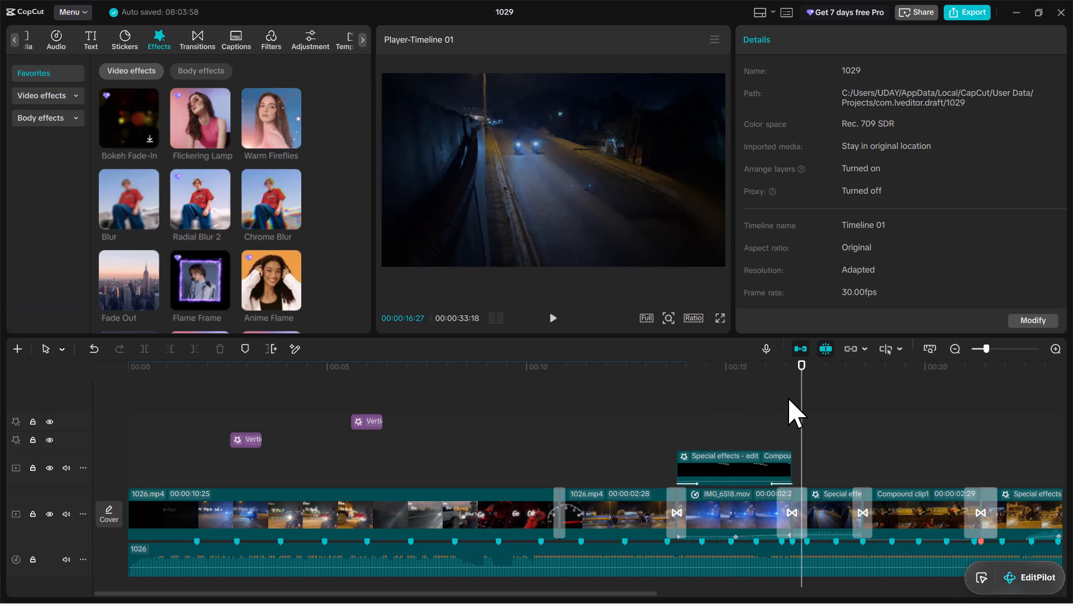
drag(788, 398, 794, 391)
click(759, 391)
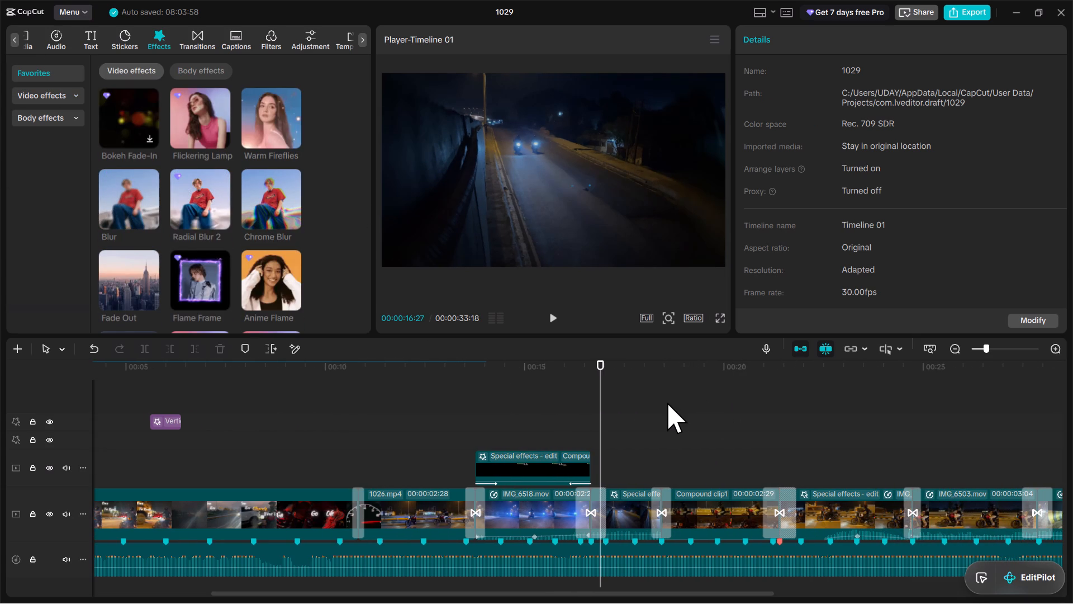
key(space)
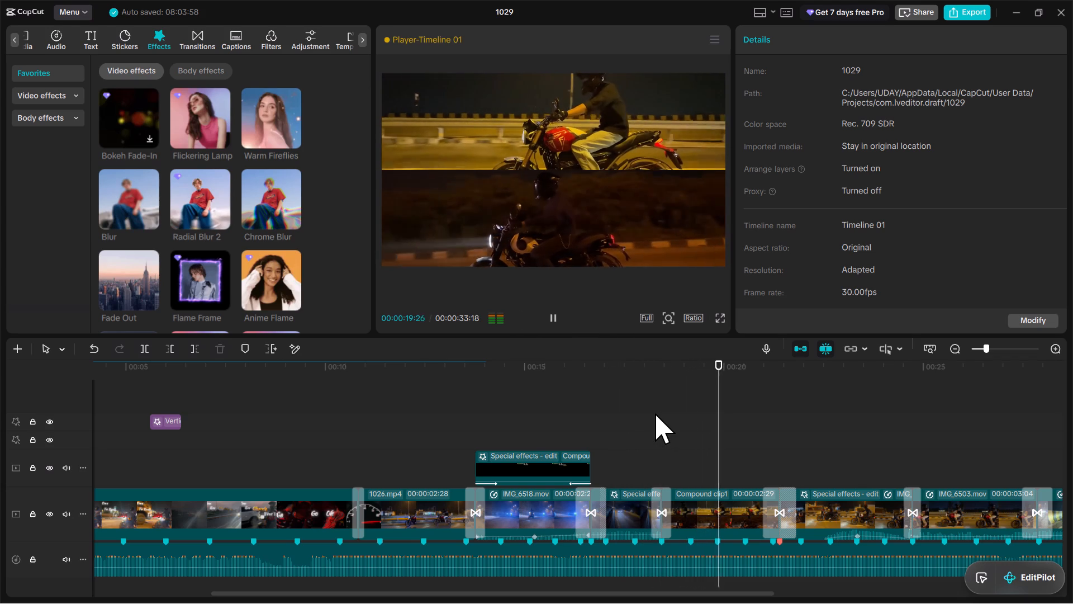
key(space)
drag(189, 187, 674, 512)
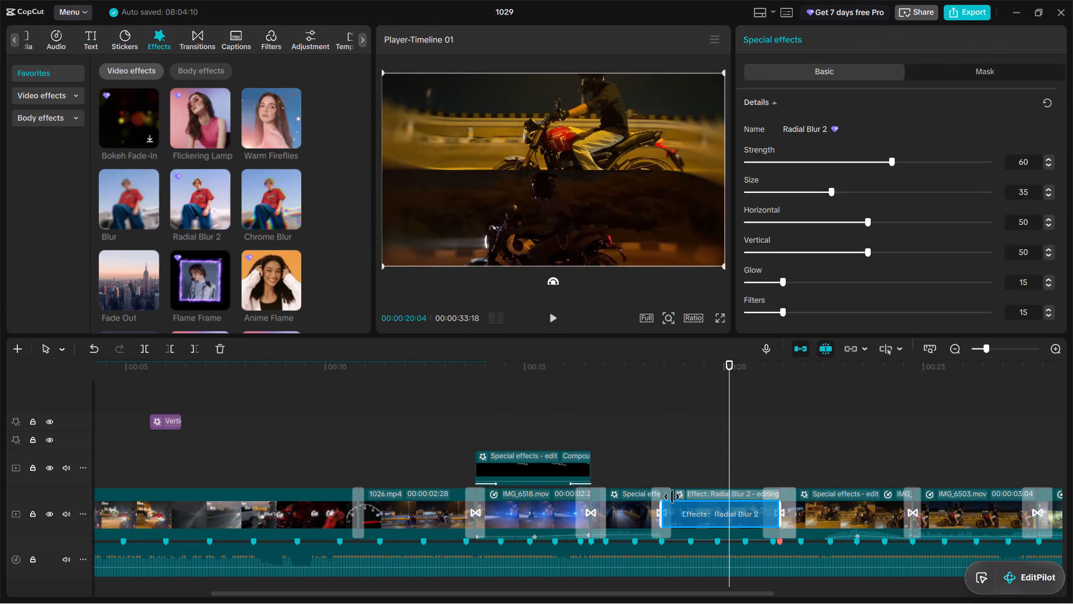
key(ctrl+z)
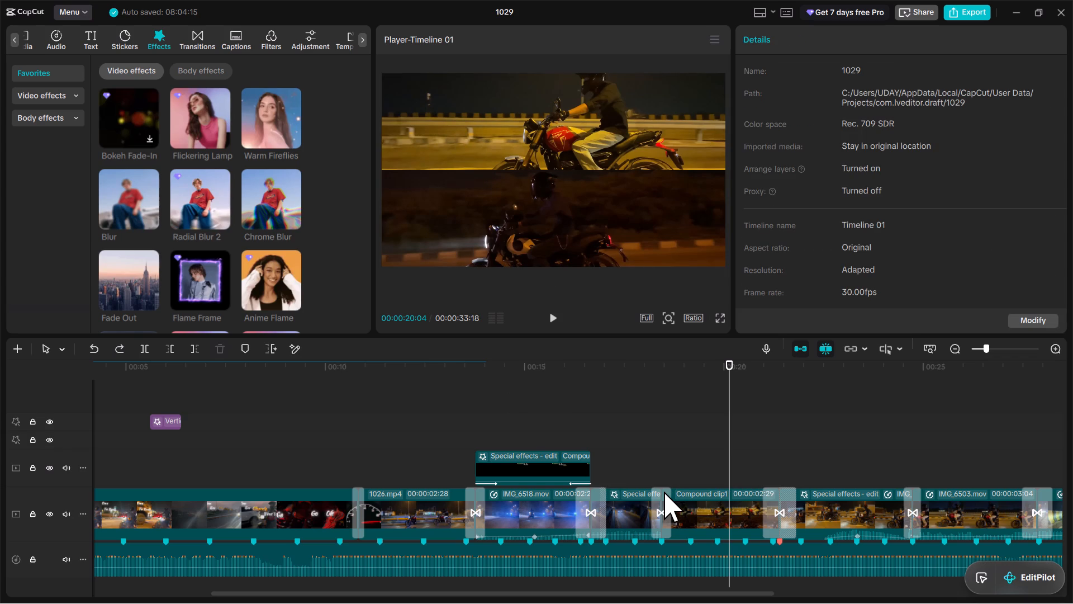
Play the rest of the edit from 00:00:20:04 through the closing title.
key(space)
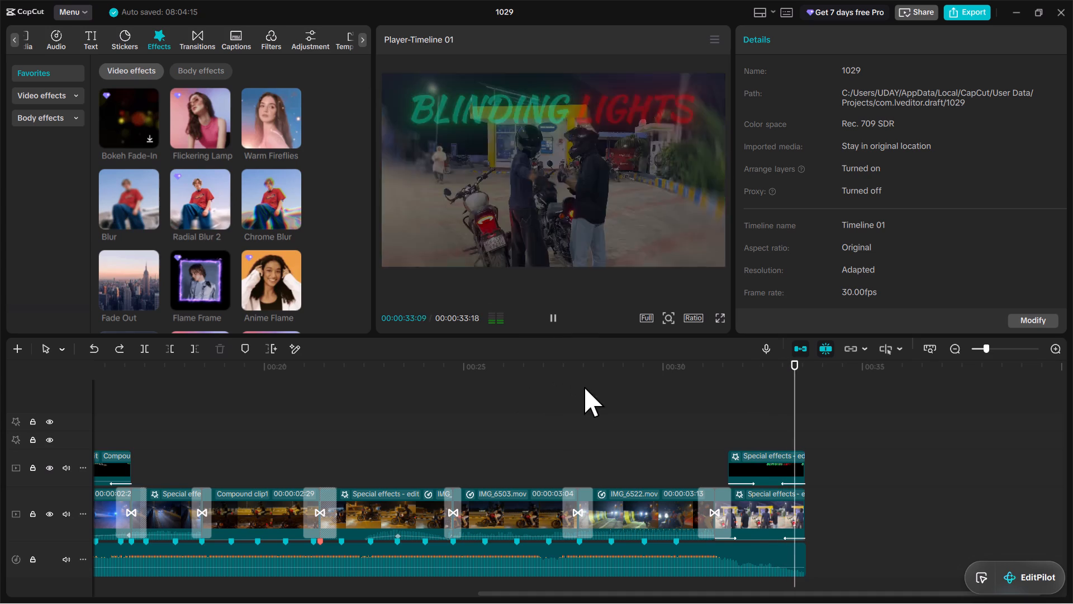
Shift the closing "BLINDING LIGHTS" title overlay slightly earlier and try to extend its end to the end of the edit.
click(746, 461)
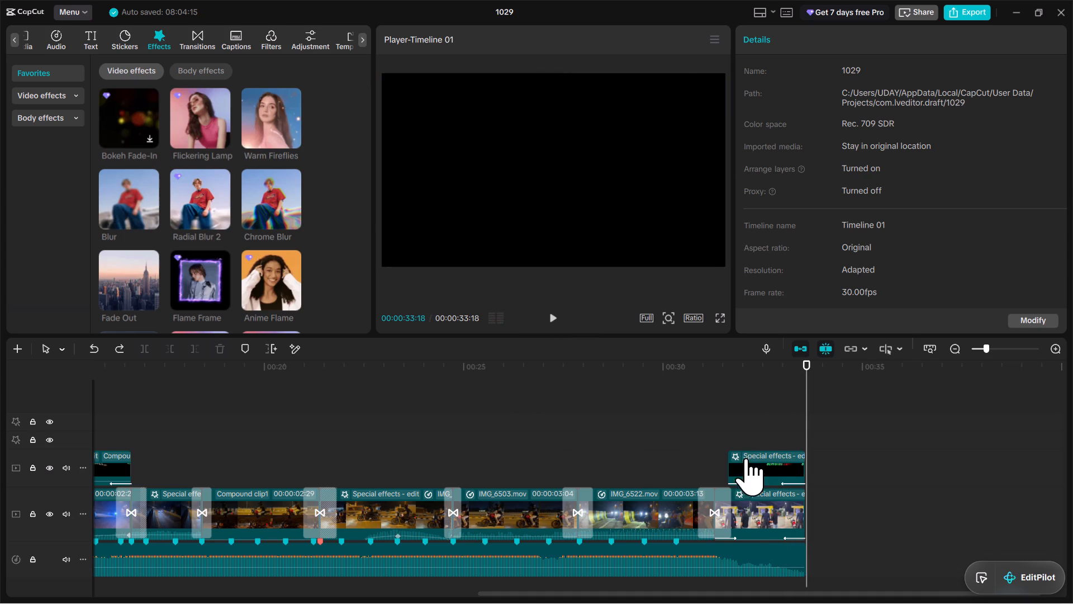
click(762, 479)
drag(762, 479, 748, 476)
drag(790, 471, 815, 471)
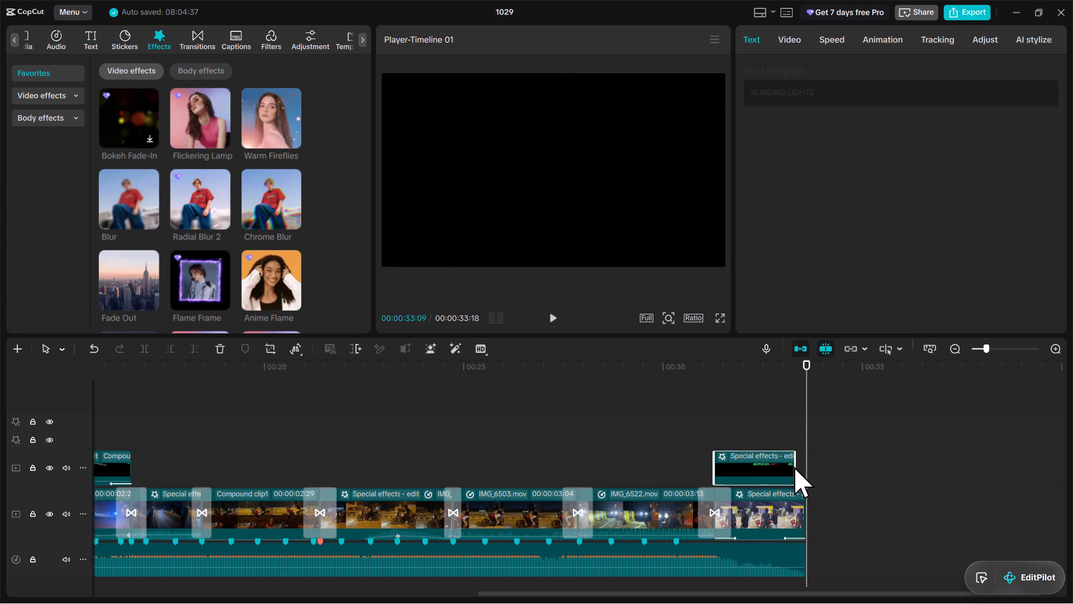
drag(757, 459, 774, 461)
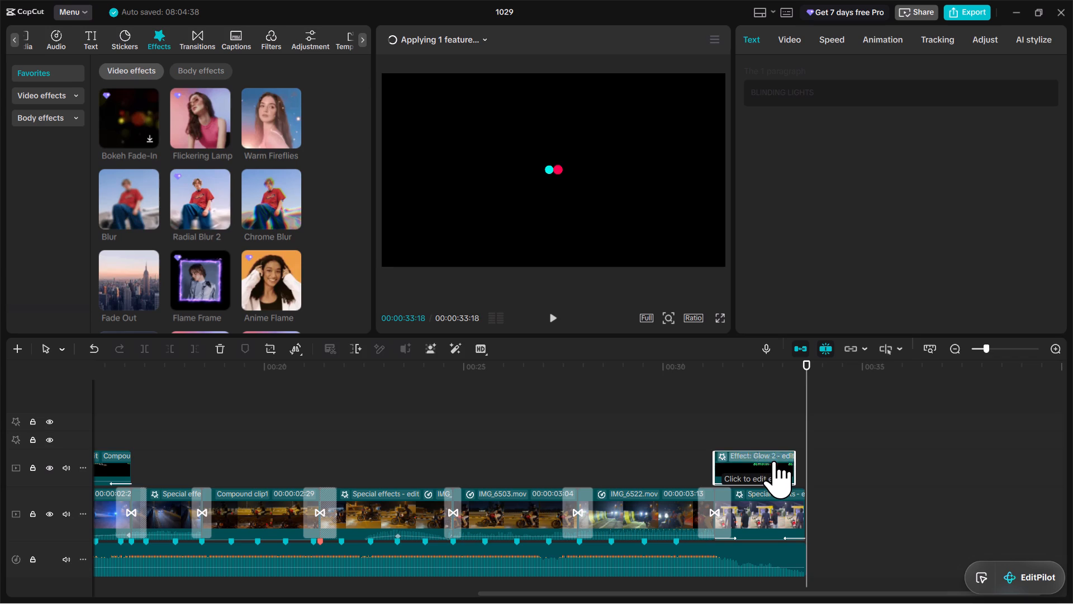
Turn off Smooth slow-mo on the closing "BLINDING LIGHTS" title overlay.
click(481, 39)
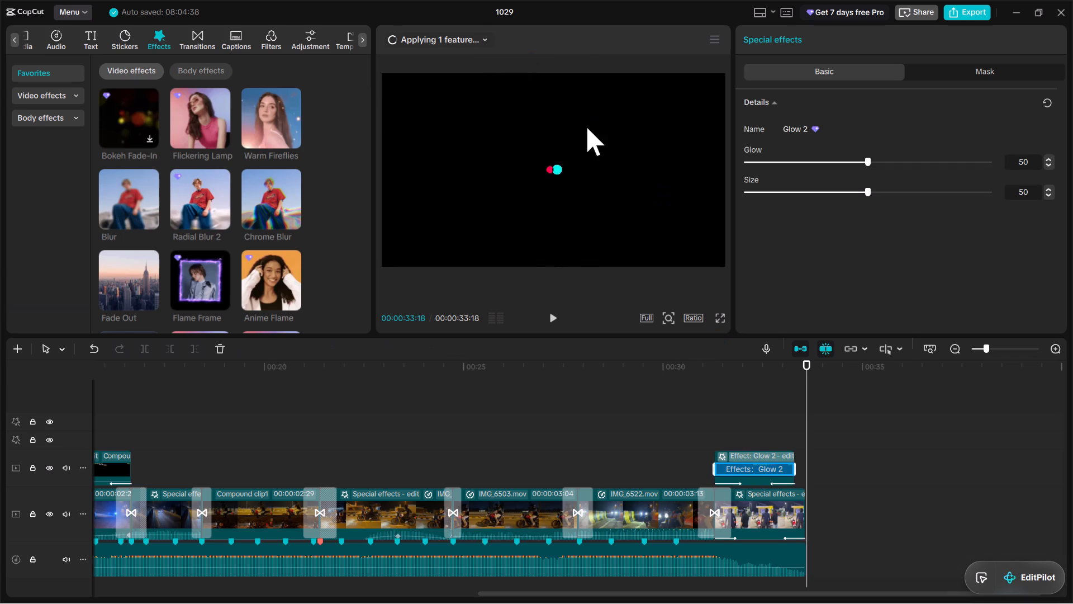
click(767, 476)
click(838, 42)
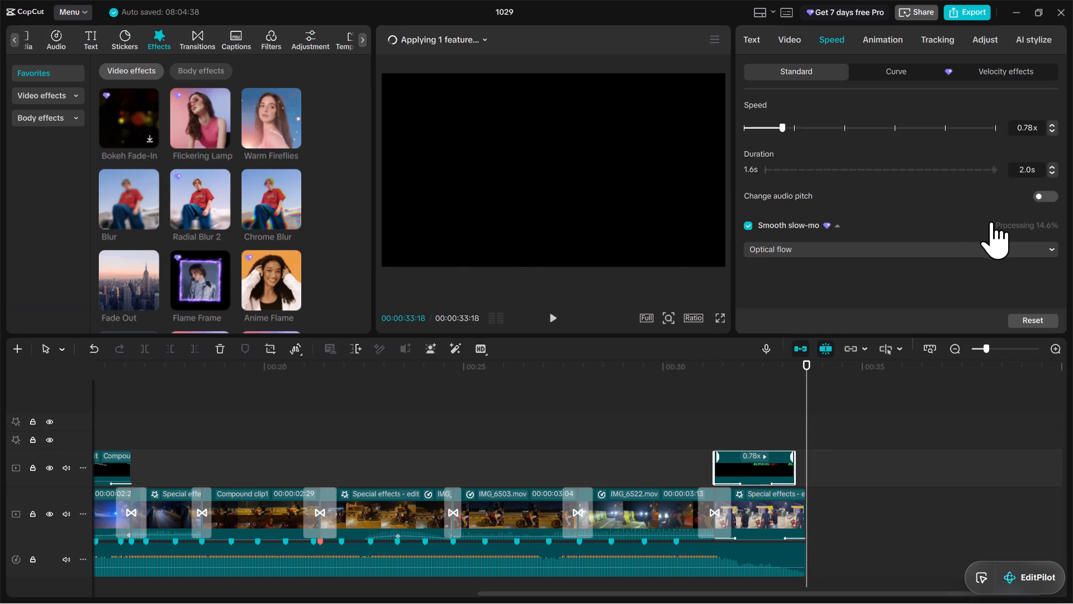
click(749, 225)
Move the closing "BLINDING LIGHTS" title overlay so it starts at 00:00:31:15, and play it through.
click(723, 394)
click(744, 464)
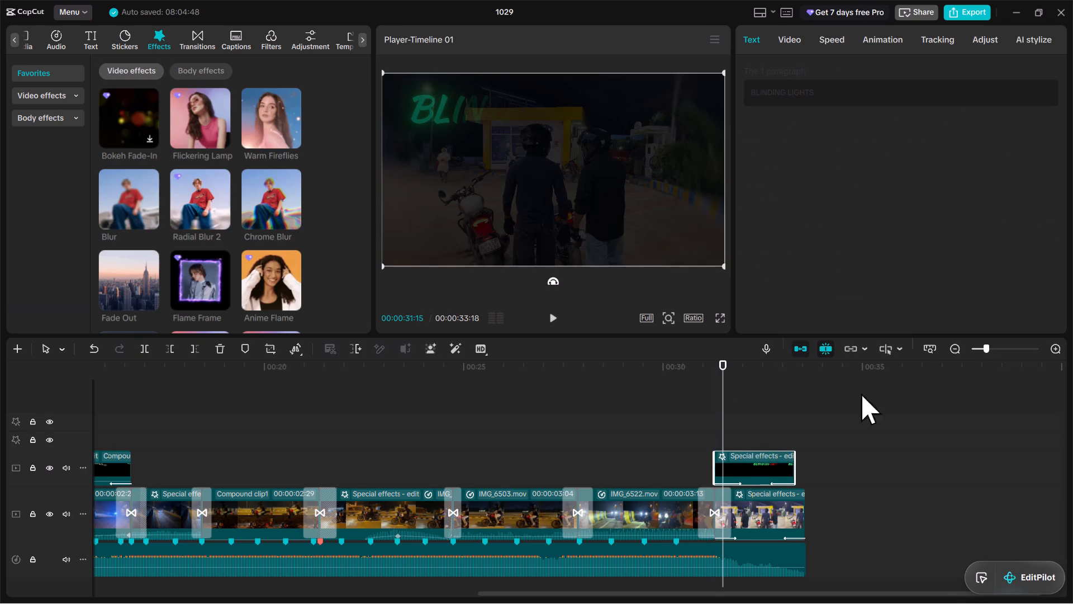
drag(979, 346, 1003, 346)
drag(867, 468, 877, 468)
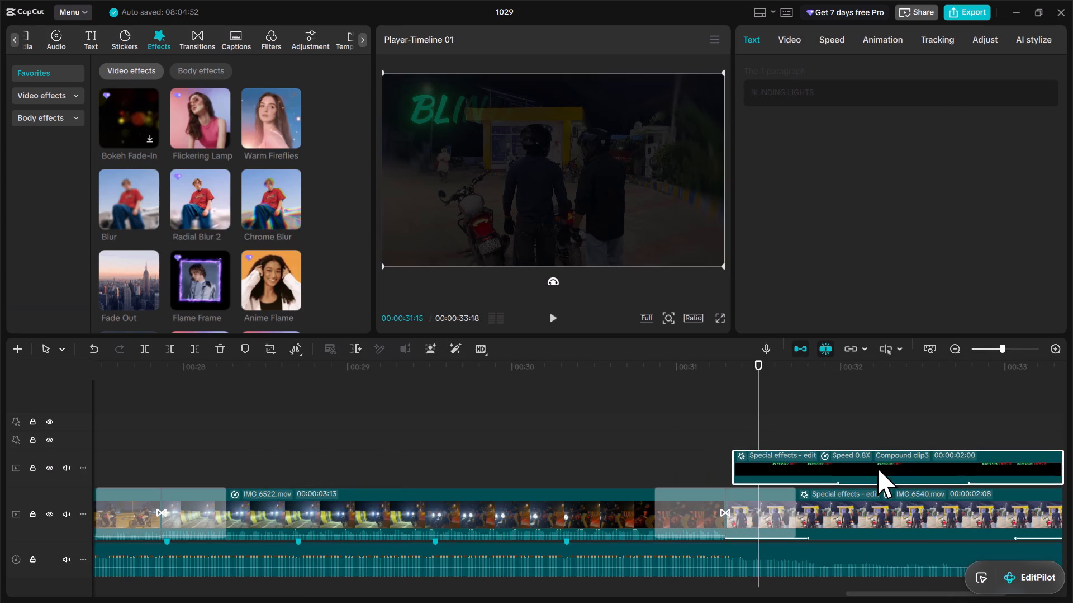
drag(877, 468, 898, 468)
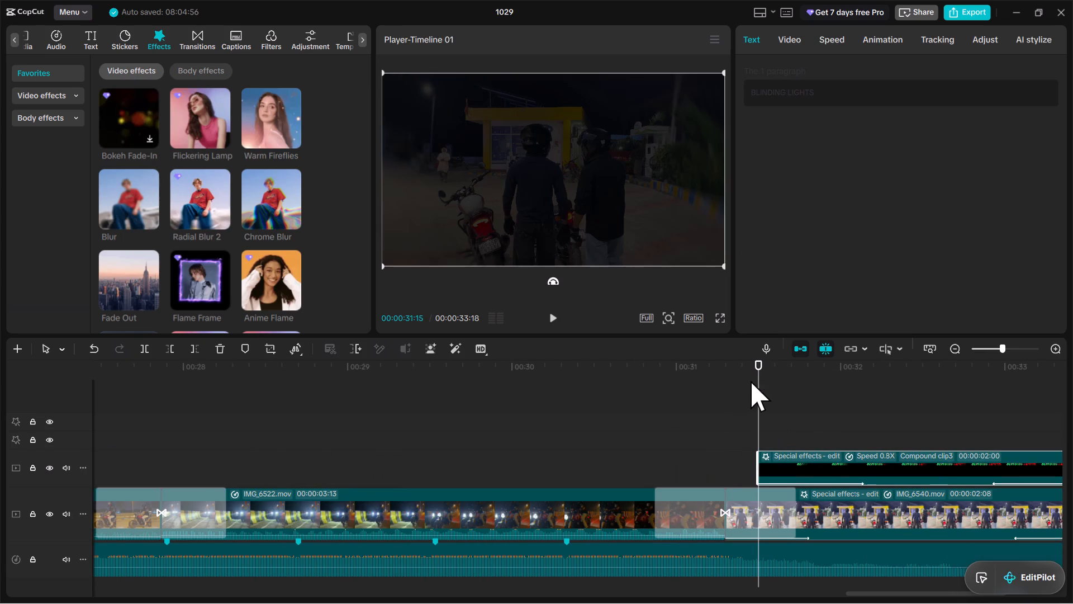
key(space)
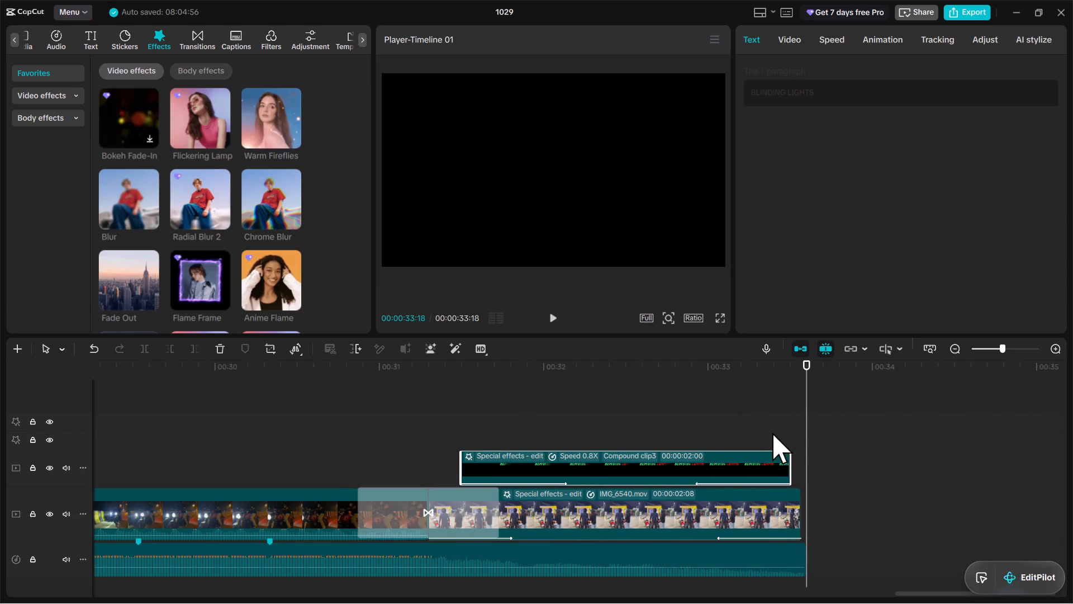
Copy the "Blinded By The Lights" title overlay and paste it at 00:00:25:03 above IMG_6503.mov.
drag(1001, 350, 990, 354)
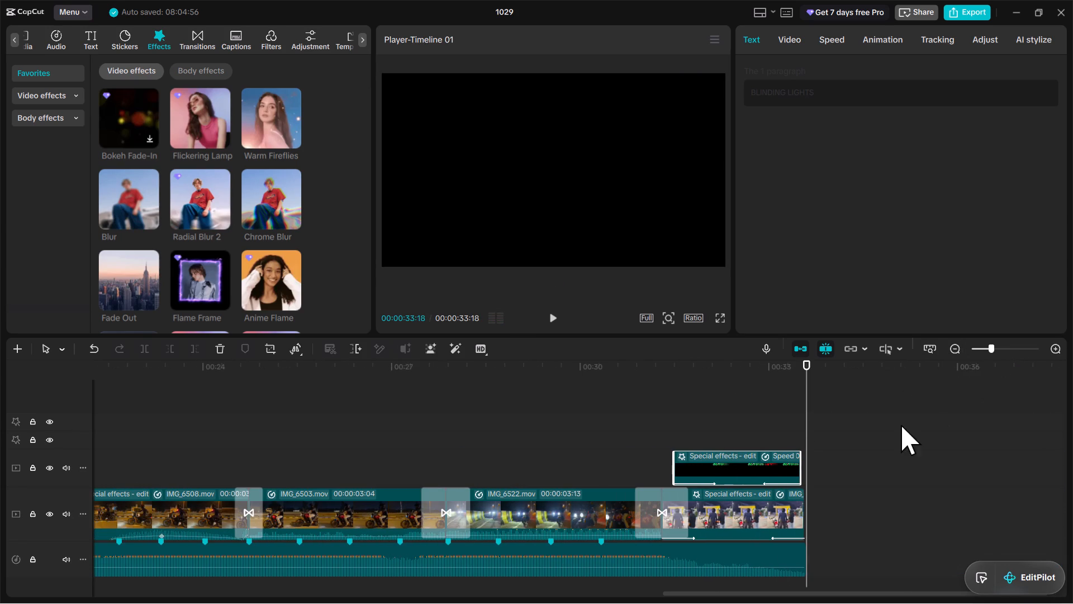
click(338, 384)
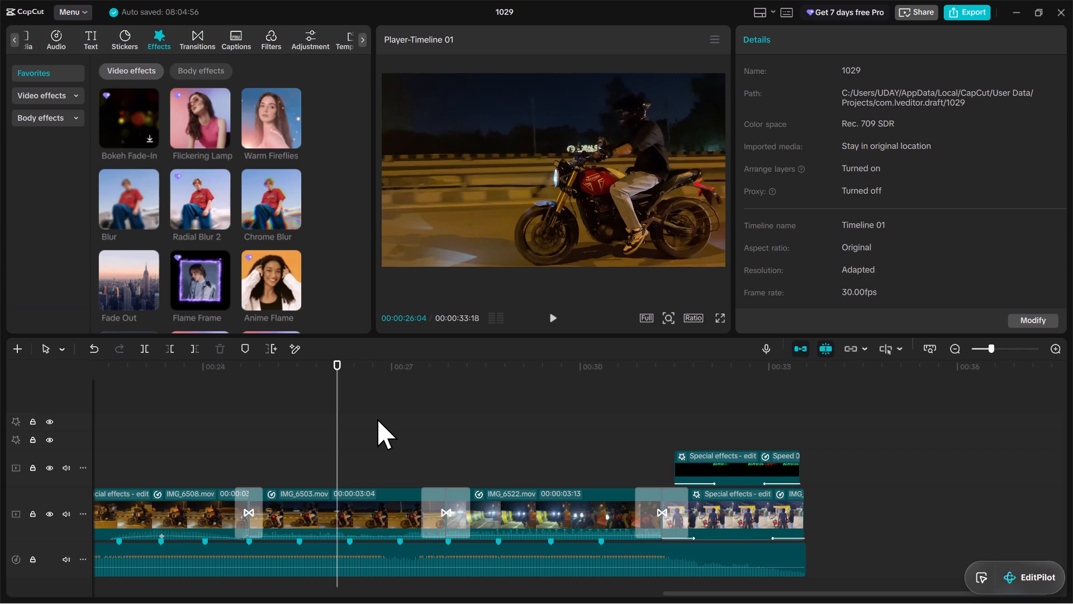
drag(523, 447, 971, 383)
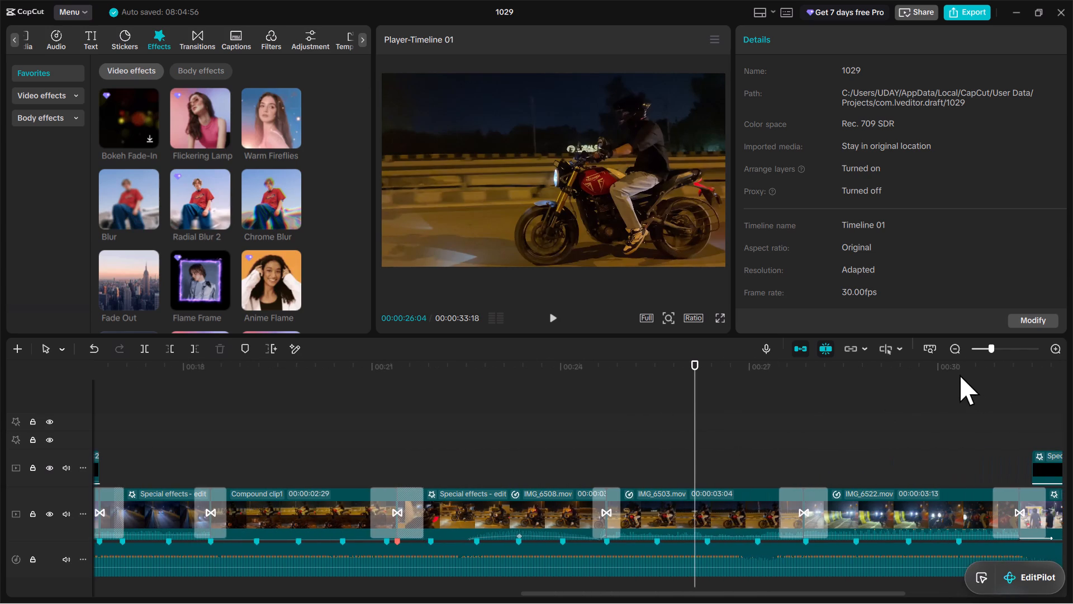
click(990, 350)
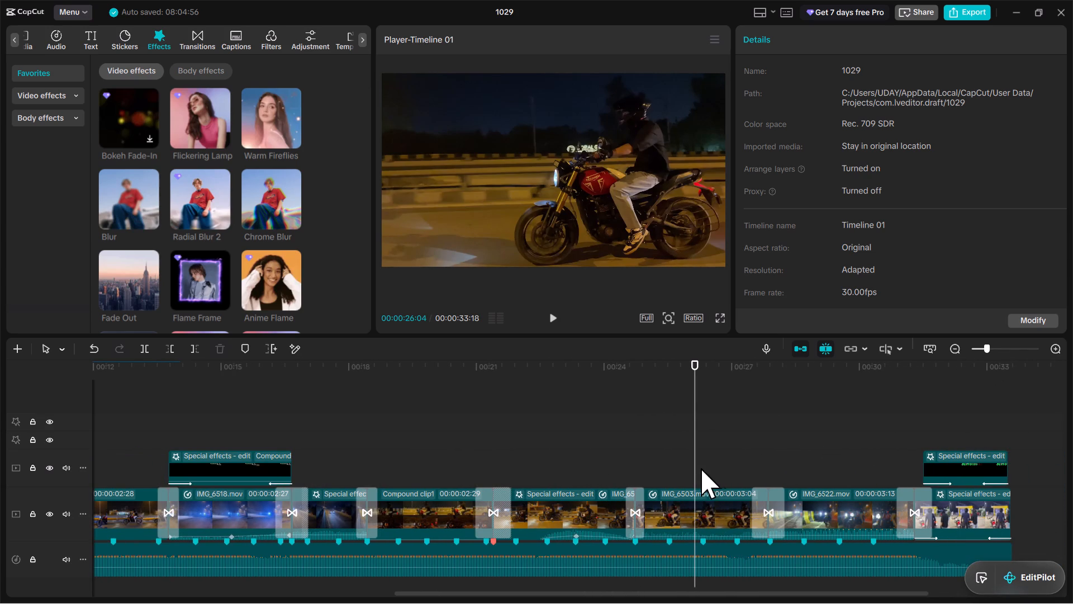
drag(697, 472, 651, 476)
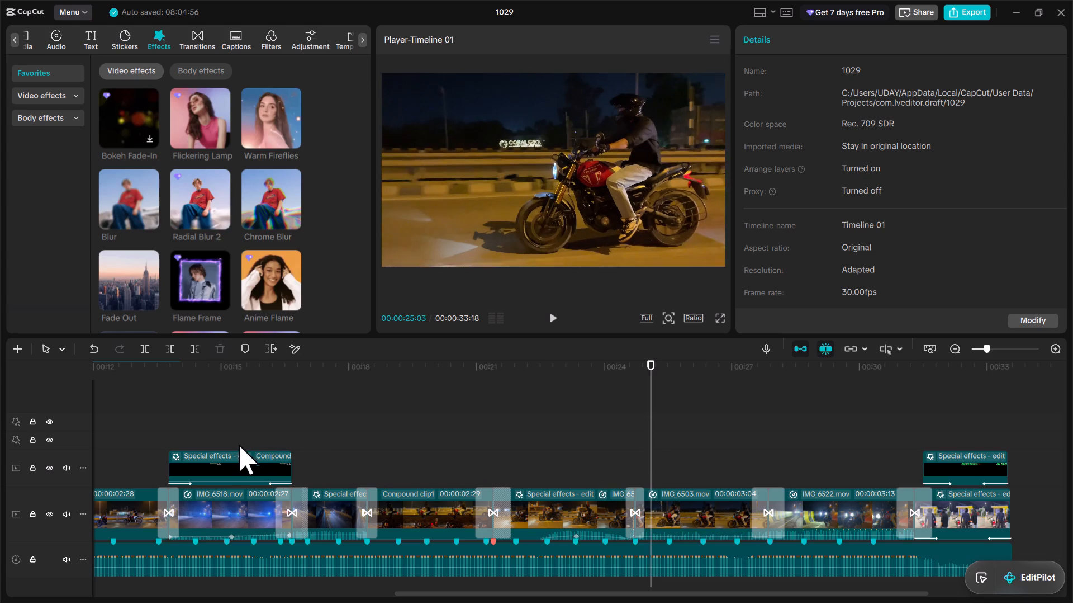
double_click(240, 463)
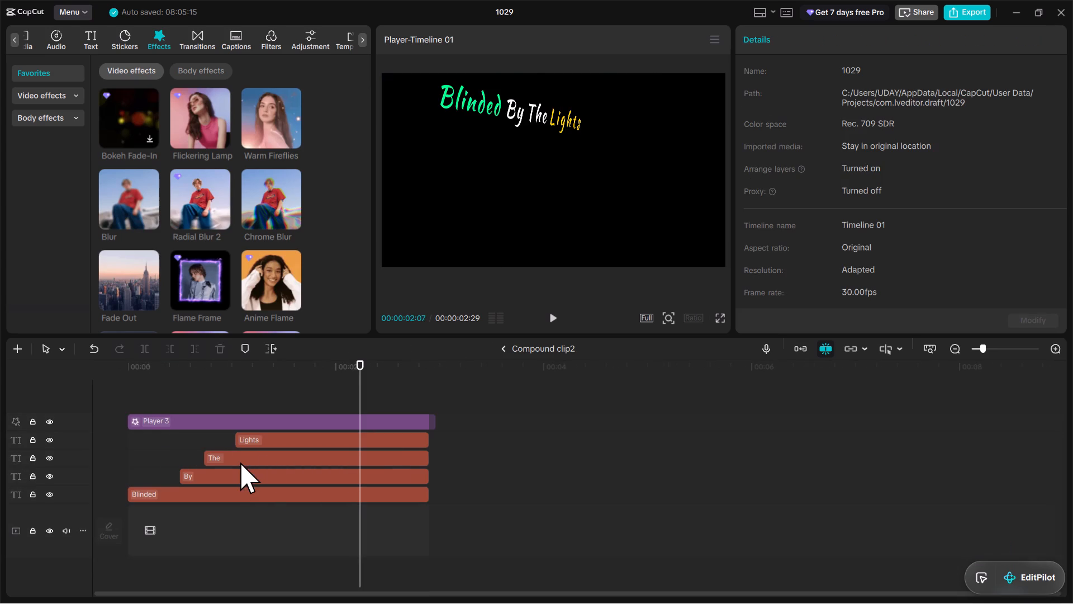
click(560, 349)
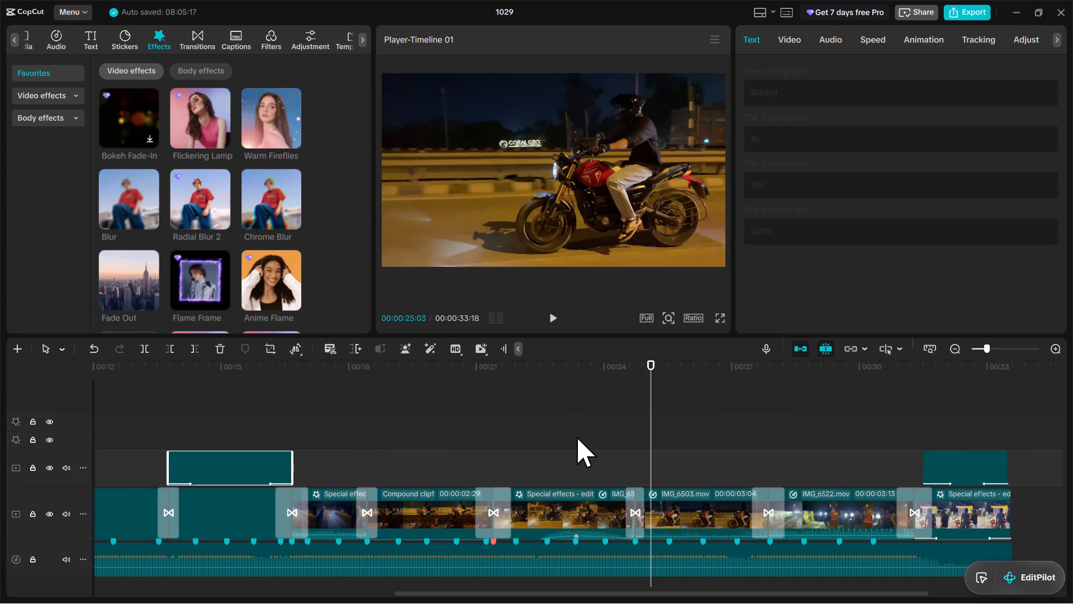
key(ctrl+c)
key(ctrl+v)
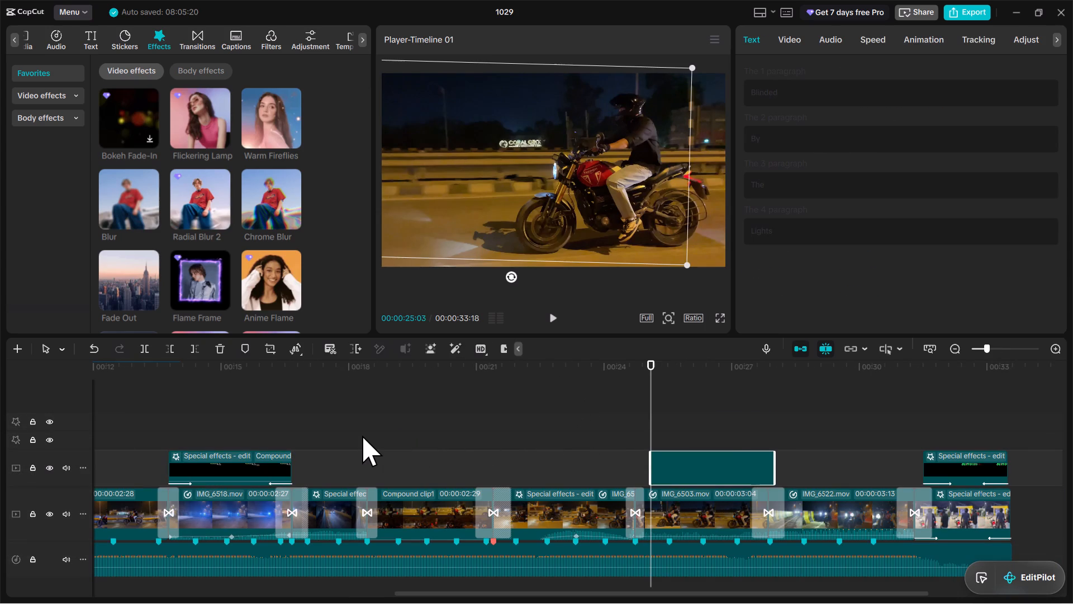
Shift the copied "Blinded By The Lights" title overlay slightly earlier so it starts just before 00:00:25:03, near the start of IMG_6503.mov.
drag(694, 468, 675, 471)
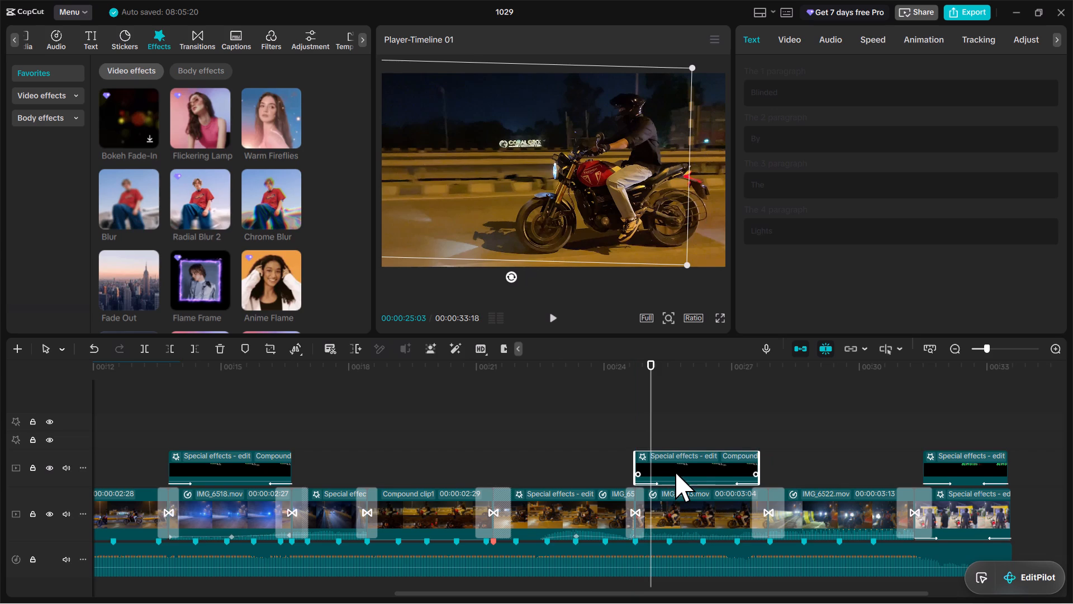
click(694, 465)
drag(982, 343, 990, 343)
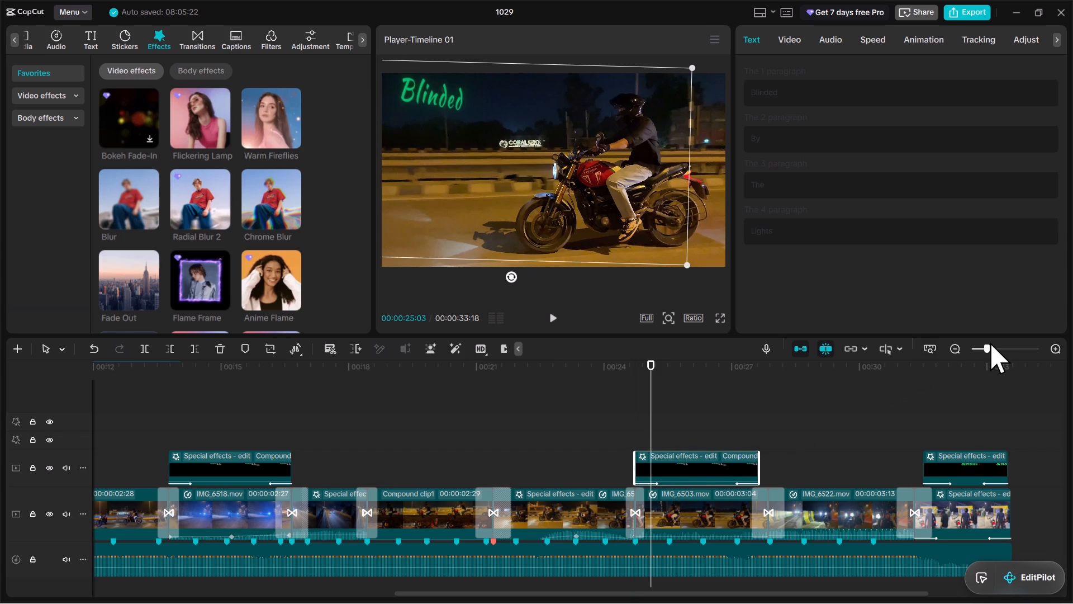
drag(990, 343, 998, 343)
drag(976, 349, 990, 349)
drag(653, 466, 671, 466)
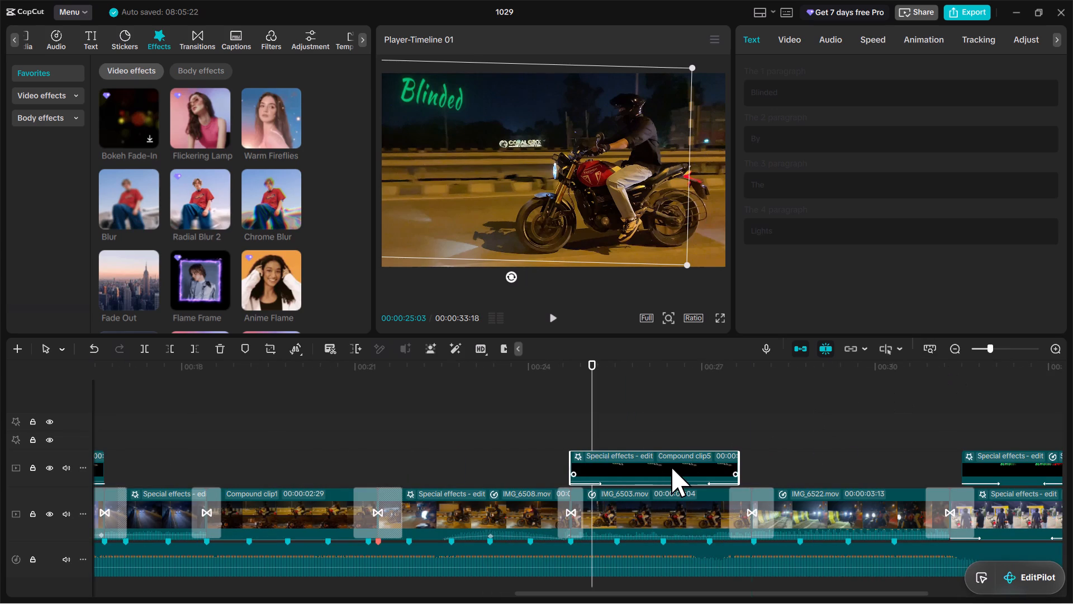
drag(671, 466, 664, 467)
drag(987, 343, 995, 346)
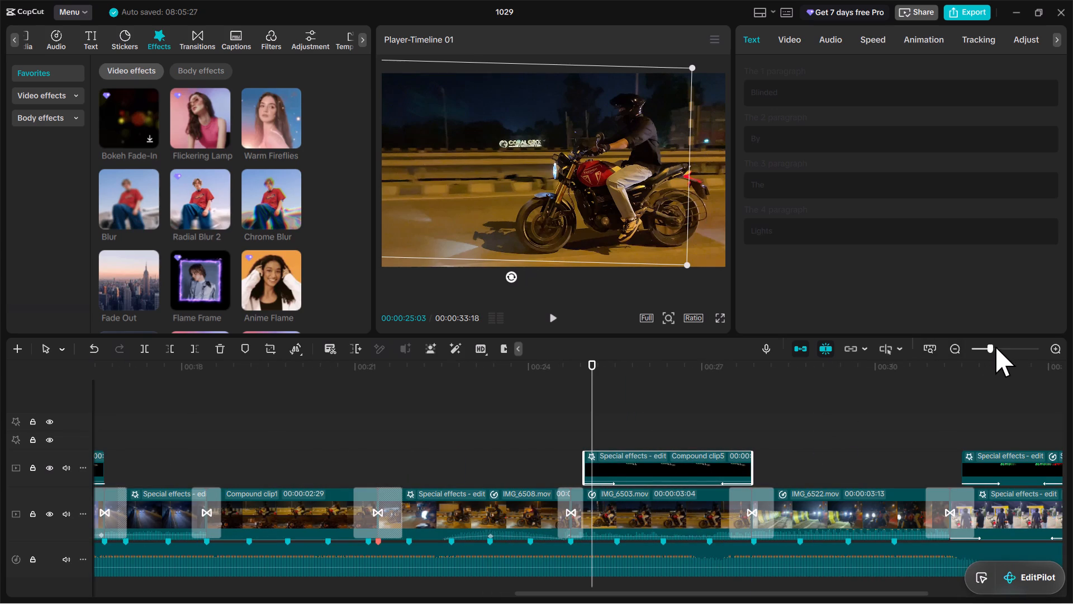
drag(995, 346, 1001, 346)
drag(986, 353, 999, 353)
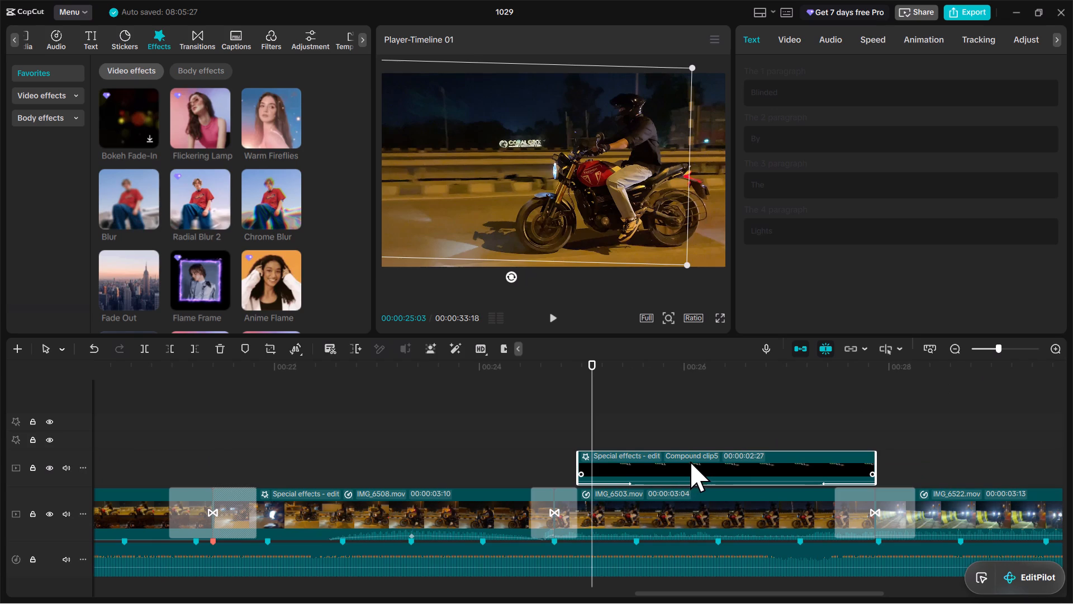
drag(690, 461, 683, 461)
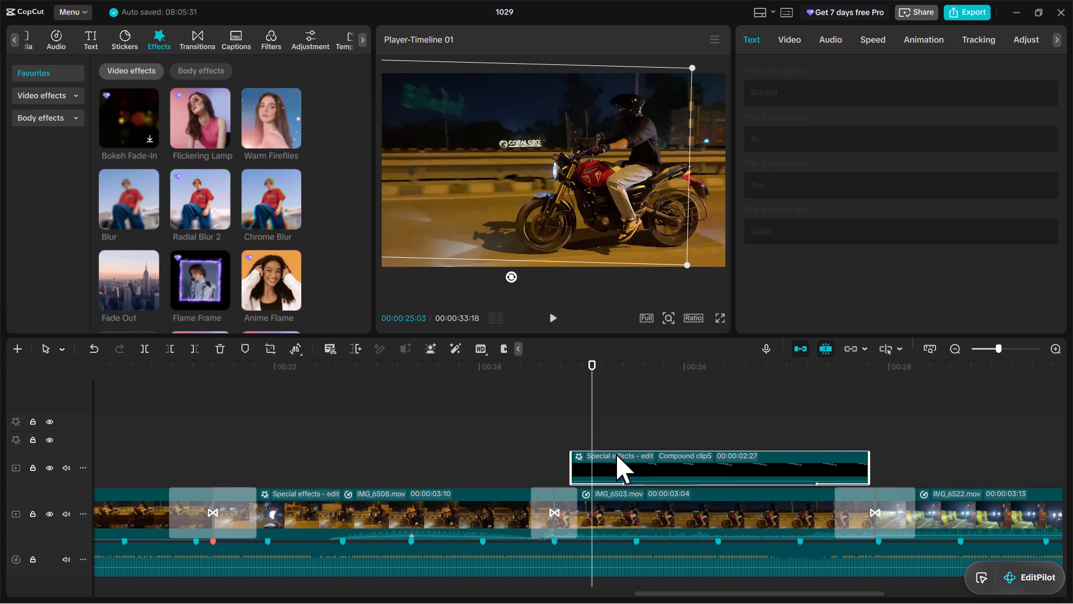
Open the copied title's compound clip and delete its Player 3 effect.
double_click(629, 454)
double_click(638, 465)
click(193, 421)
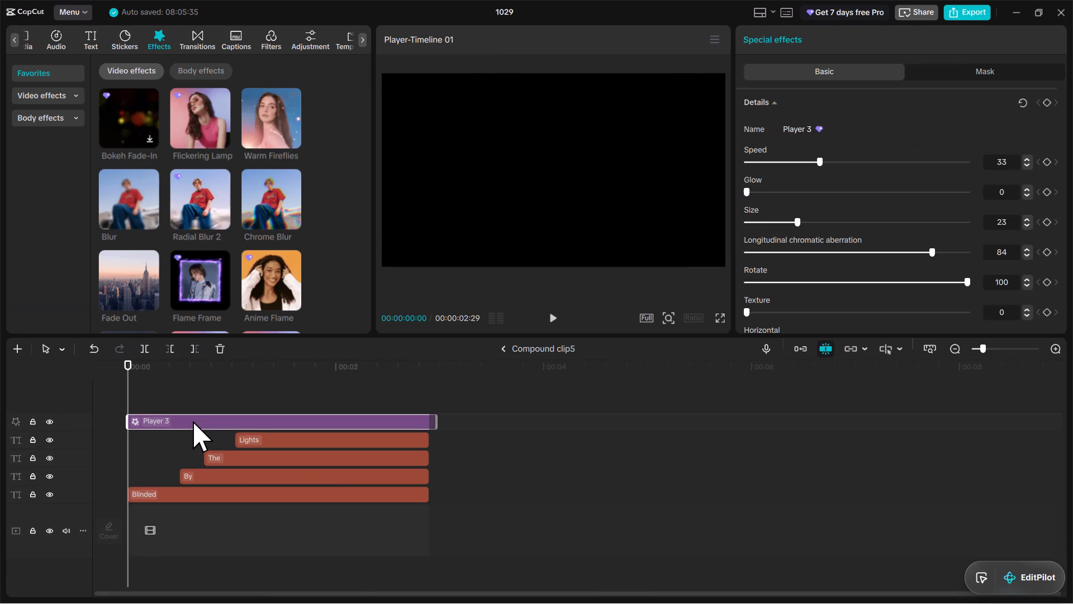
key(BackSpace)
Replace the text "Blinded" with "Drowning" in title case.
click(198, 395)
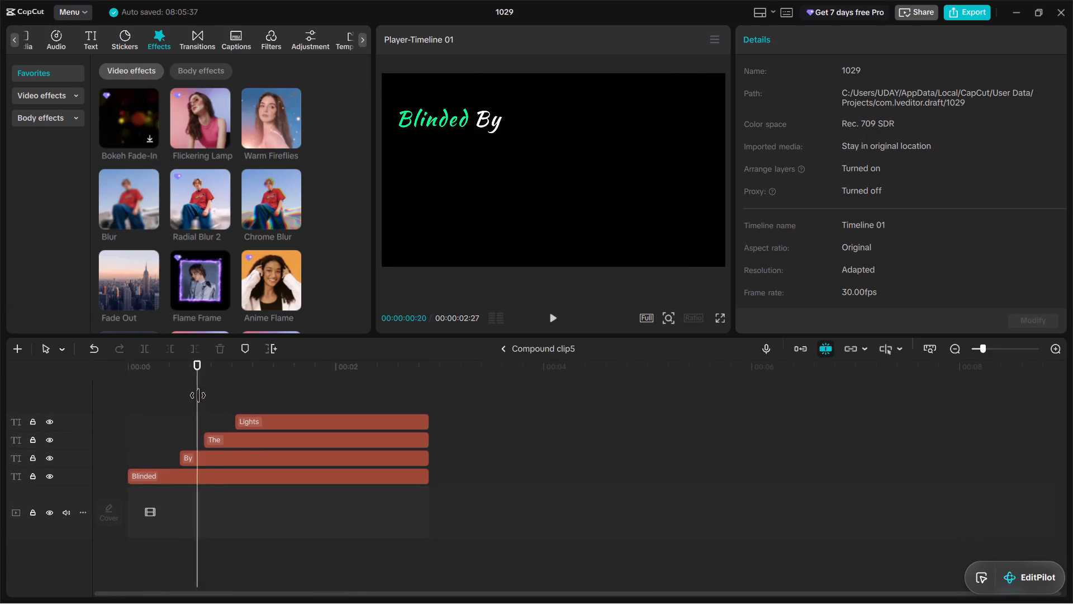
click(201, 478)
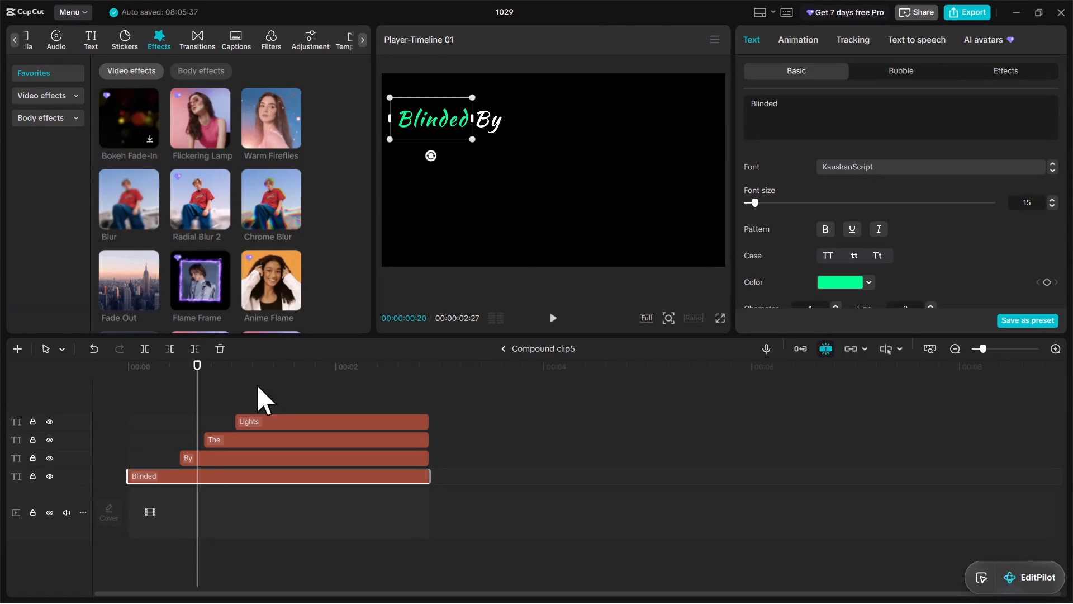
drag(751, 98, 765, 99)
drag(765, 99, 794, 99)
drag(748, 103, 833, 103)
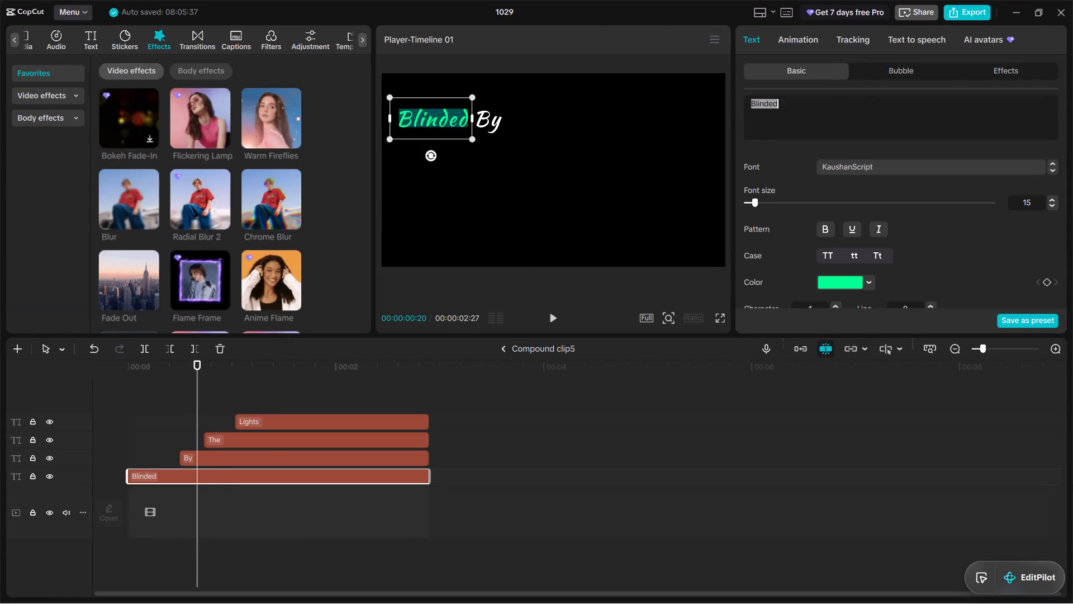
key(BackSpace)
text(DROE)
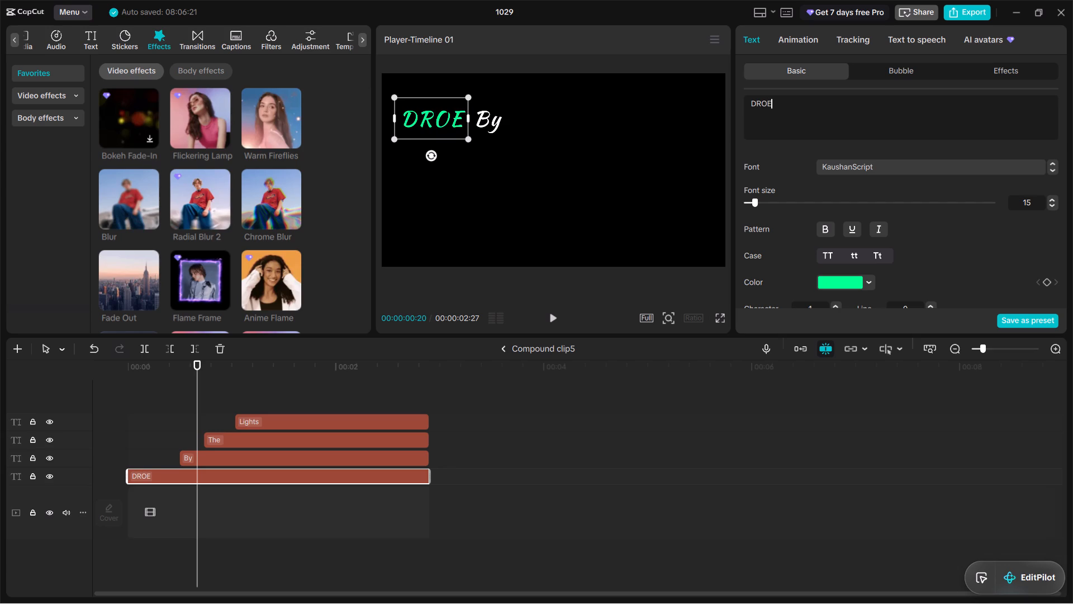
text(NING)
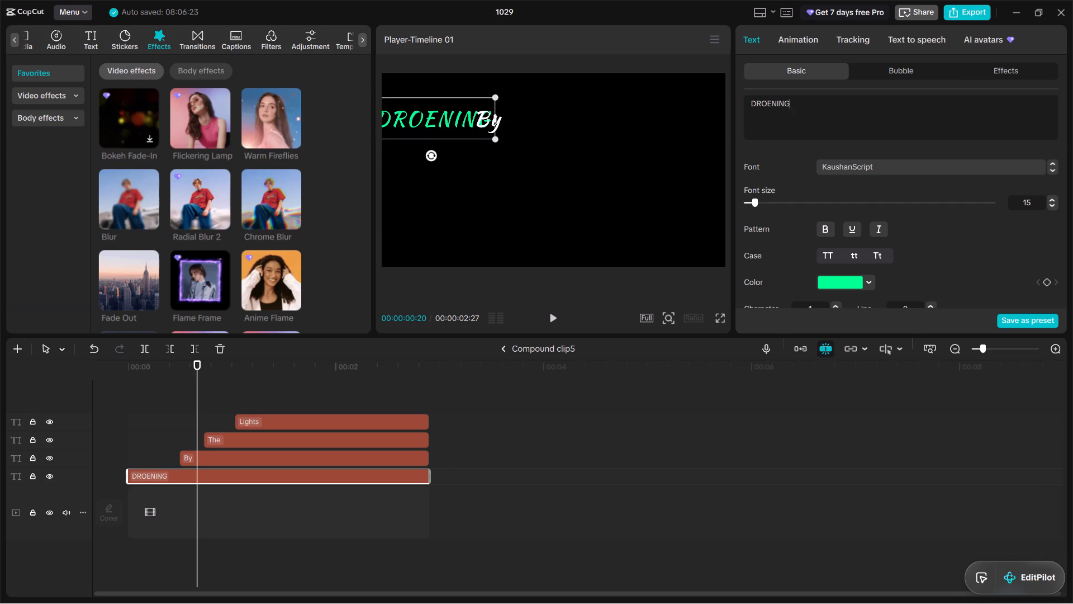
key(BackSpace)
key(BackSpace)
key(BackSpace)
key(BackSpace)
key(BackSpace)
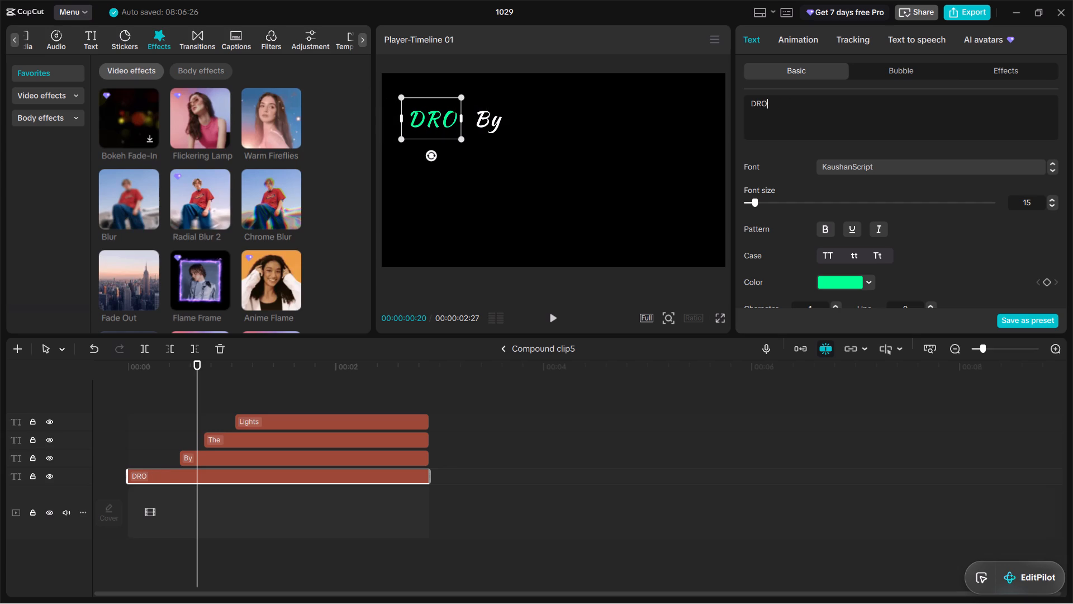
text(WNIN)
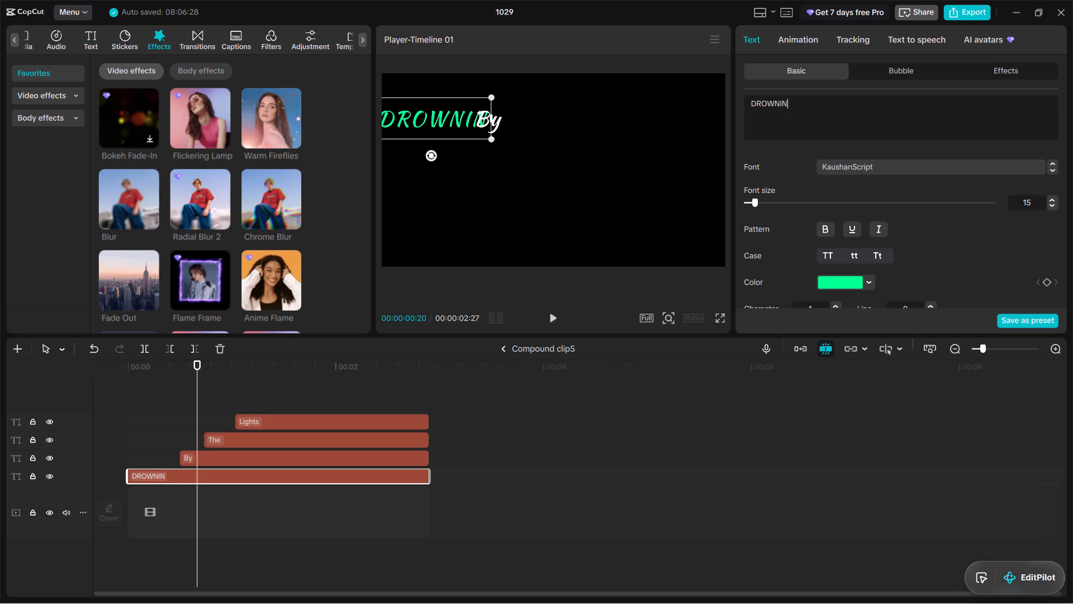
key(g)
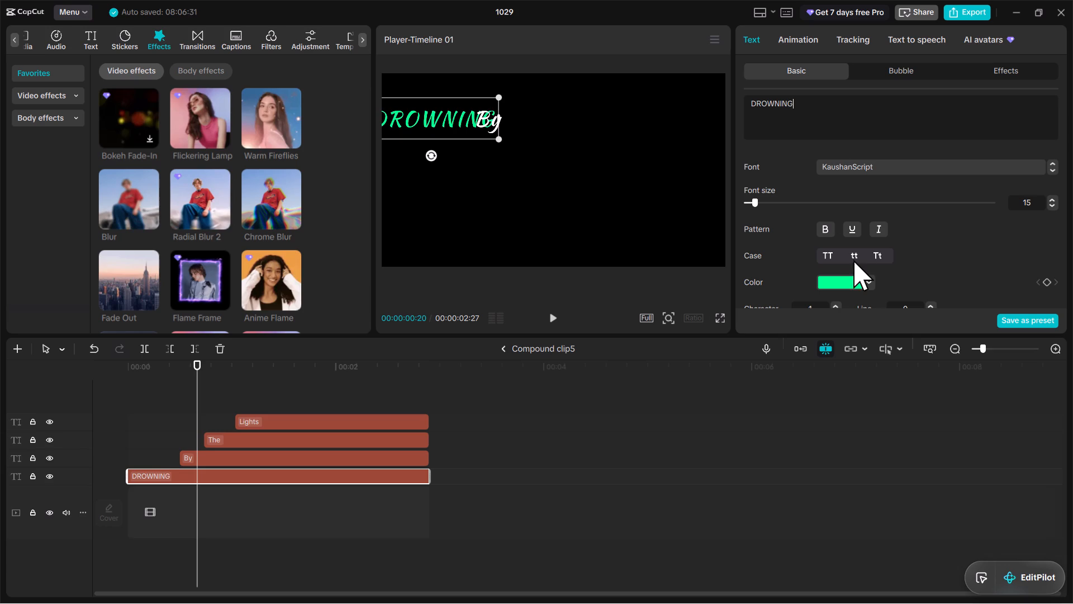
click(857, 255)
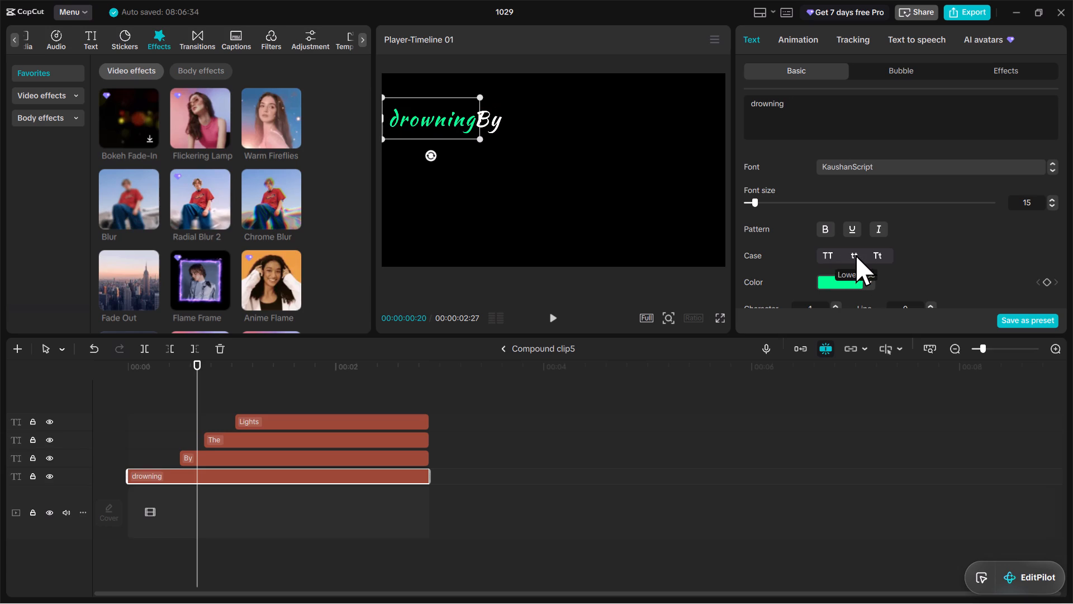
click(877, 255)
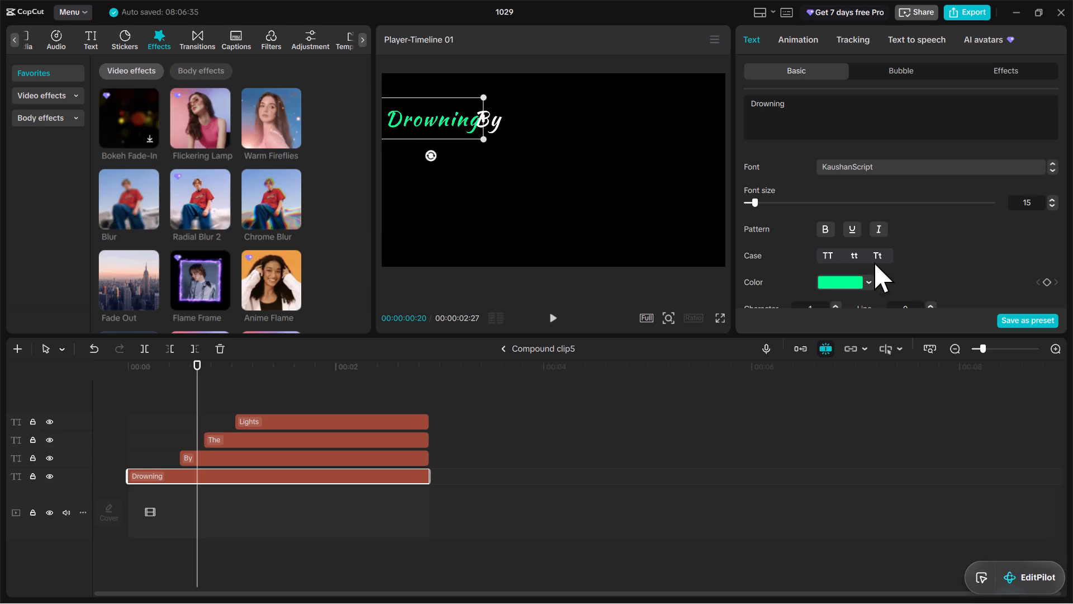
Replace the text "By" with "In" in title case.
click(218, 453)
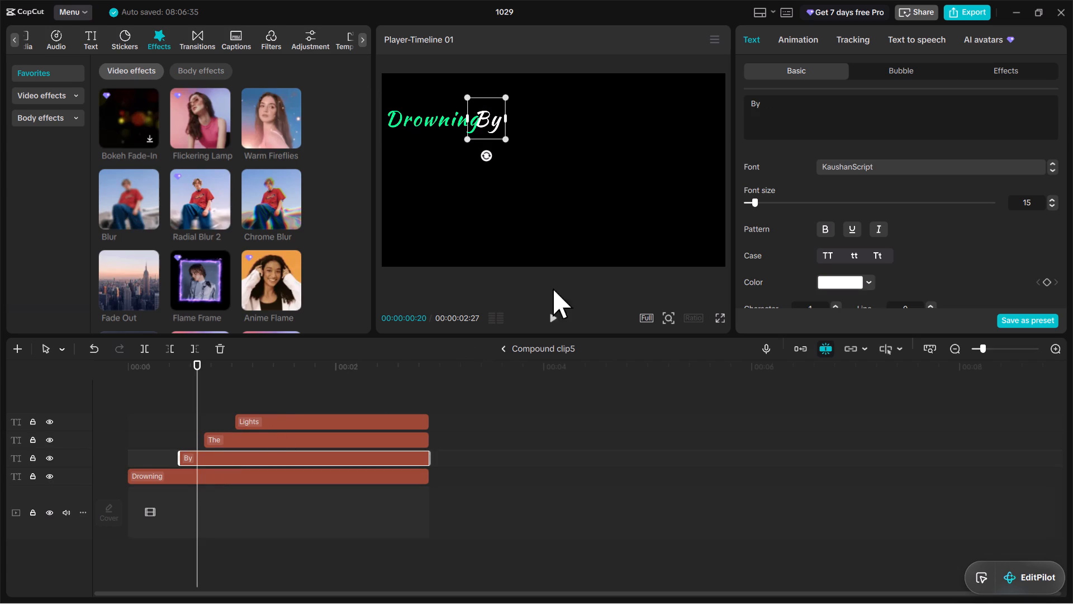
click(790, 122)
key(BackSpace)
key(BackSpace)
text(IN)
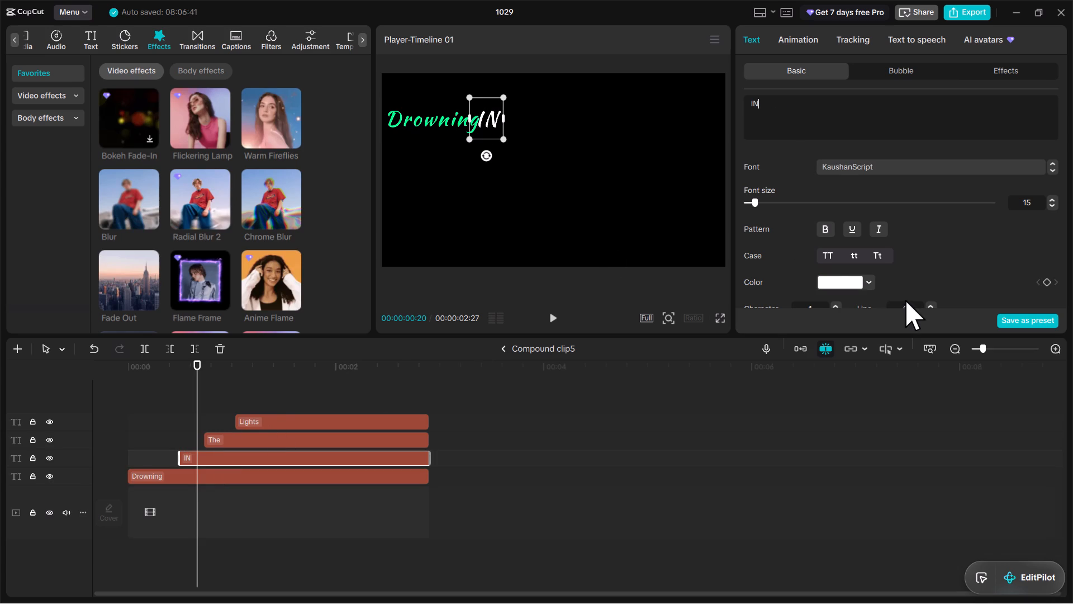
click(877, 257)
Change the yellow word "Lights" to "Nights".
click(344, 437)
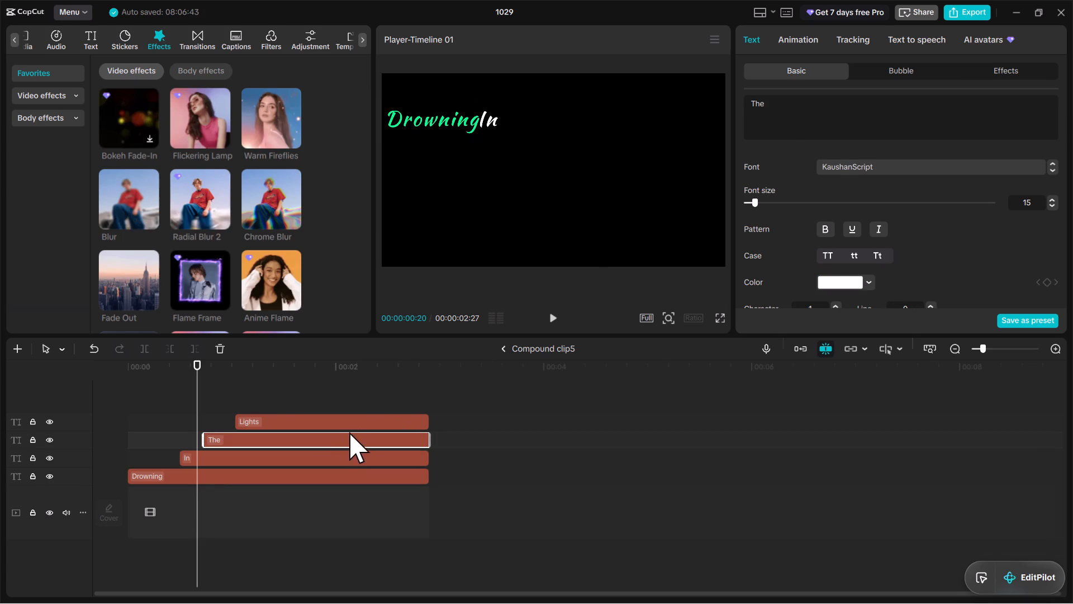
click(354, 425)
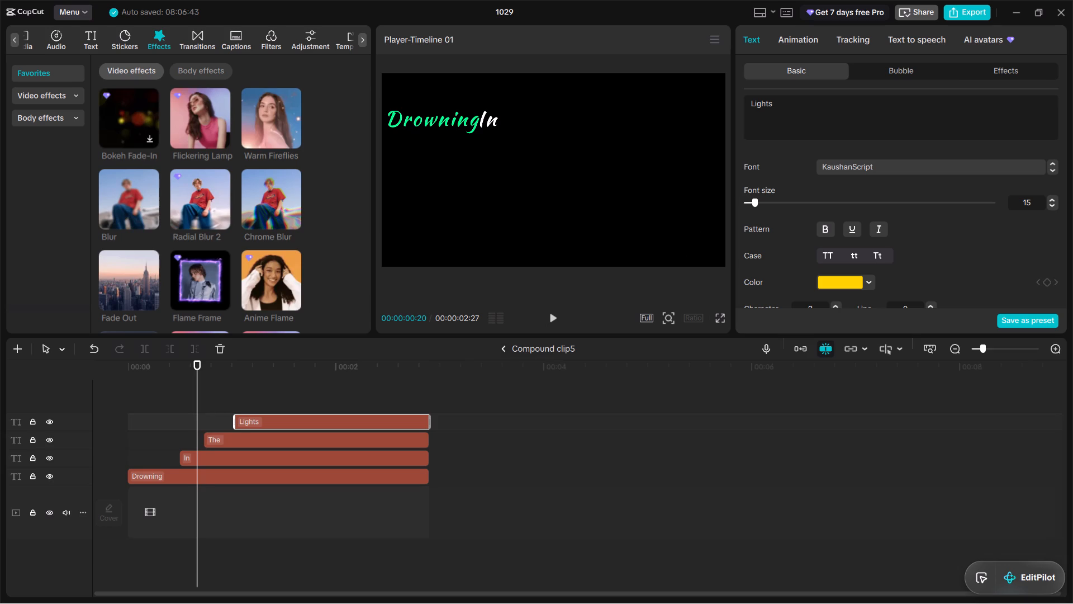
click(765, 106)
key(Left)
key(Left)
key(Left)
key(Left)
key(Right)
key(BackSpace)
key(h)
key(BackSpace)
key(n)
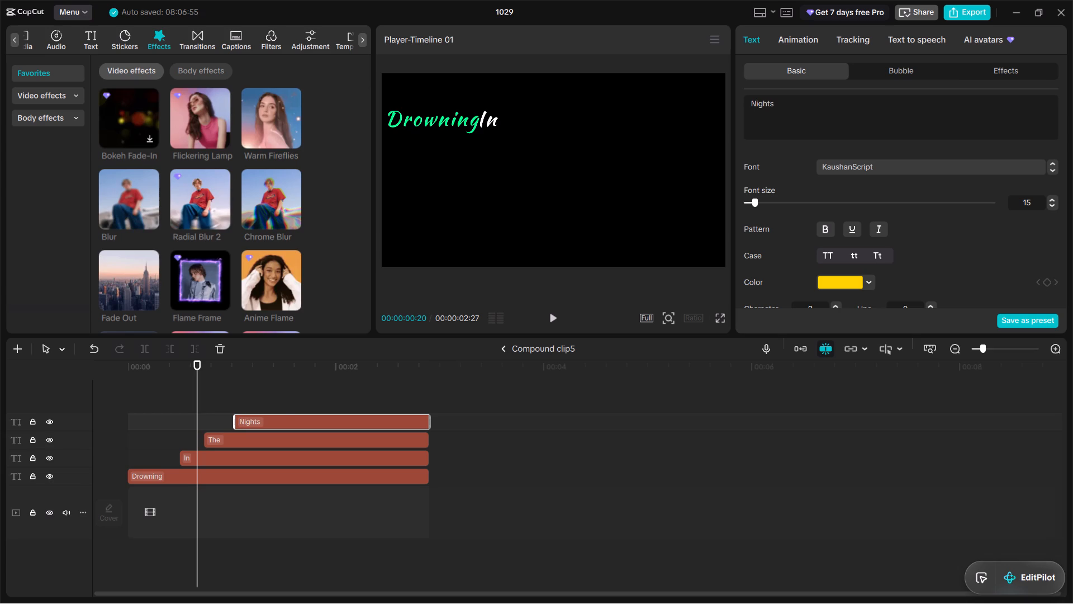
Recolor the word "Nights" from yellow to blue, hex 0048FF.
click(218, 397)
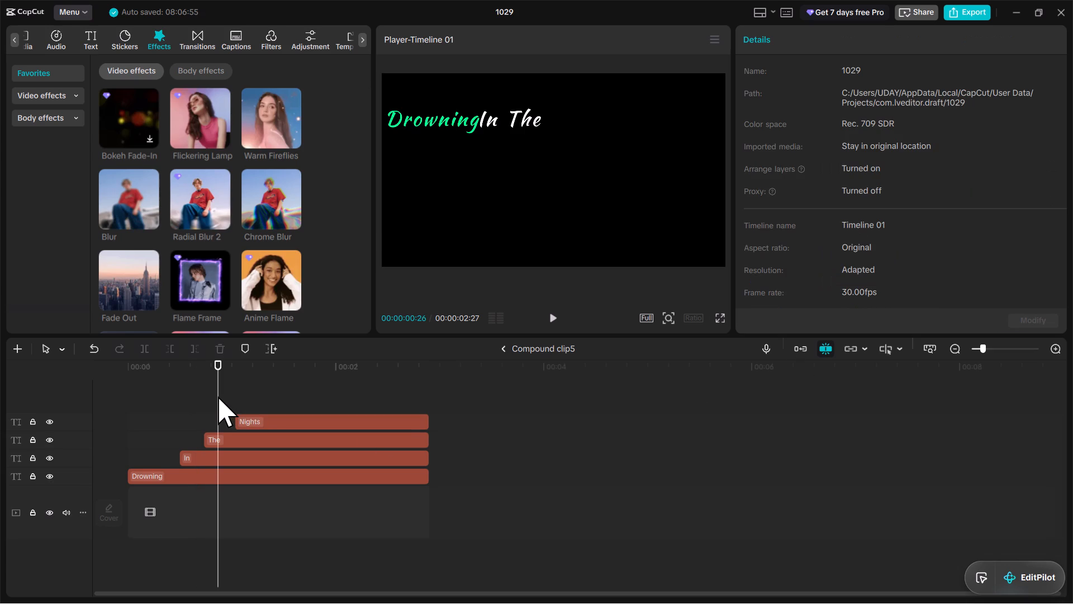
drag(216, 414, 227, 414)
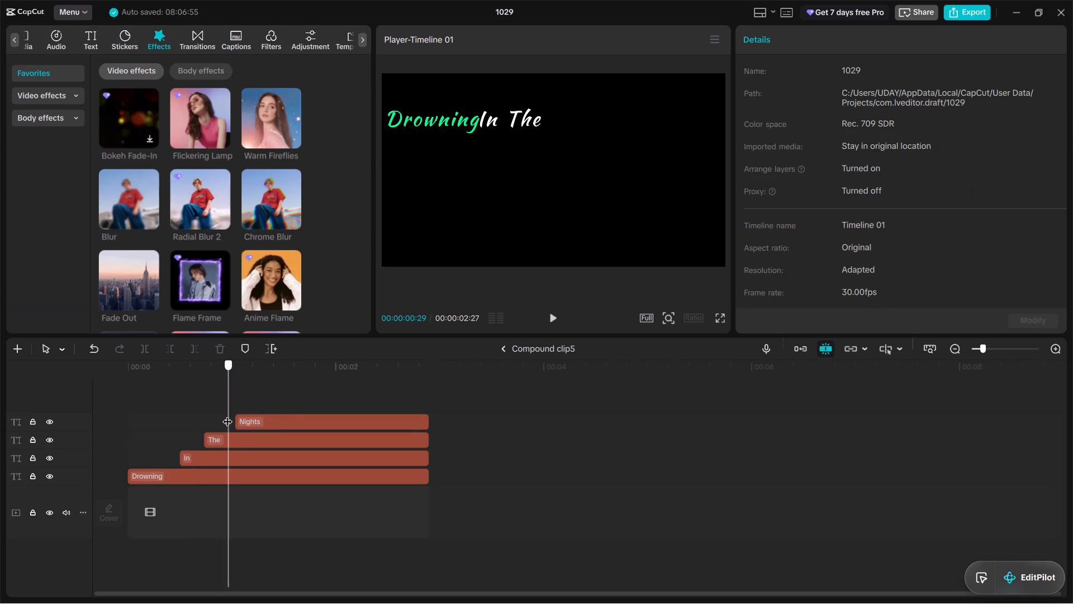
drag(227, 414, 295, 413)
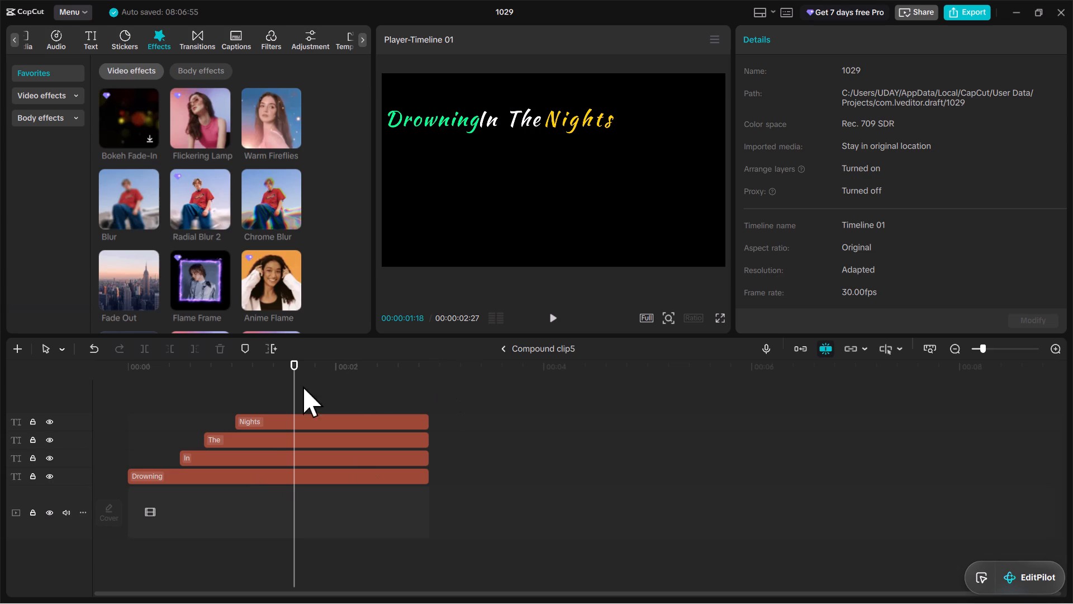
click(277, 472)
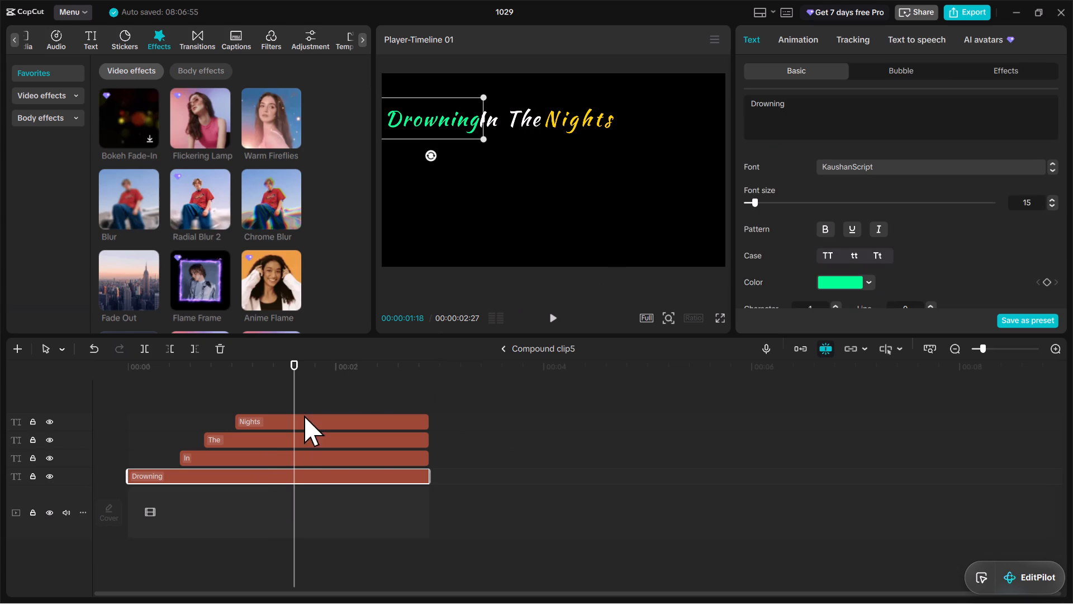
click(352, 415)
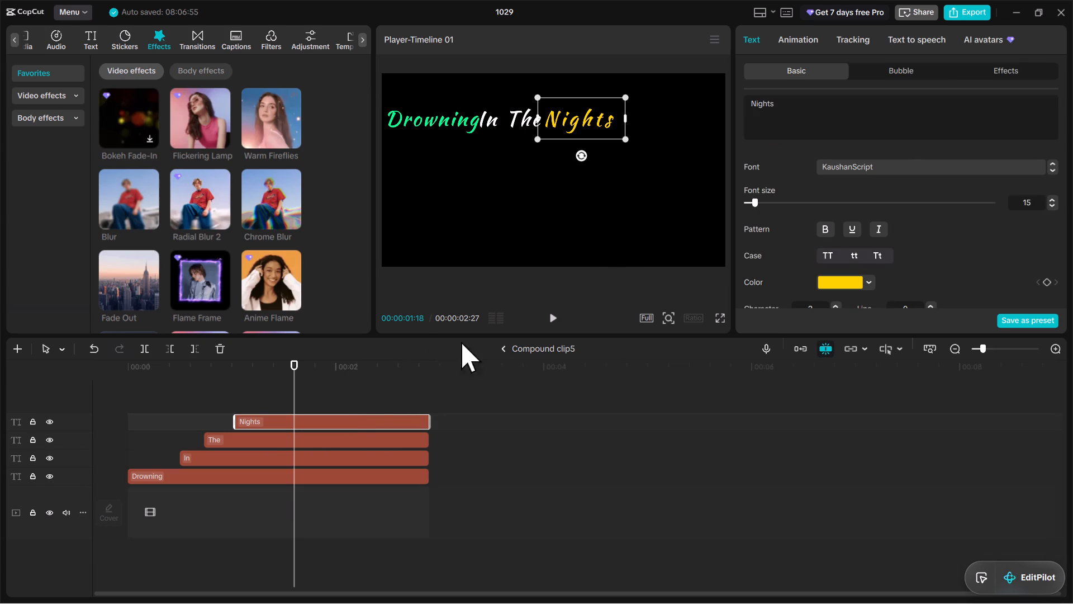
click(835, 288)
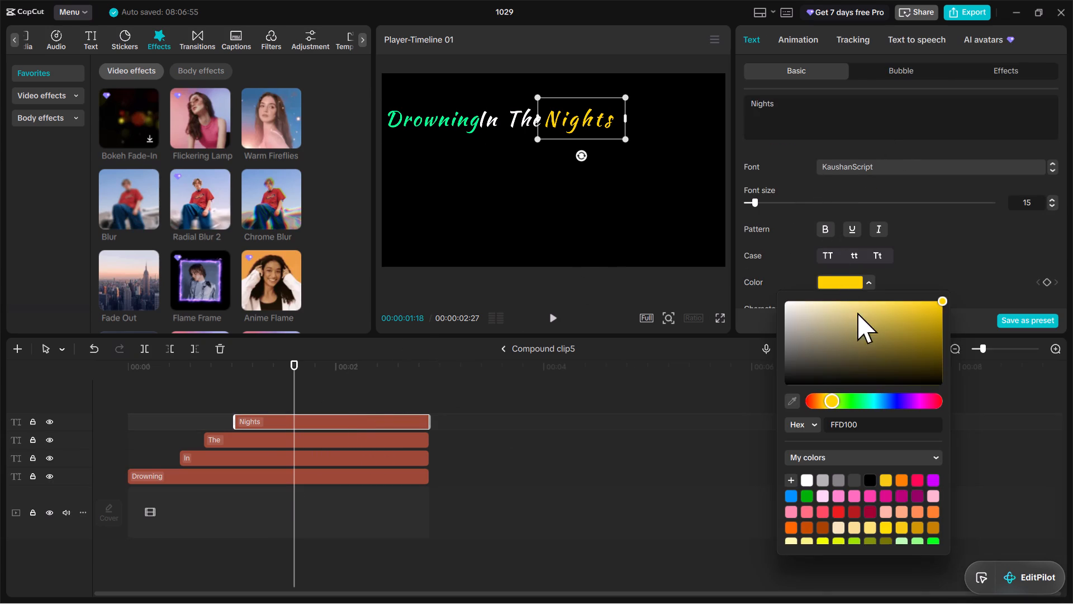
click(823, 404)
drag(833, 403, 846, 407)
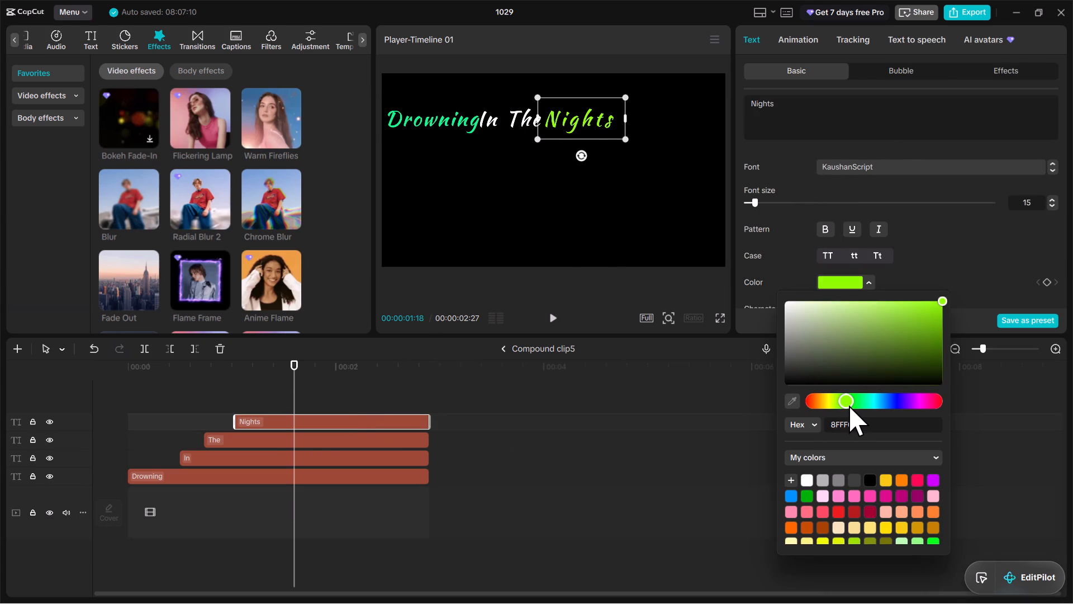
drag(849, 405, 896, 416)
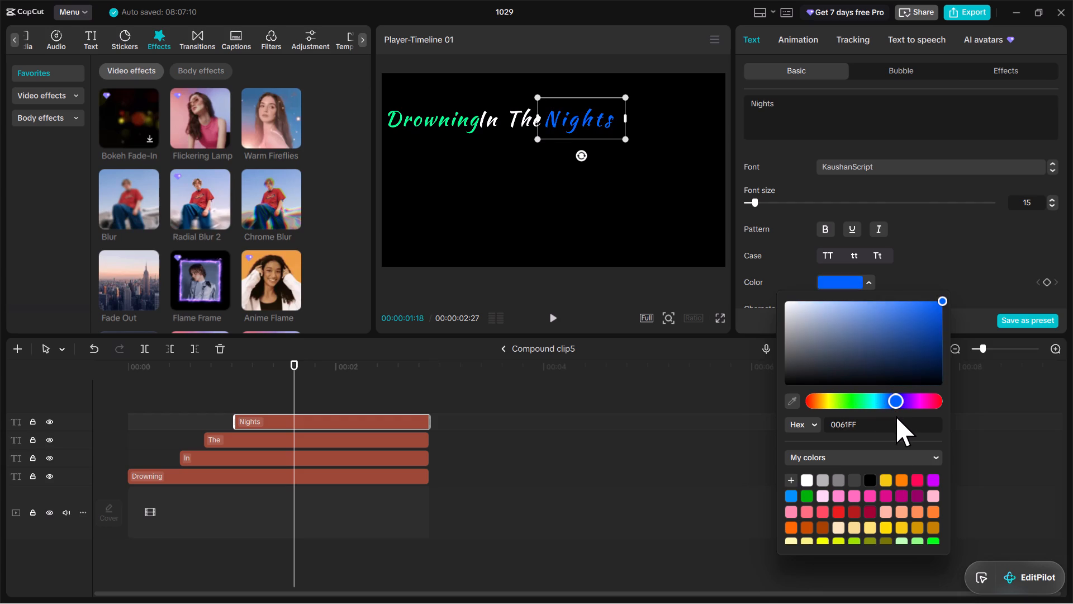
drag(896, 416, 891, 422)
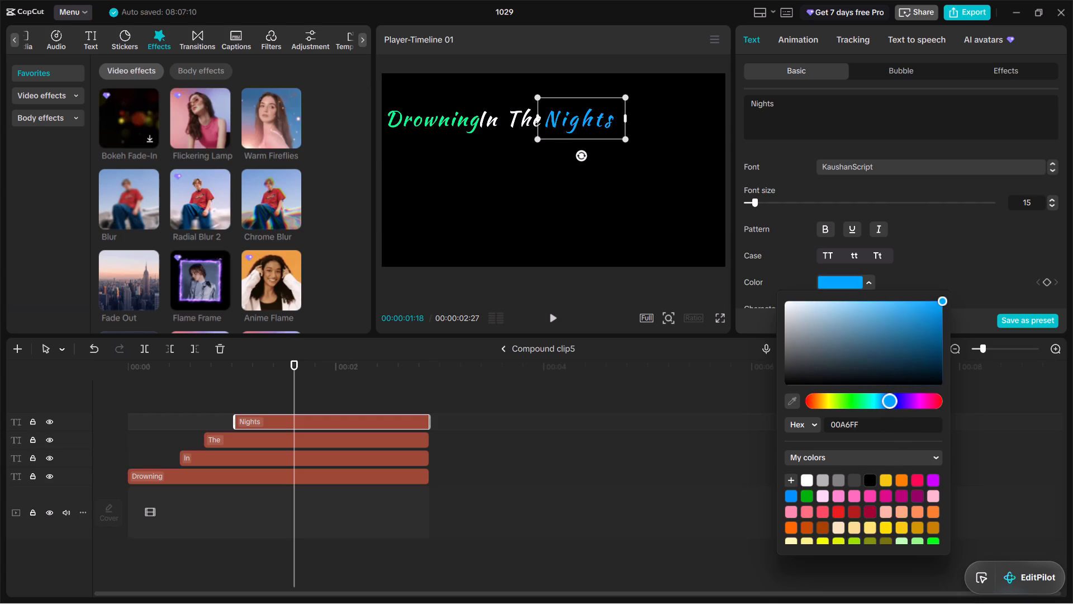
drag(891, 422, 907, 425)
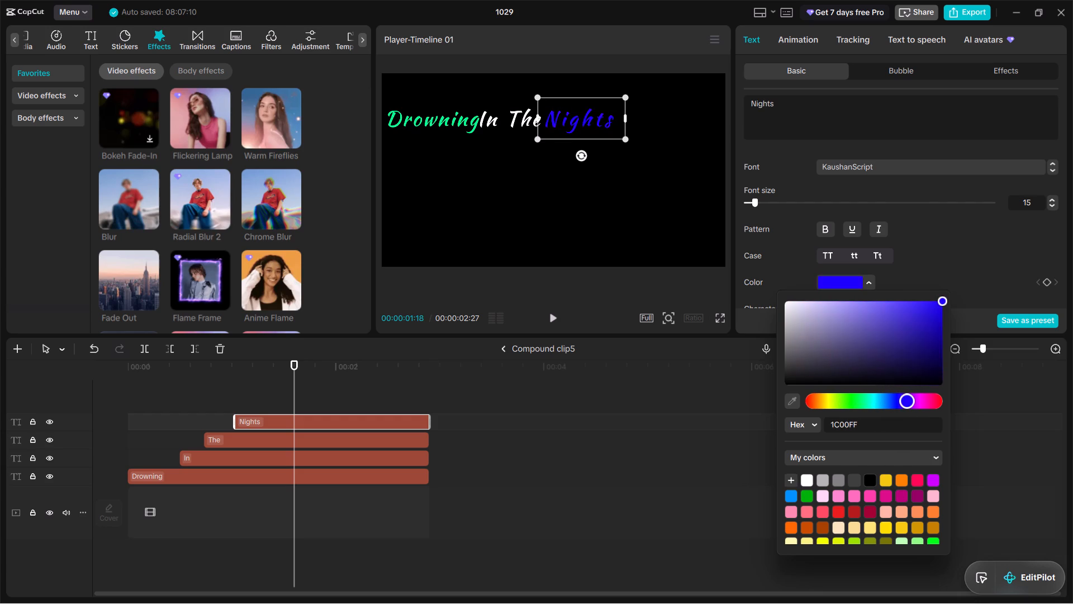
drag(907, 425, 912, 425)
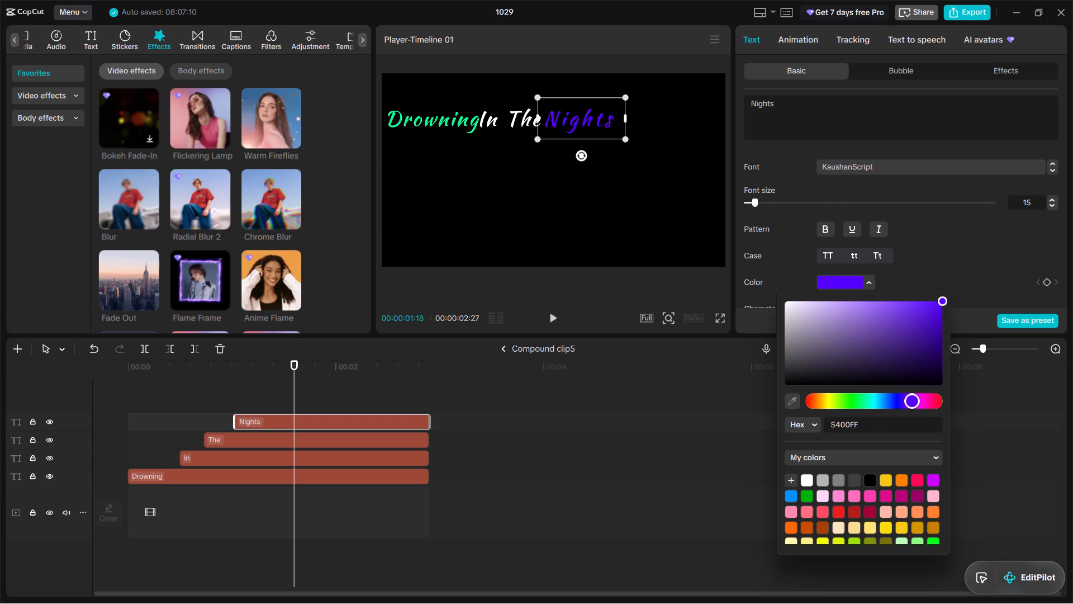
drag(912, 425, 898, 432)
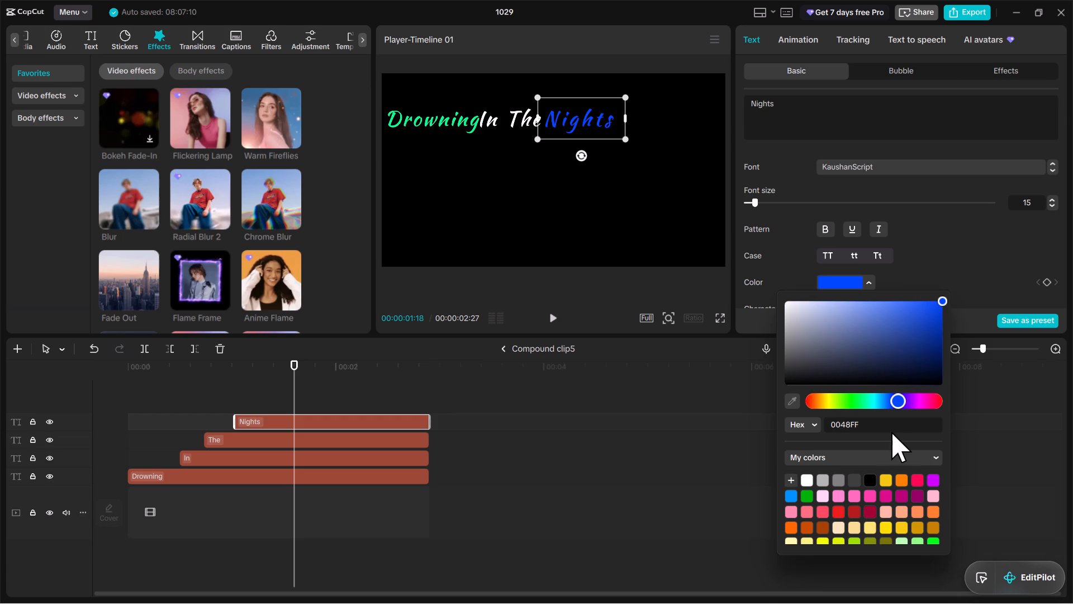
Recolor the word "Drowning" to yellow, hex FFEC00.
click(410, 116)
click(828, 287)
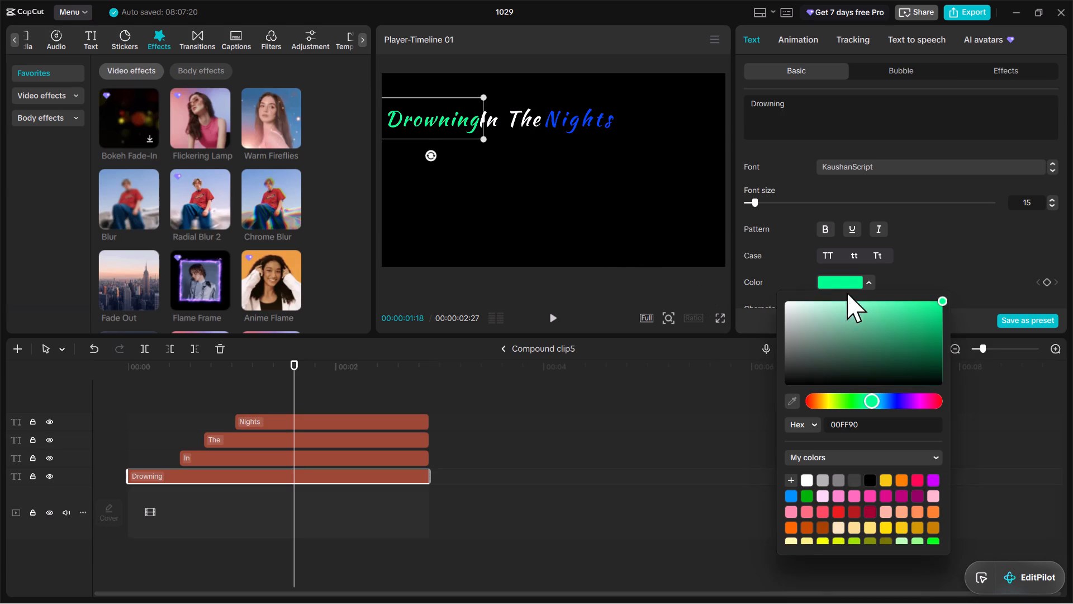
drag(869, 400, 826, 413)
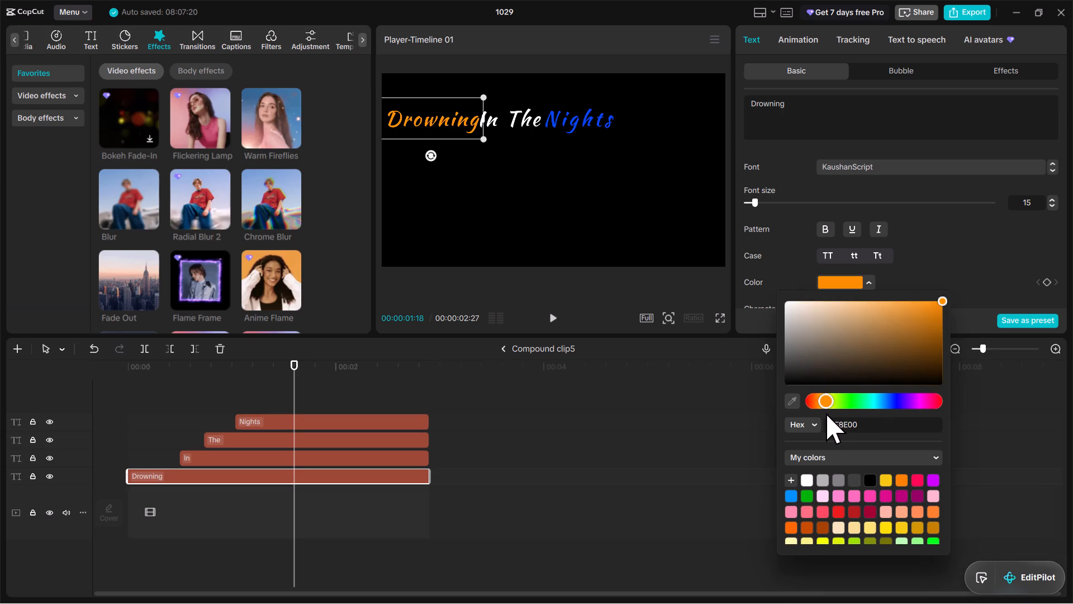
drag(826, 413, 834, 412)
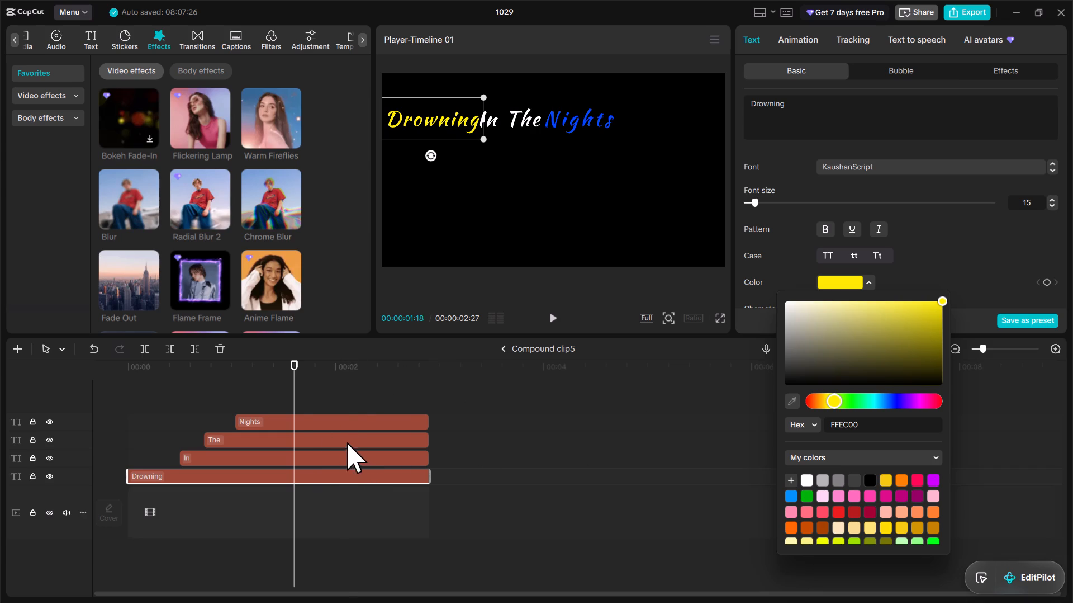
Move the words "In" and "The" onto a second line just below the end of "Drowning", side by side.
click(300, 455)
drag(490, 123, 490, 124)
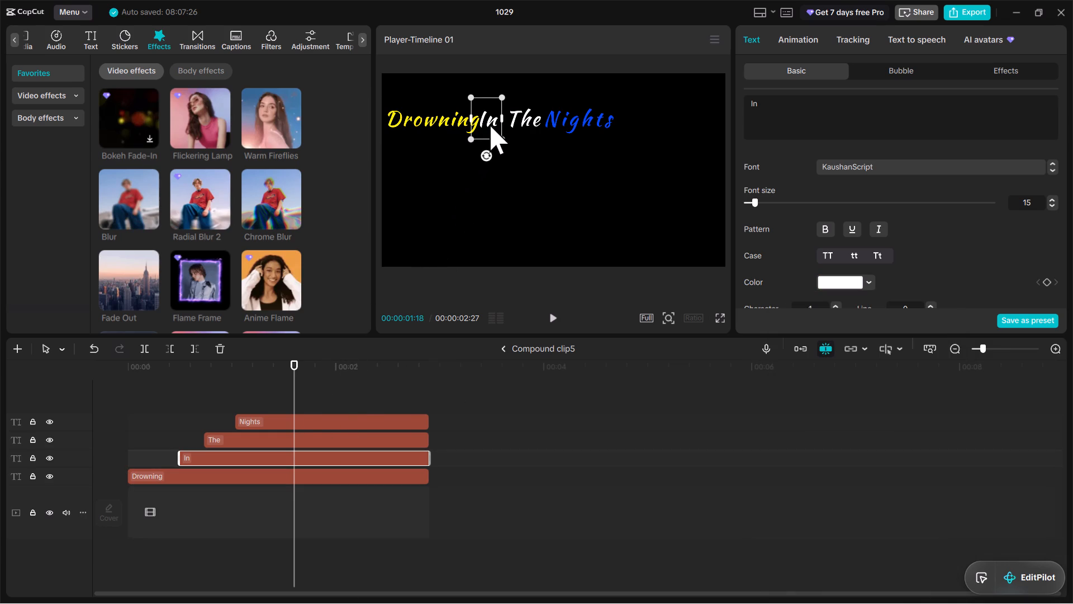
drag(490, 124, 481, 152)
click(331, 438)
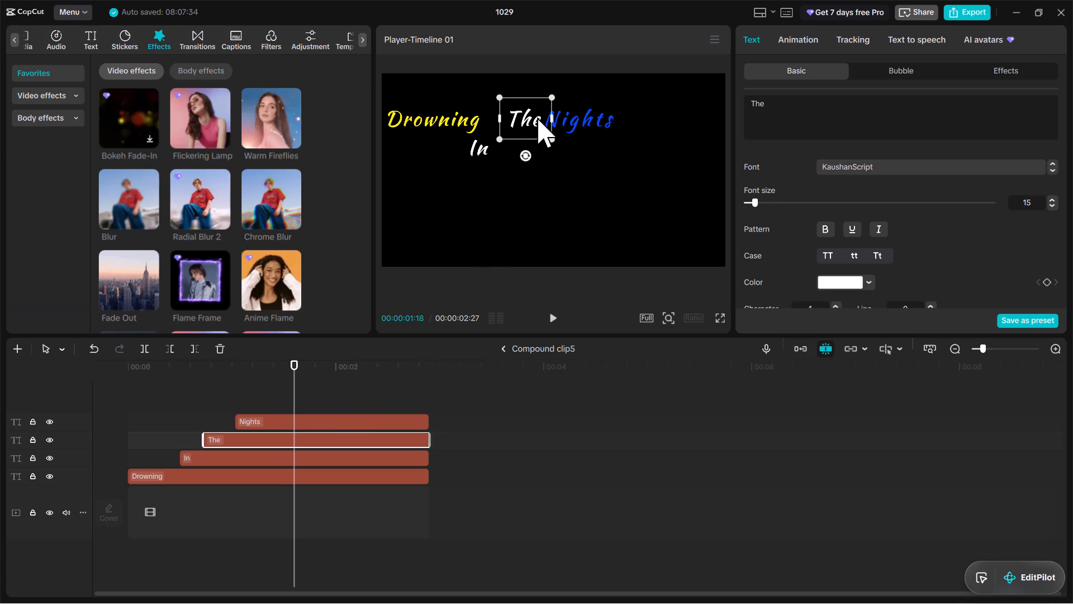
drag(525, 122, 535, 145)
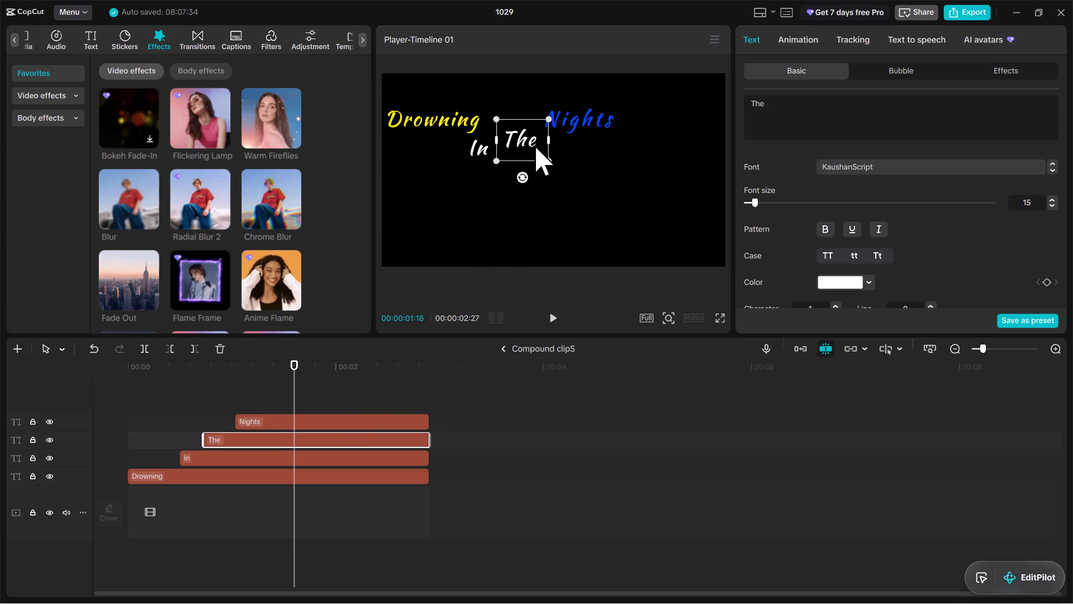
drag(535, 145, 559, 152)
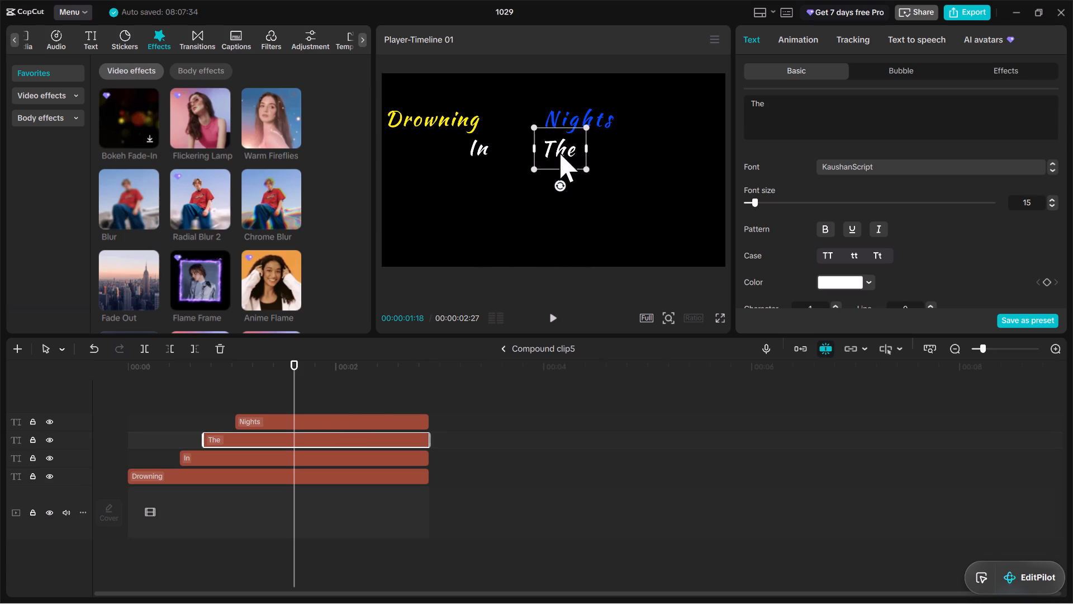
drag(559, 152, 484, 174)
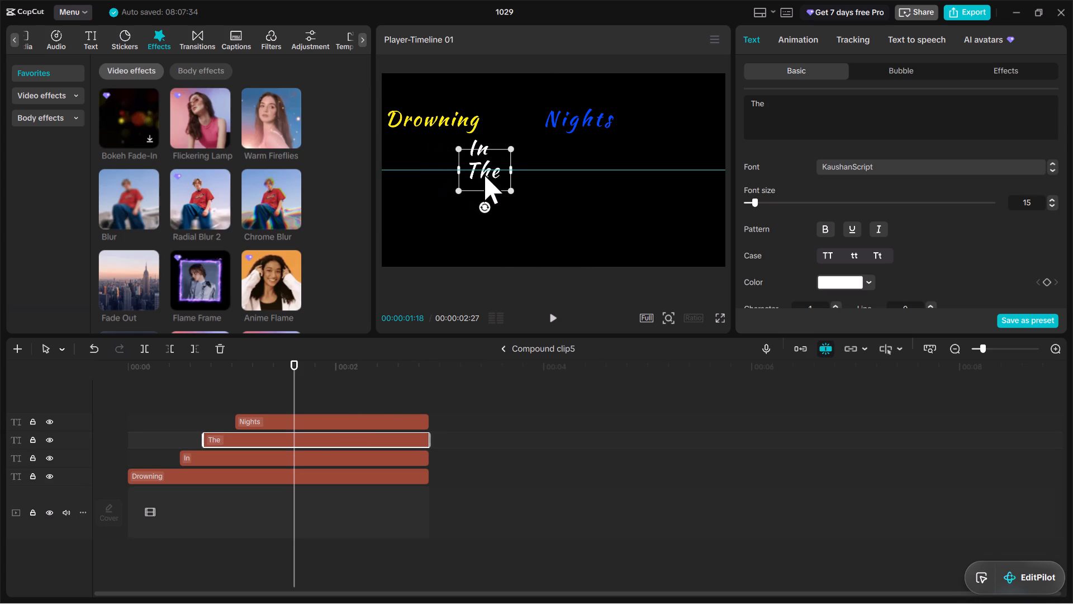
drag(484, 174, 492, 180)
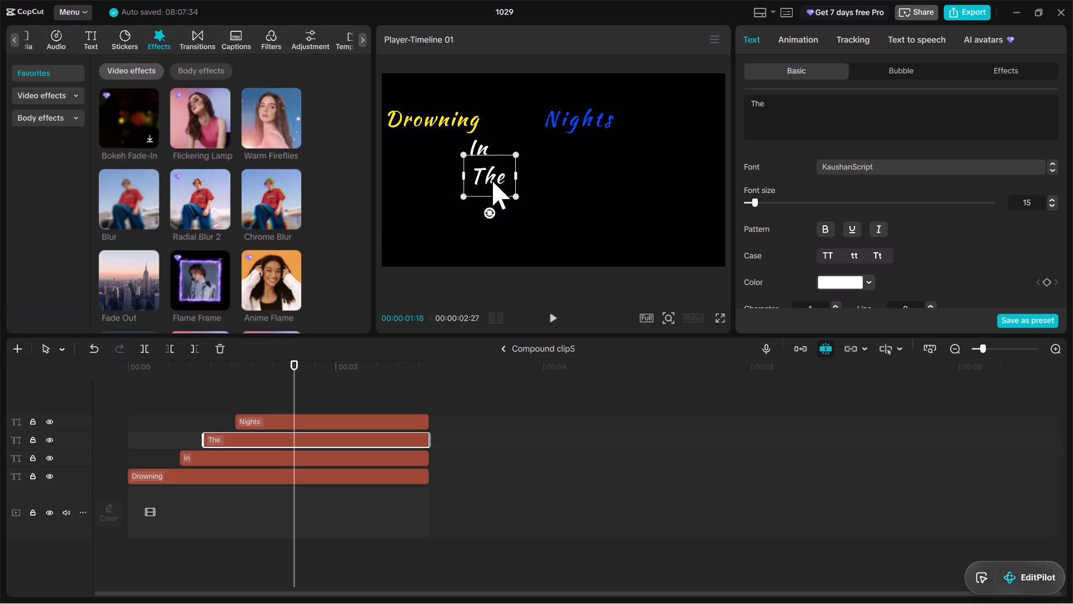
drag(492, 180, 512, 156)
Move the blue word "Nights" onto a third line directly beneath "In The".
click(570, 130)
drag(578, 125, 583, 138)
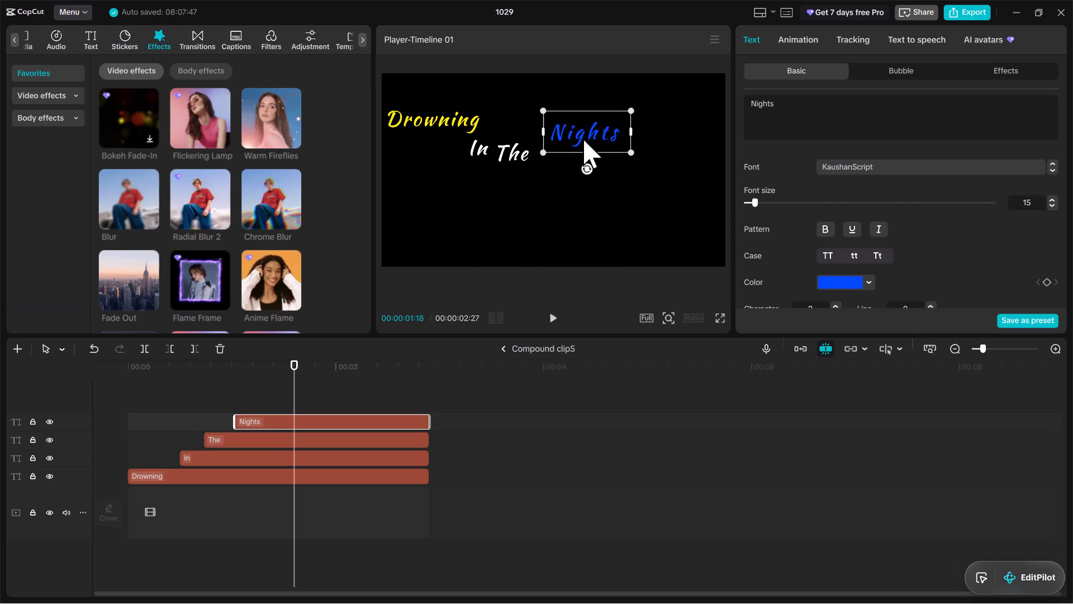
drag(583, 138, 547, 161)
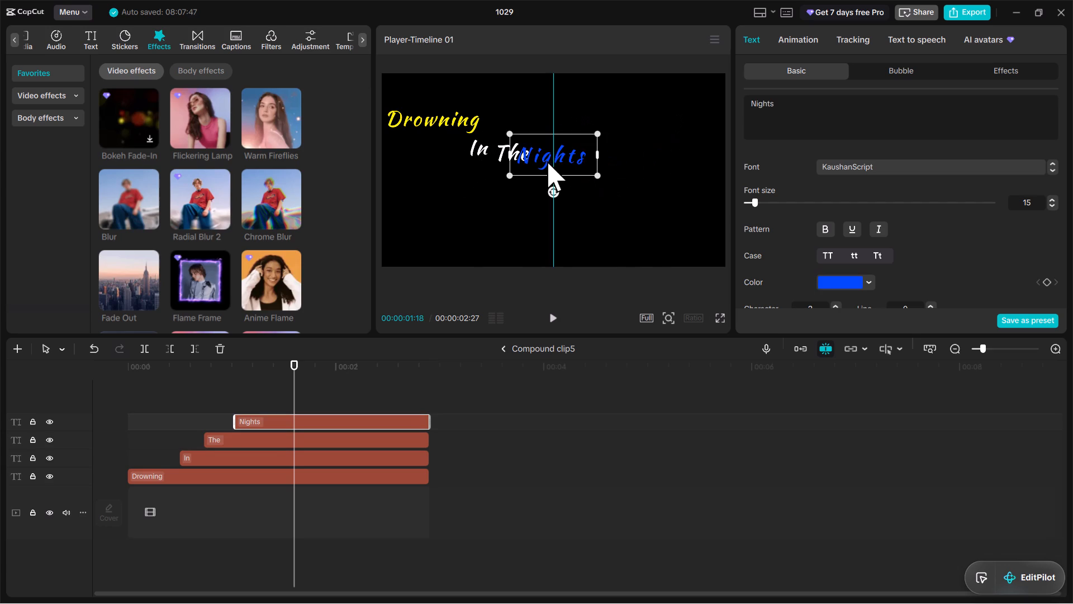
drag(547, 161, 638, 166)
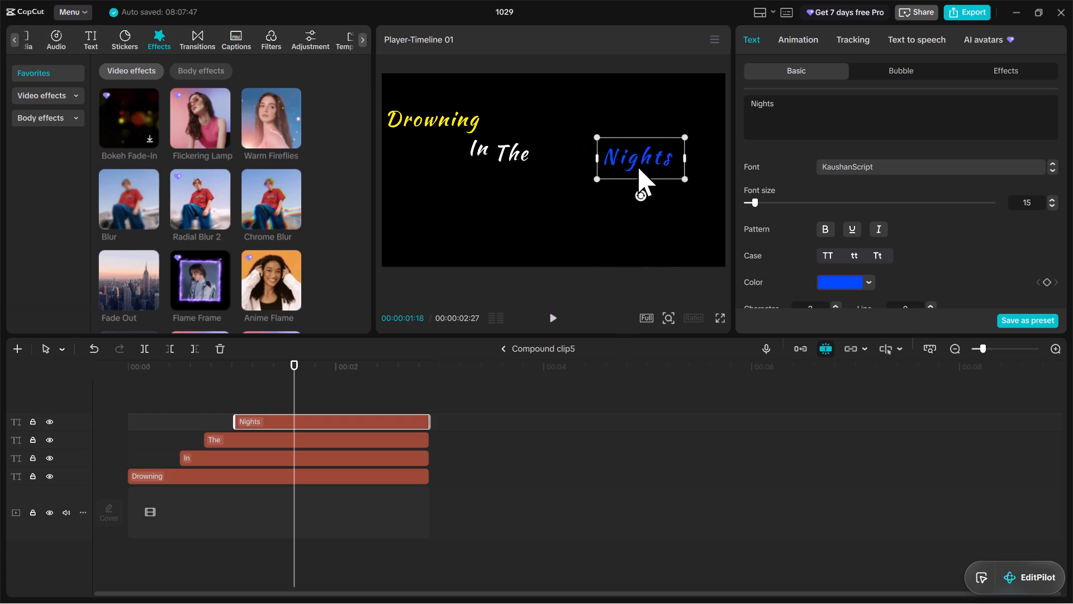
drag(638, 166, 496, 185)
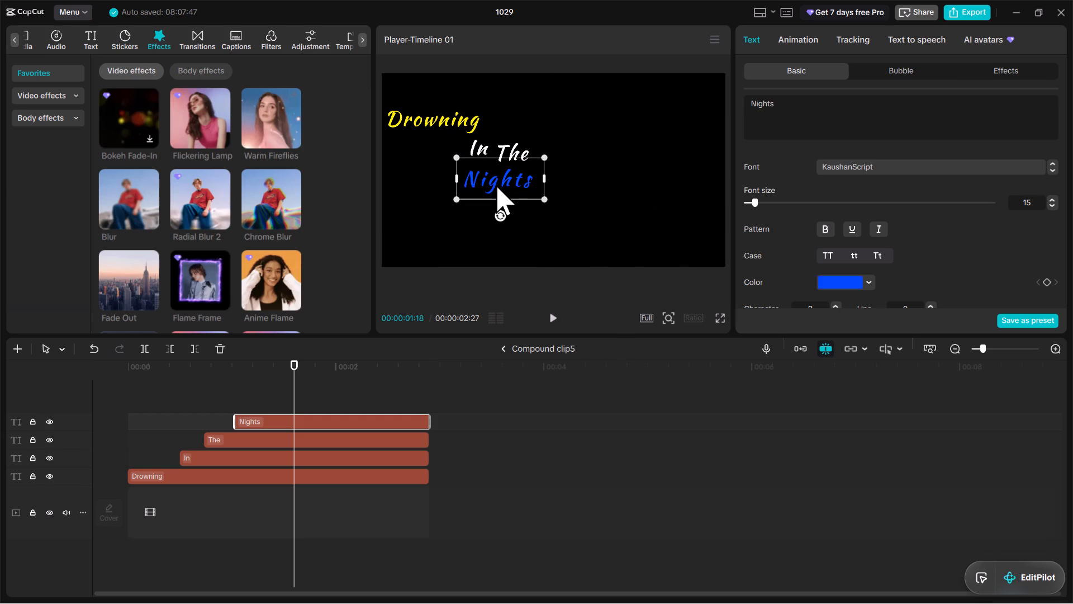
drag(496, 185, 497, 181)
Shift "In" slightly left under "Drowning" and bring "The" close beside it.
click(481, 154)
drag(481, 154, 467, 154)
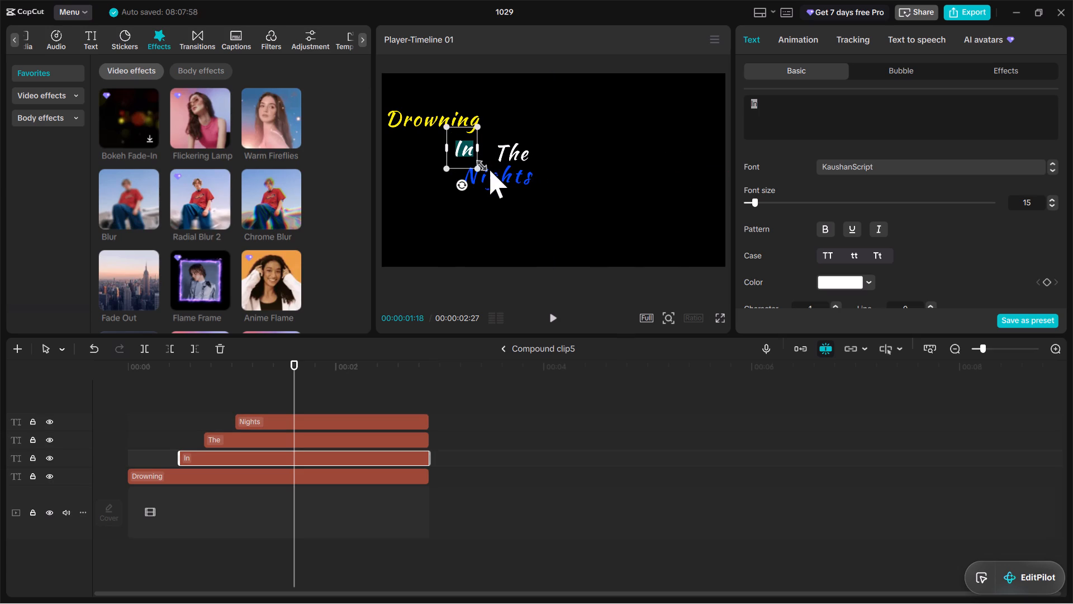
click(507, 150)
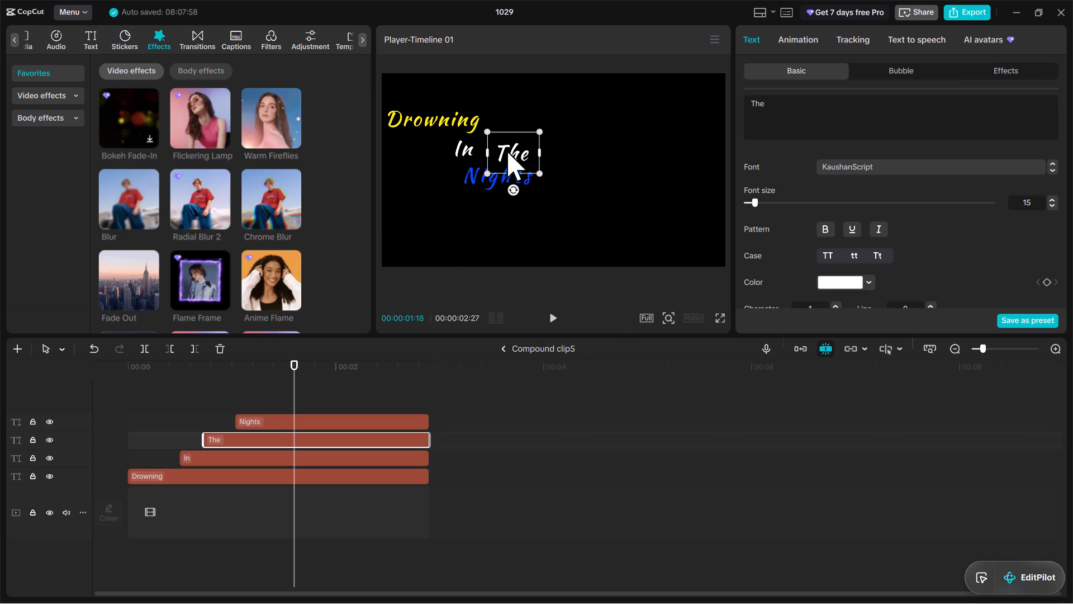
drag(507, 150, 501, 147)
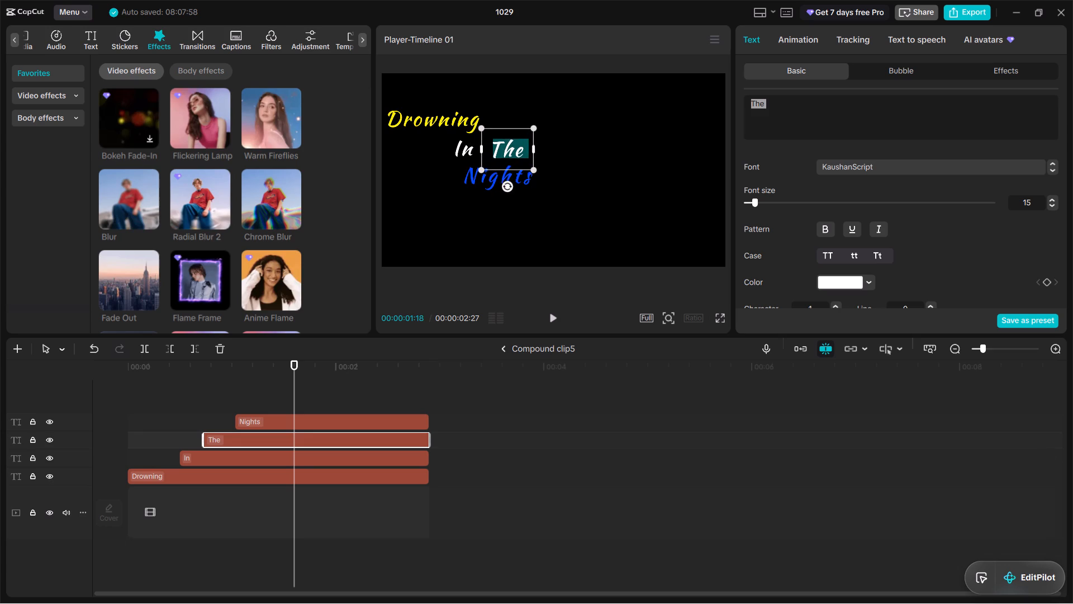
drag(501, 147, 493, 147)
Set the vertical position (Y) of the word "The" to 240.
scroll(817, 249, down, 2)
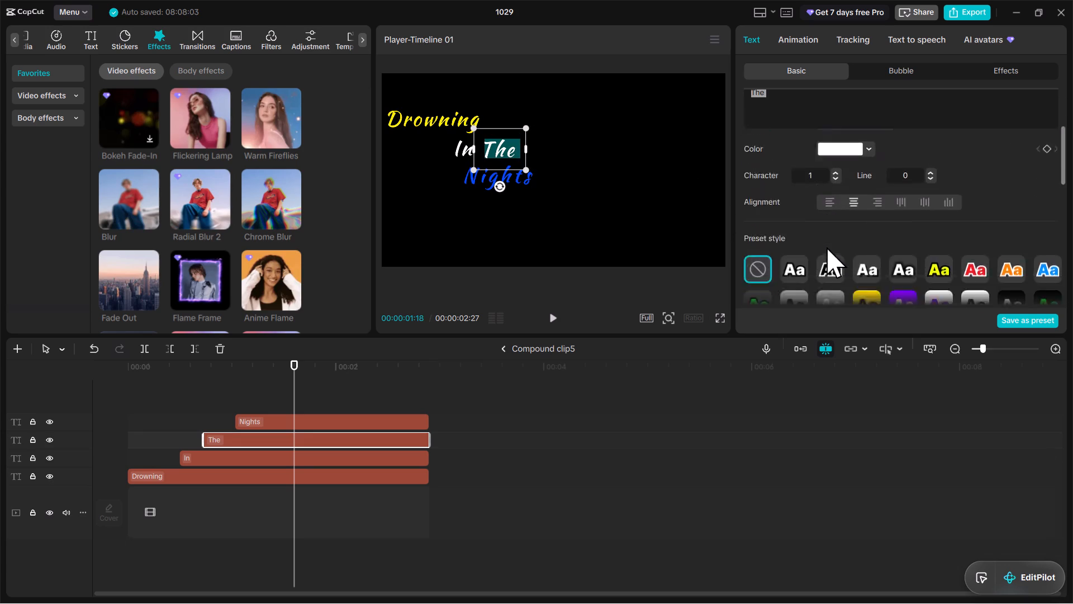
scroll(905, 242, down, 2)
click(924, 184)
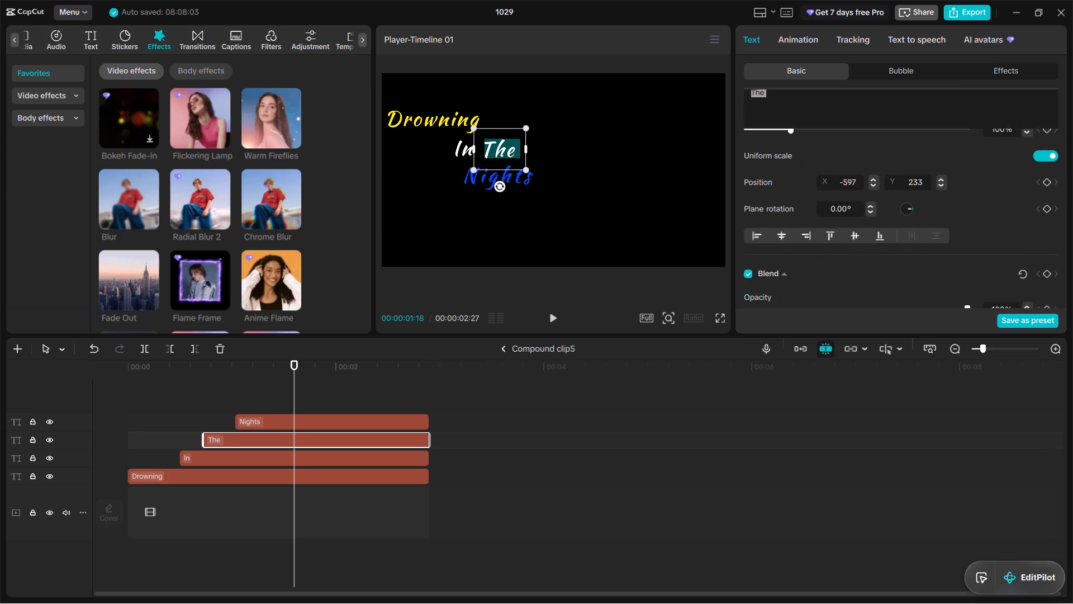
key(BackSpace)
key(BackSpace)
text(40)
key(space)
Set the vertical position (Y) of the word "In" to 240.
click(458, 148)
click(919, 180)
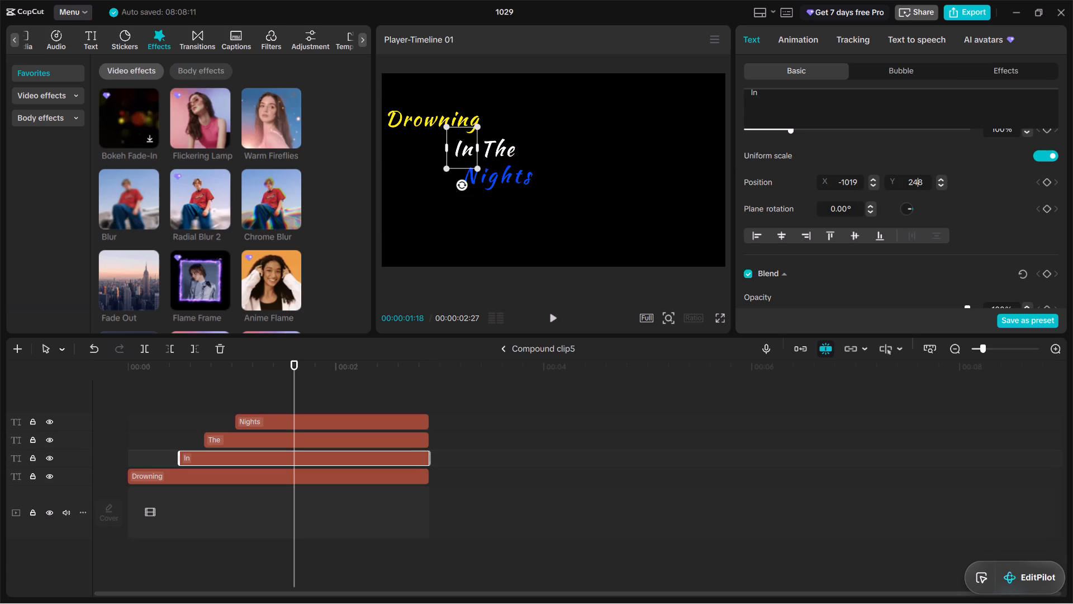
click(924, 182)
key(BackSpace)
key(0)
key(Return)
Set the vertical position (Y) of the word "Nights" to -60.
click(496, 169)
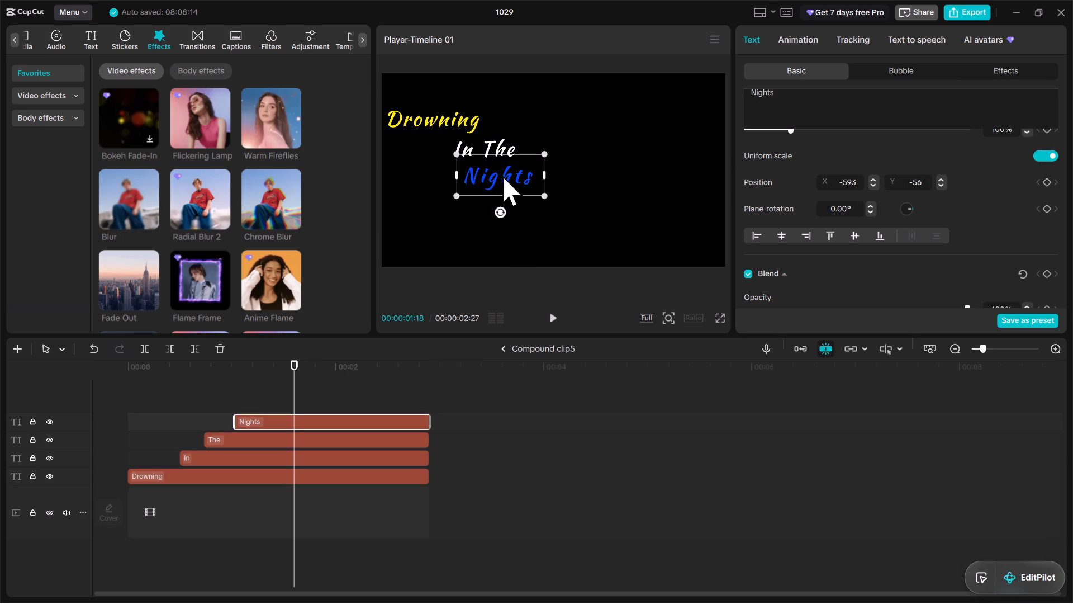
click(927, 186)
key(BackSpace)
key(BackSpace)
text(60)
key(Return)
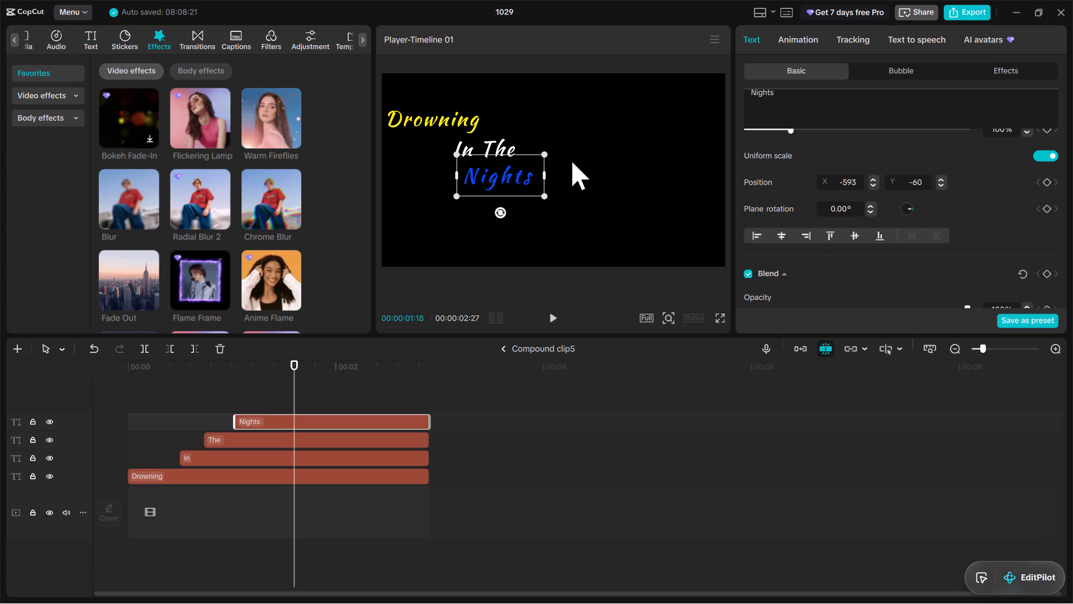
Set the vertical position (Y) of the word "Drowning" to 580 and return to the main timeline.
click(445, 110)
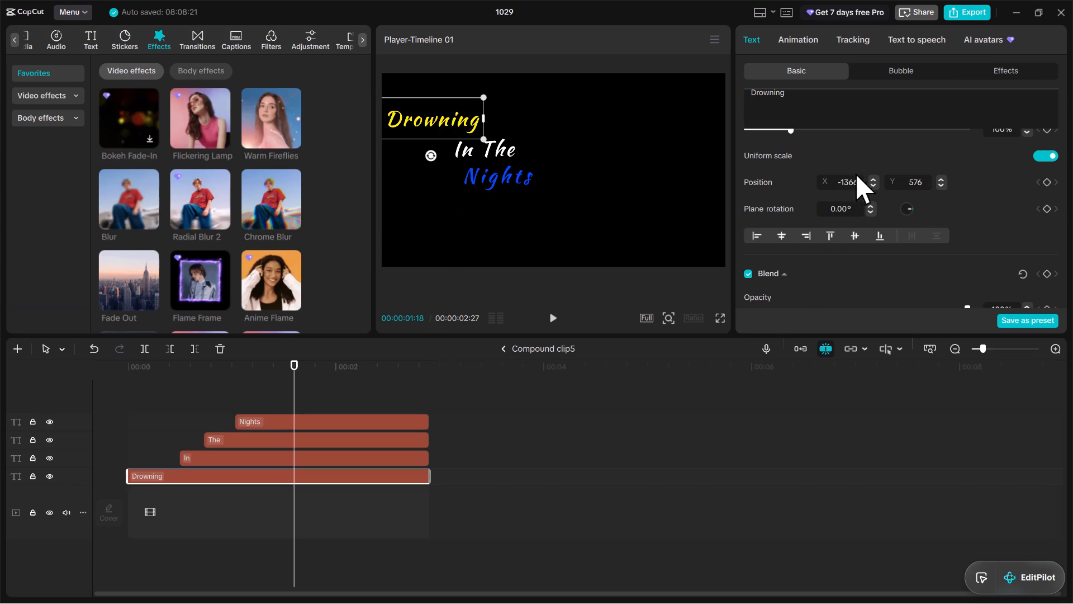
click(925, 176)
key(BackSpace)
key(BackSpace)
text(80)
key(Return)
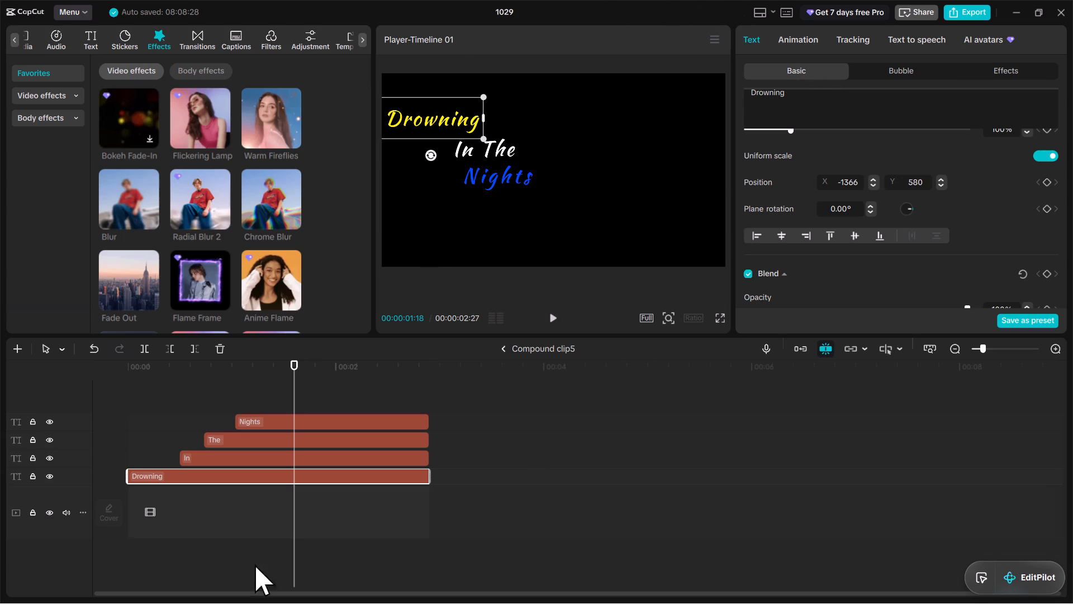
click(556, 348)
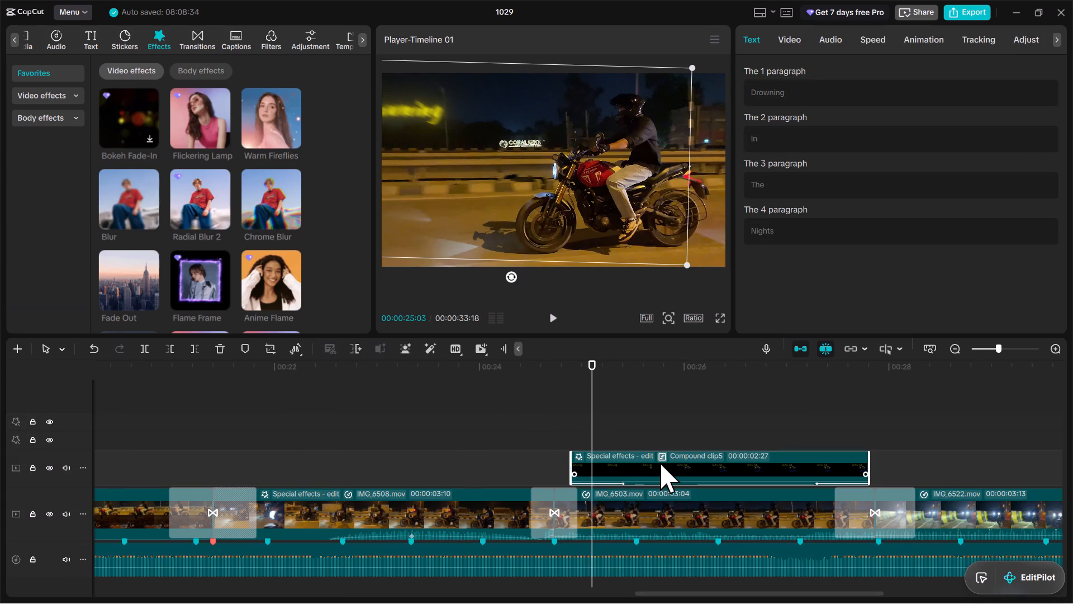
Remove the Smoke out-animation from the title compound clip and apply the Fade In entrance animation to it.
click(918, 35)
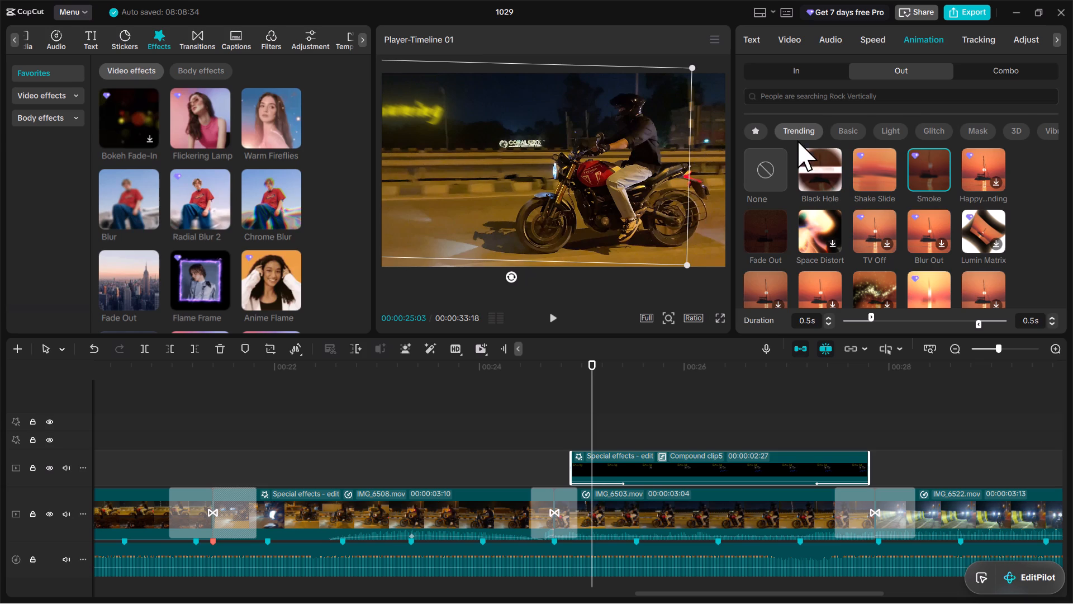
click(762, 172)
click(804, 73)
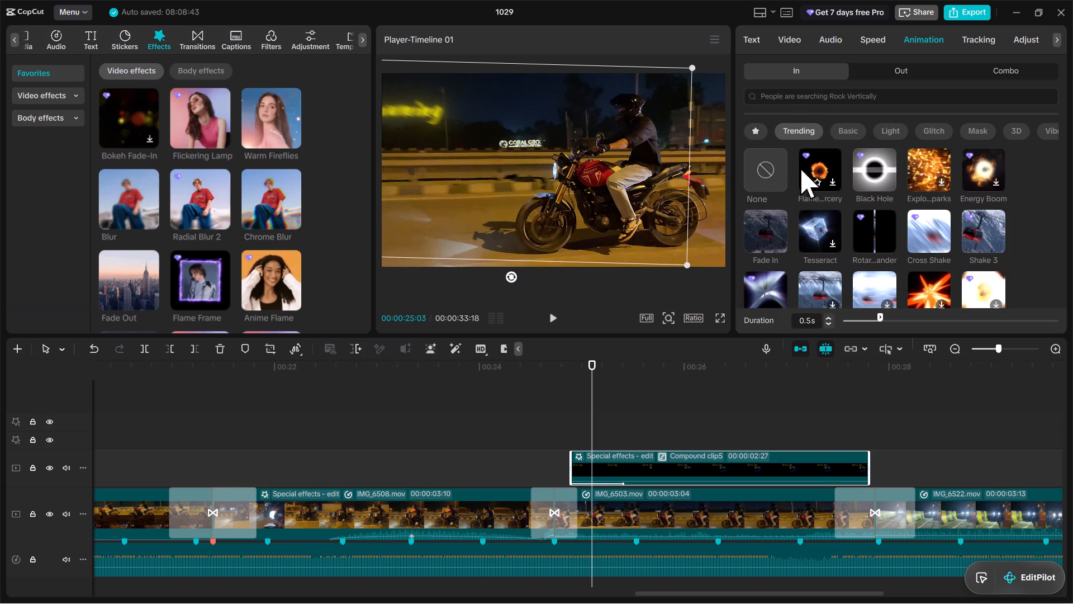
click(773, 230)
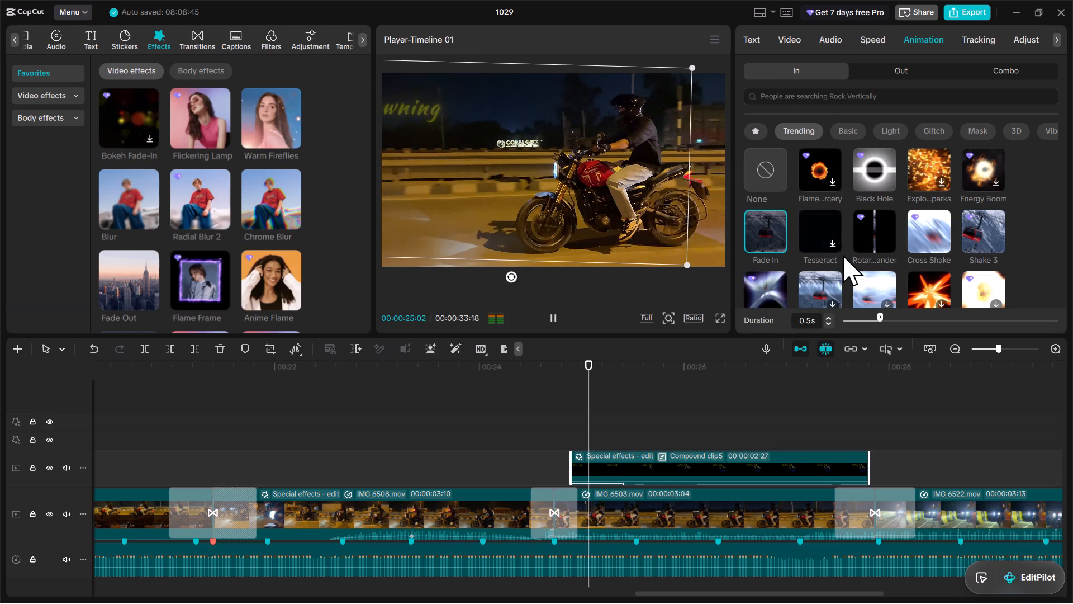
Straighten the title compound clip to 0° rotation, place it at X 0, Y 62, and preview it.
drag(535, 196, 583, 198)
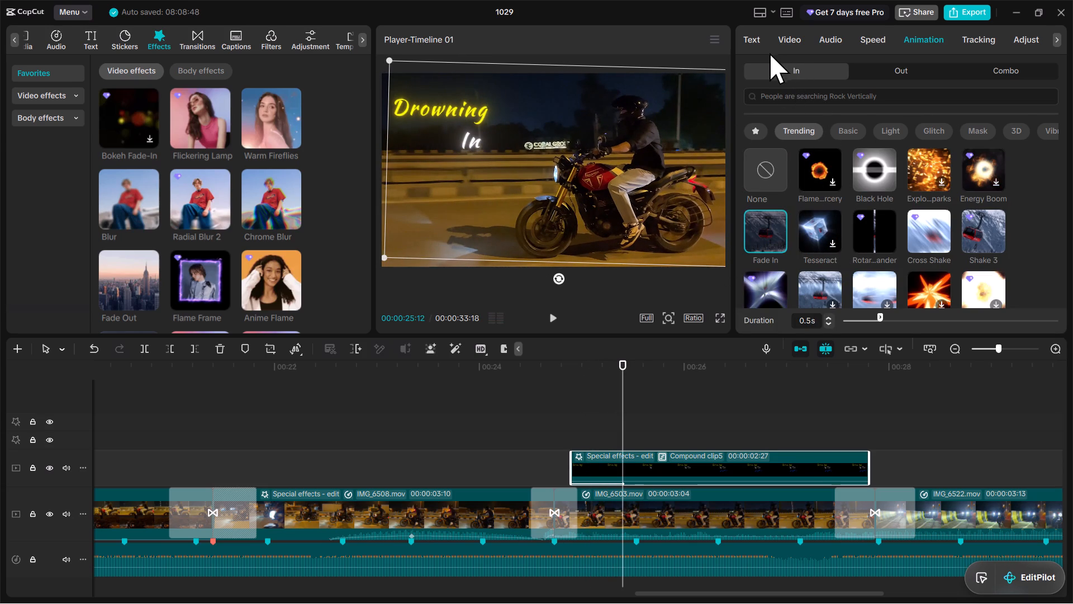
click(795, 41)
scroll(865, 257, down, 1)
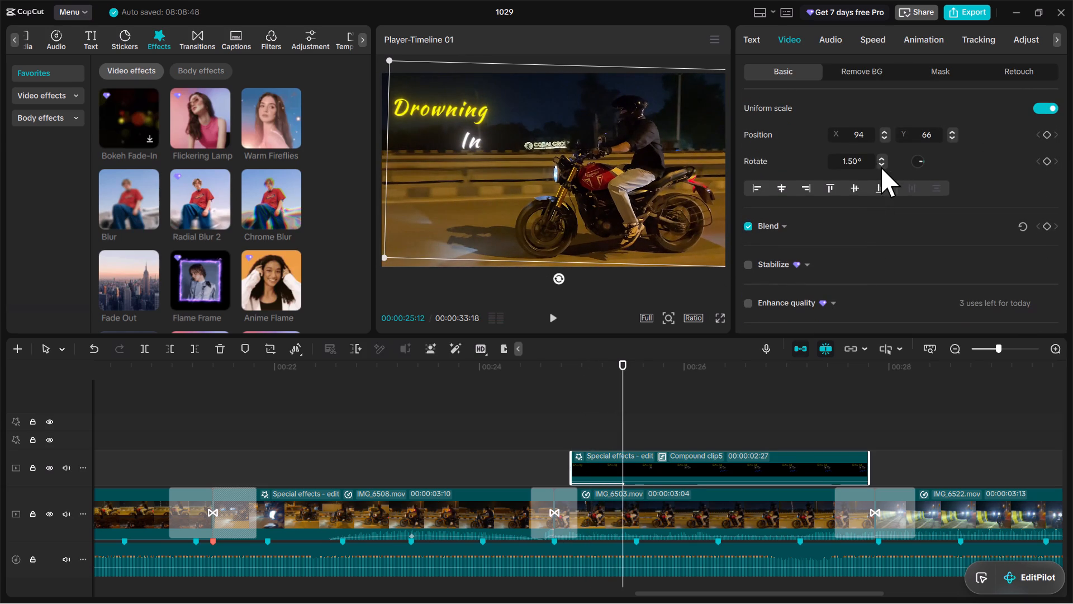
click(881, 167)
click(881, 167)
click(884, 165)
click(884, 165)
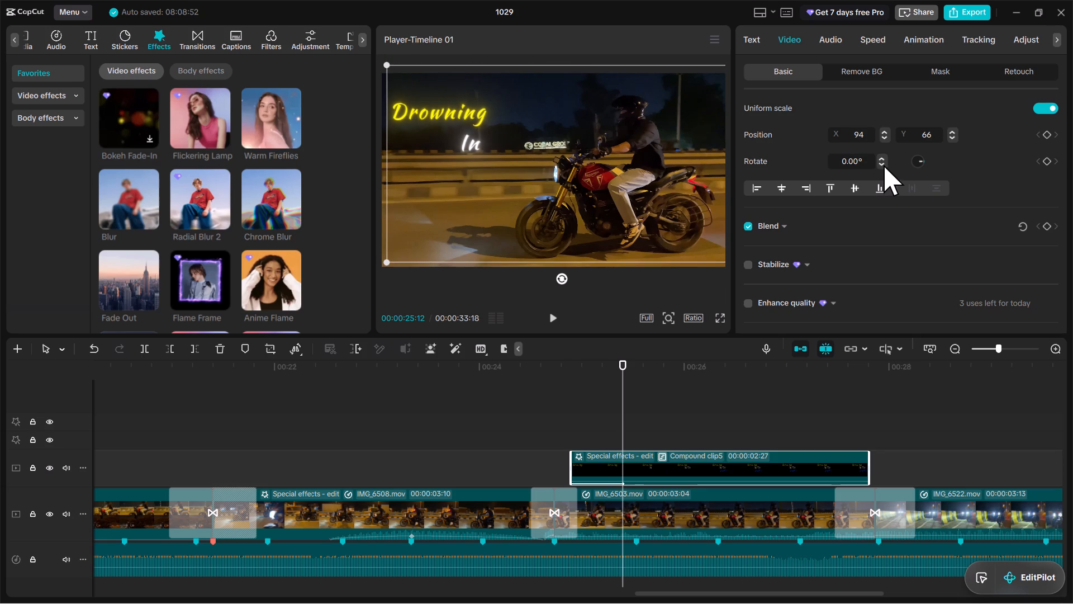
drag(651, 204, 646, 205)
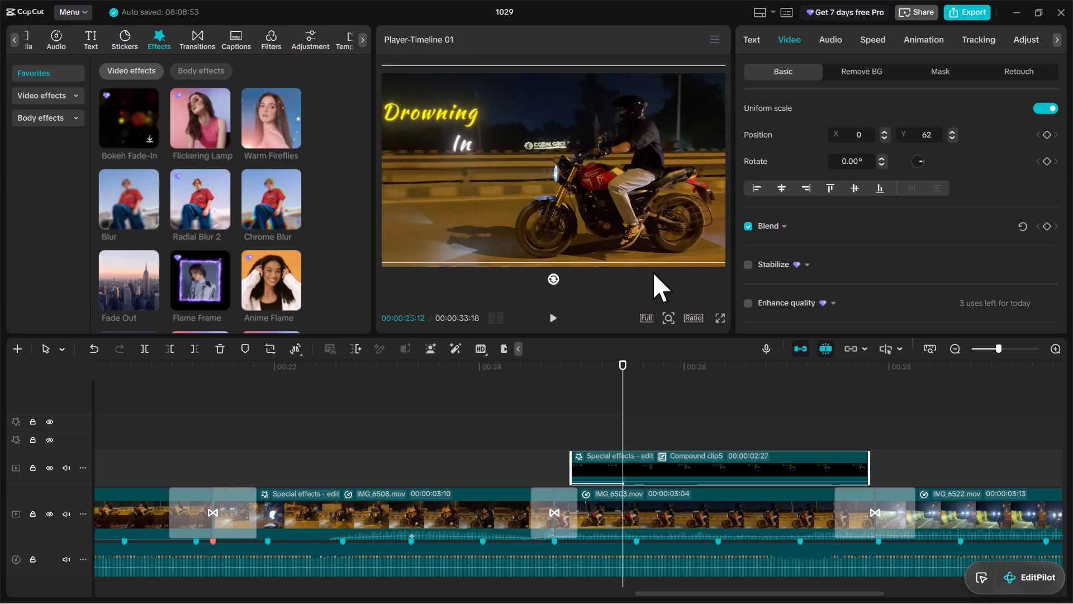
key(space)
key(space)
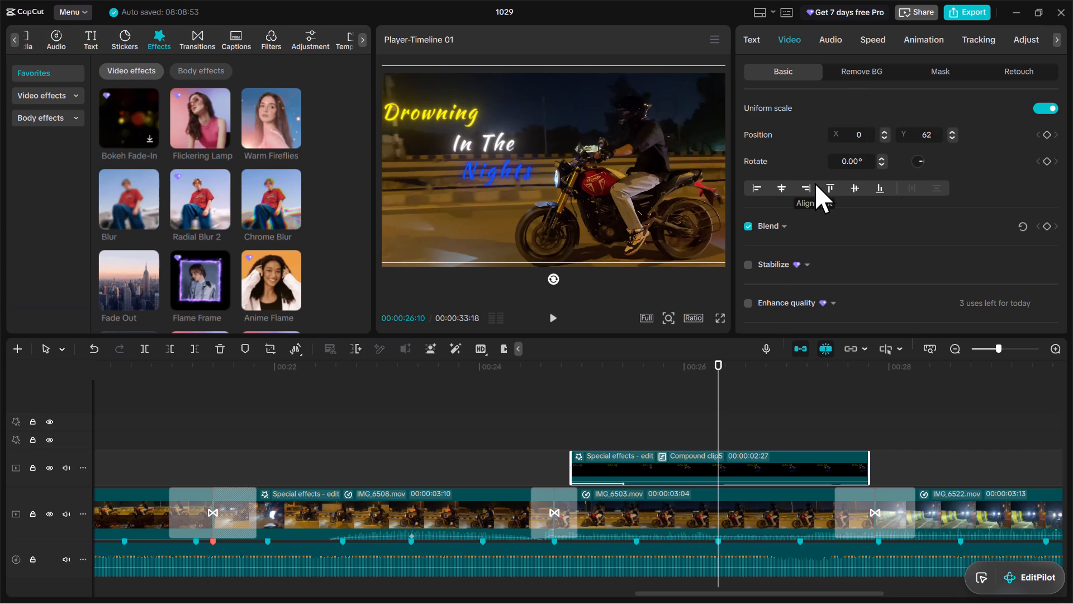
Inside the title compound clip, apply the favorite Fade In text animation to the word "Drowning".
double_click(677, 471)
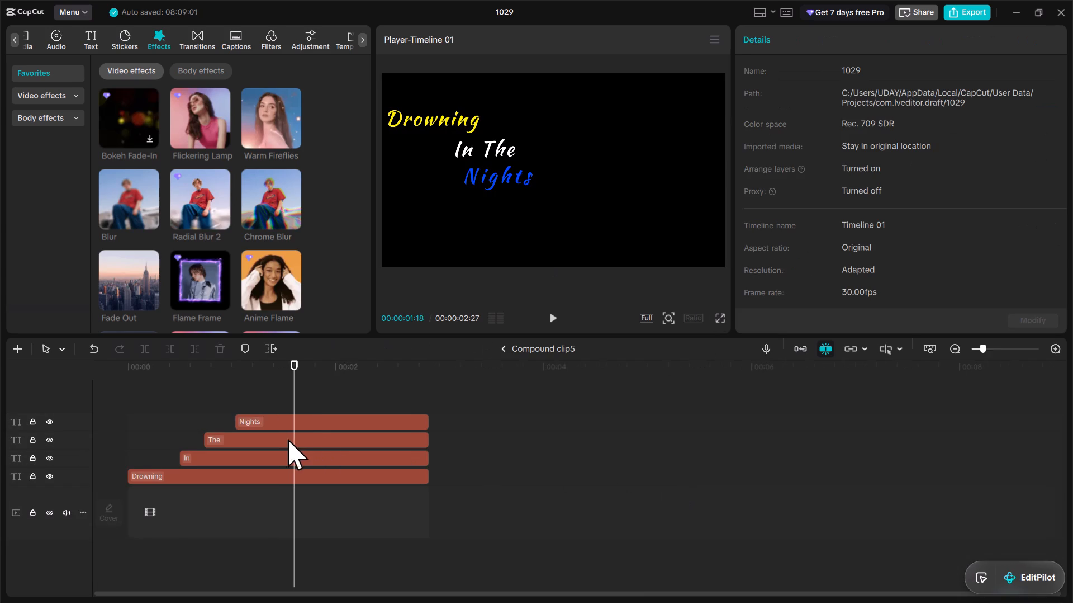
click(274, 474)
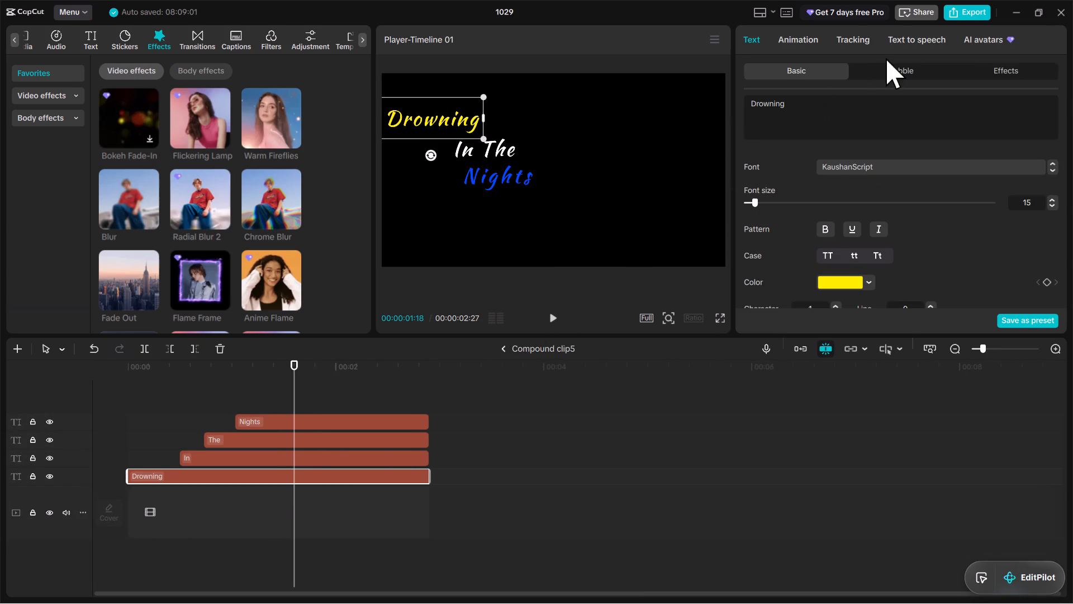
click(809, 44)
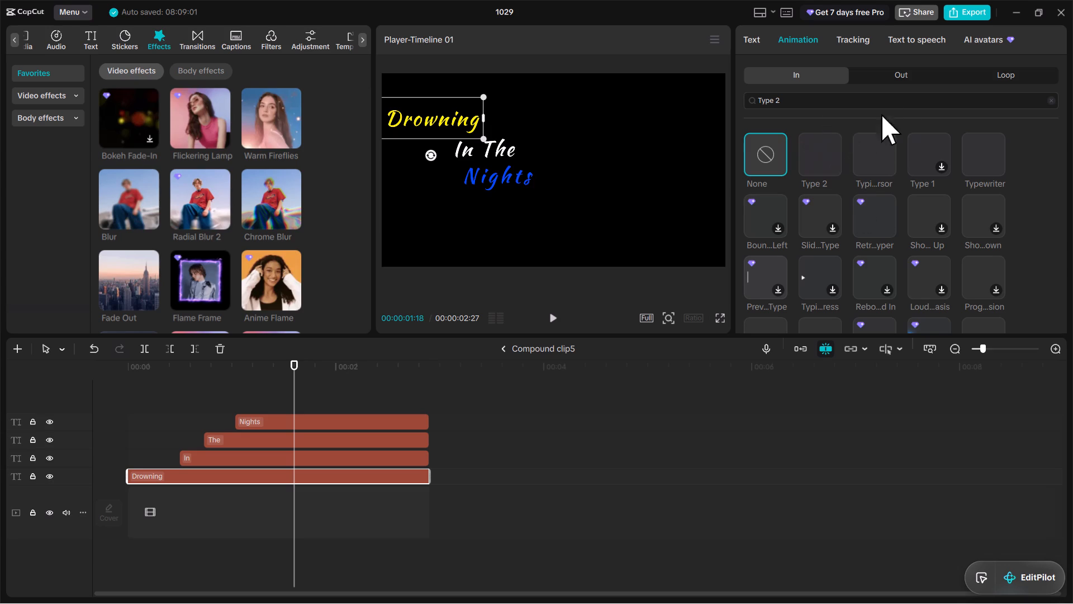
click(1055, 98)
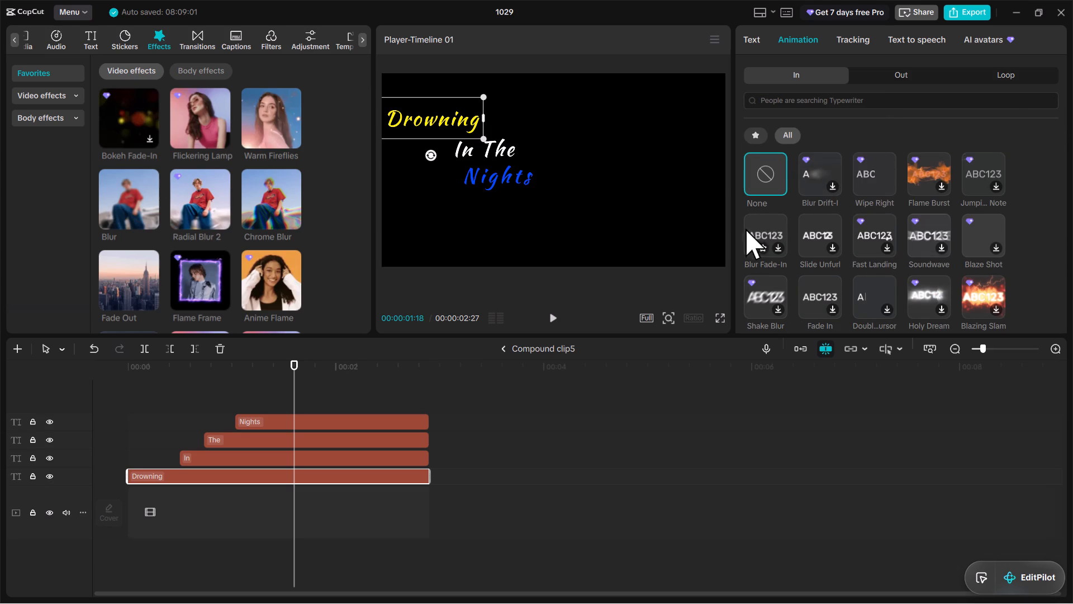
click(756, 134)
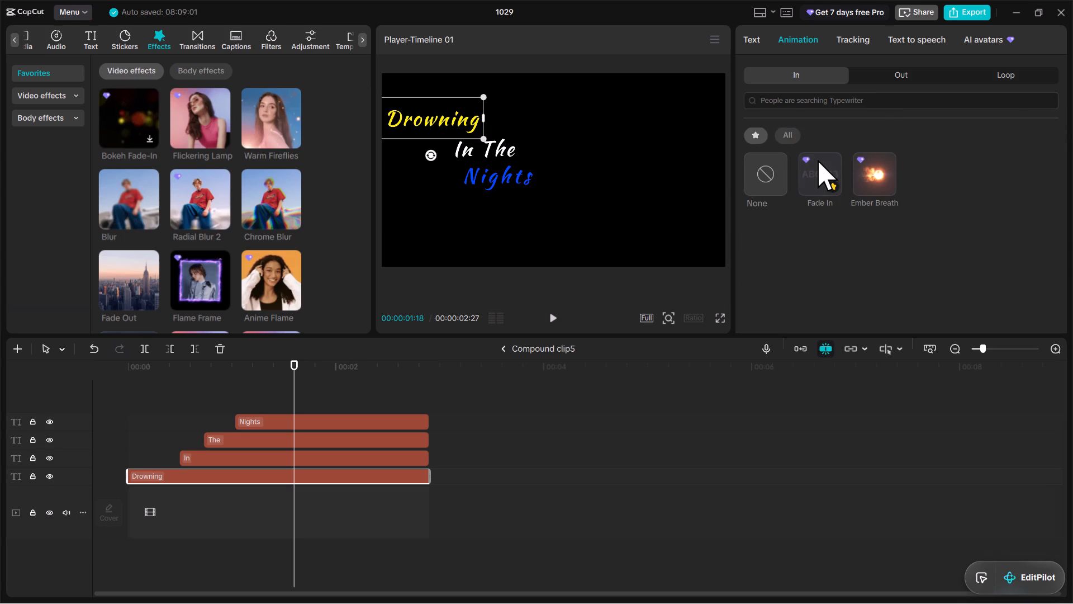
click(818, 160)
Apply the same Fade In animation to "In", "The" and "Nights", and play the title back on the main timeline.
click(377, 451)
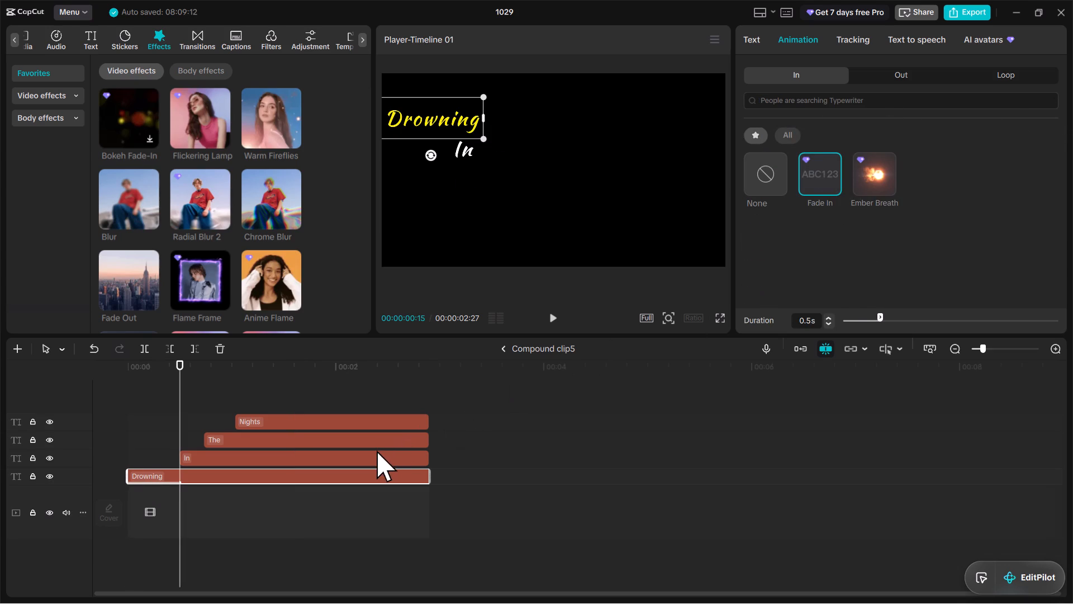
click(805, 47)
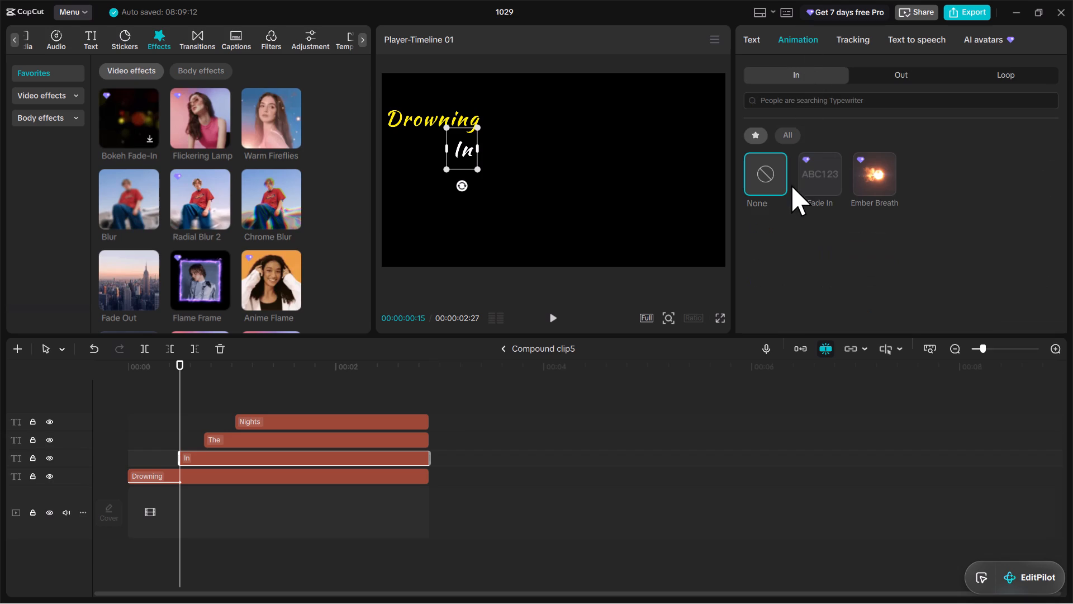
click(828, 170)
click(351, 435)
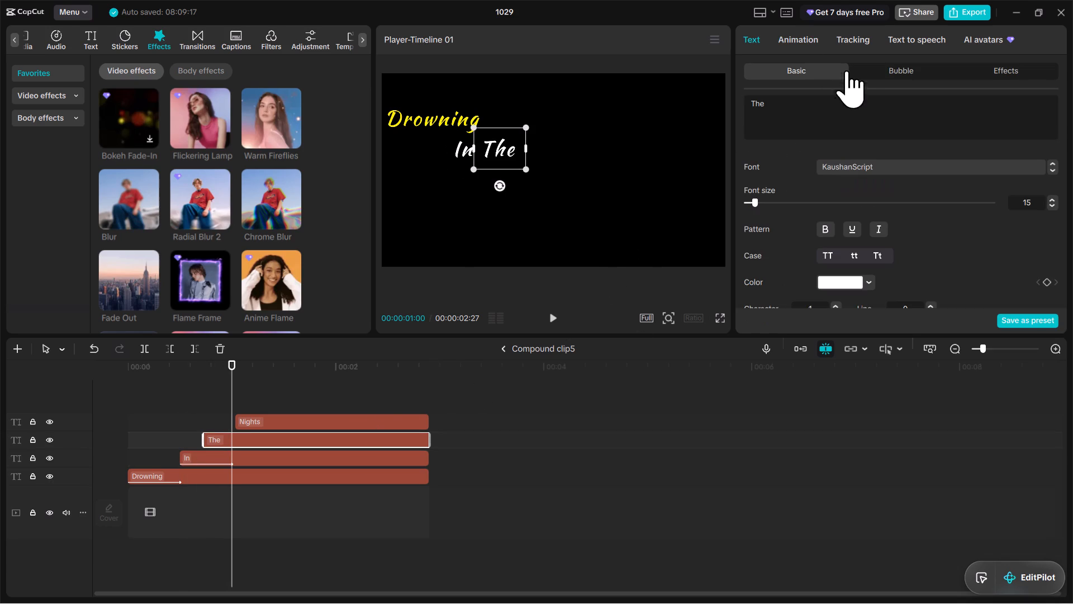
click(804, 38)
click(816, 180)
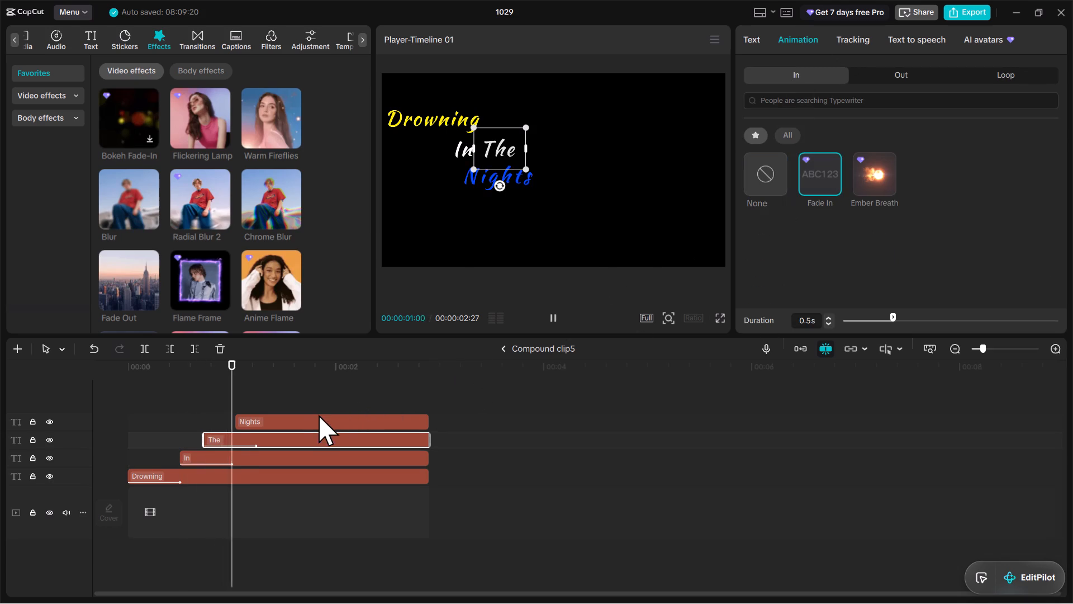
click(311, 419)
click(811, 40)
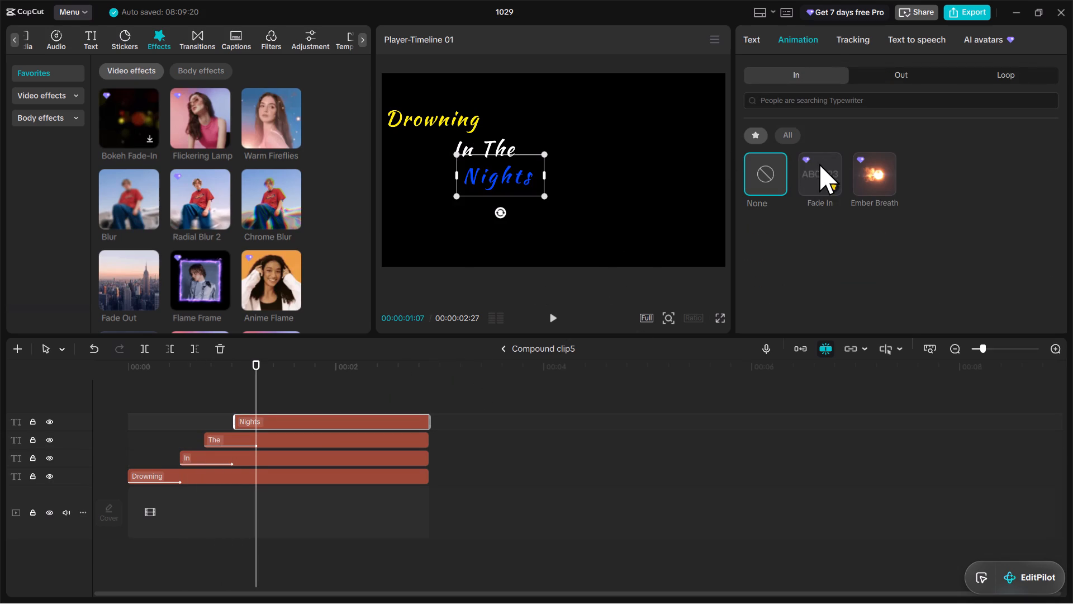
click(819, 164)
click(558, 349)
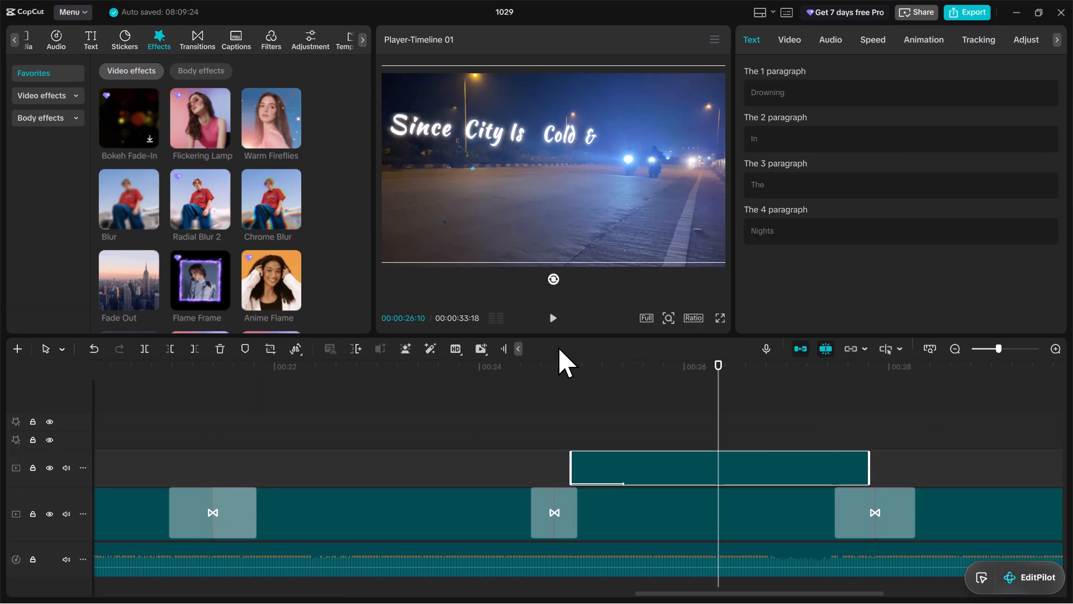
click(594, 416)
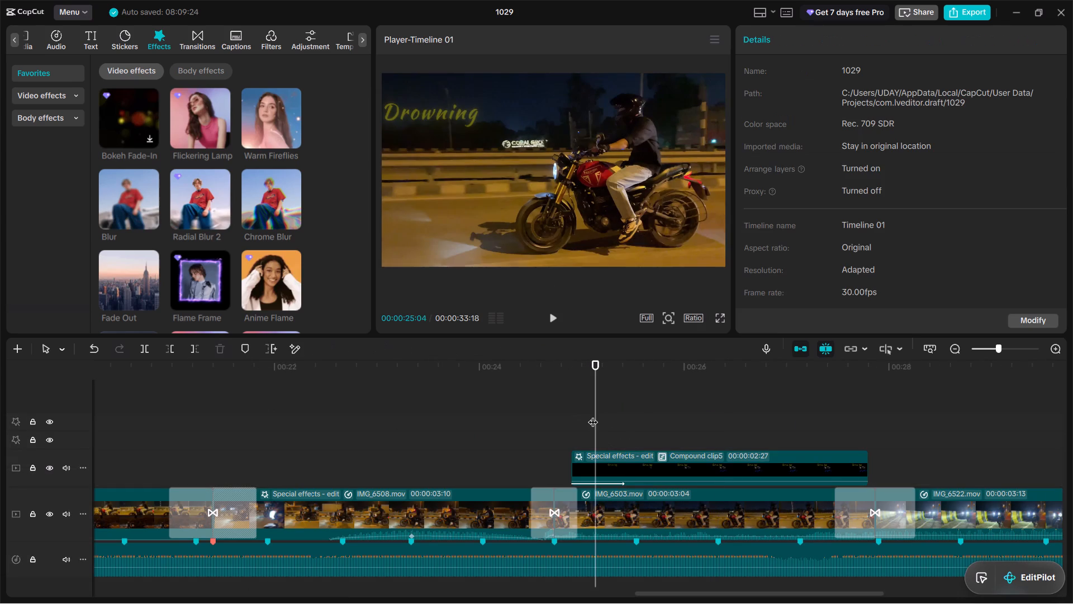
key(space)
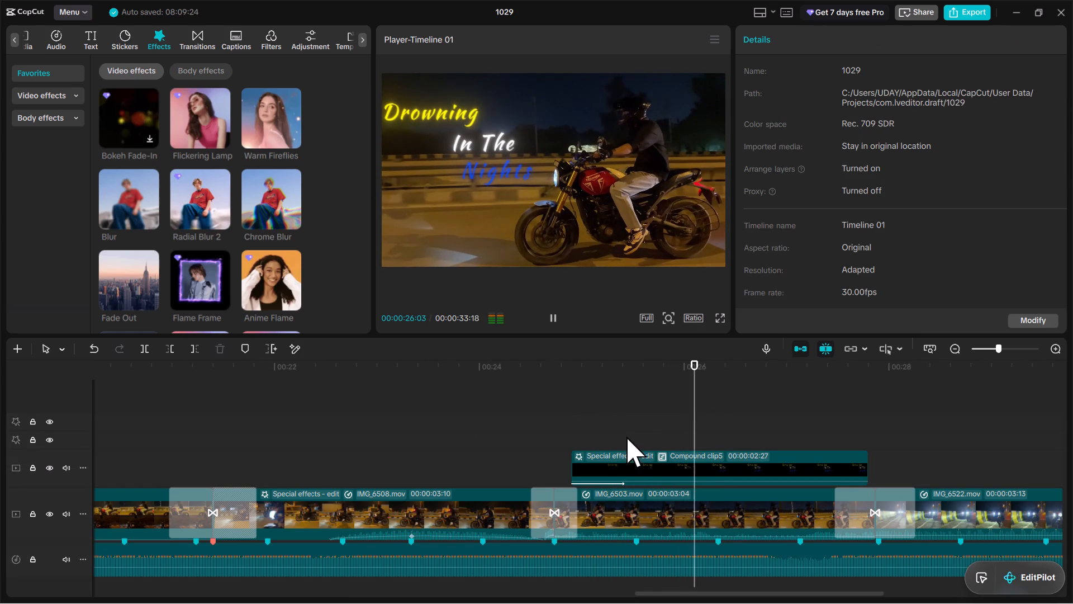
key(space)
Inside the title compound clip, recolor the word "Nights" to the lighter blue 009AFF.
click(672, 468)
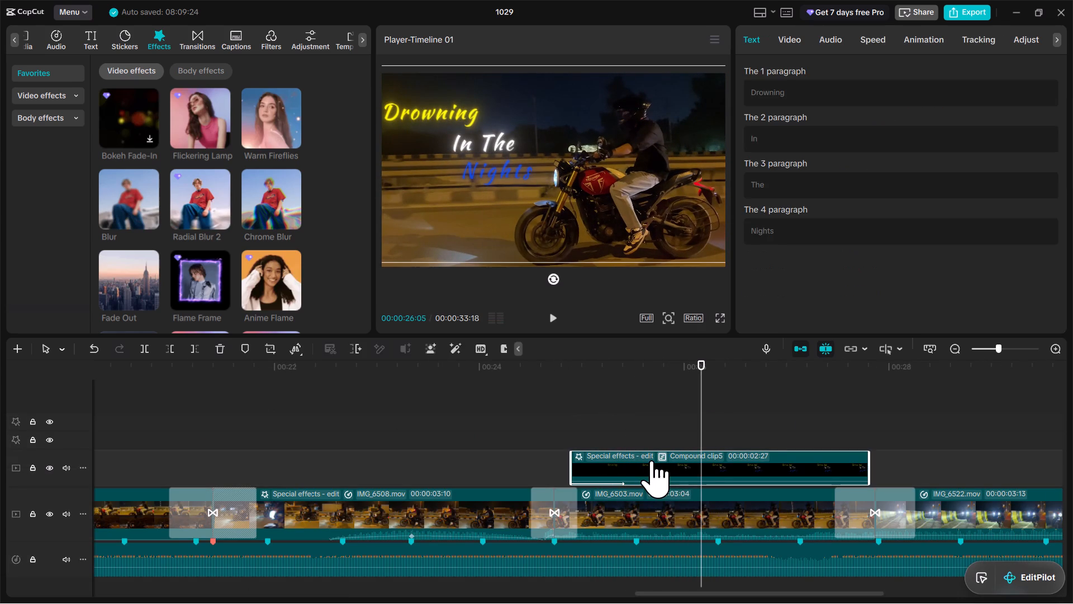
double_click(652, 460)
click(634, 469)
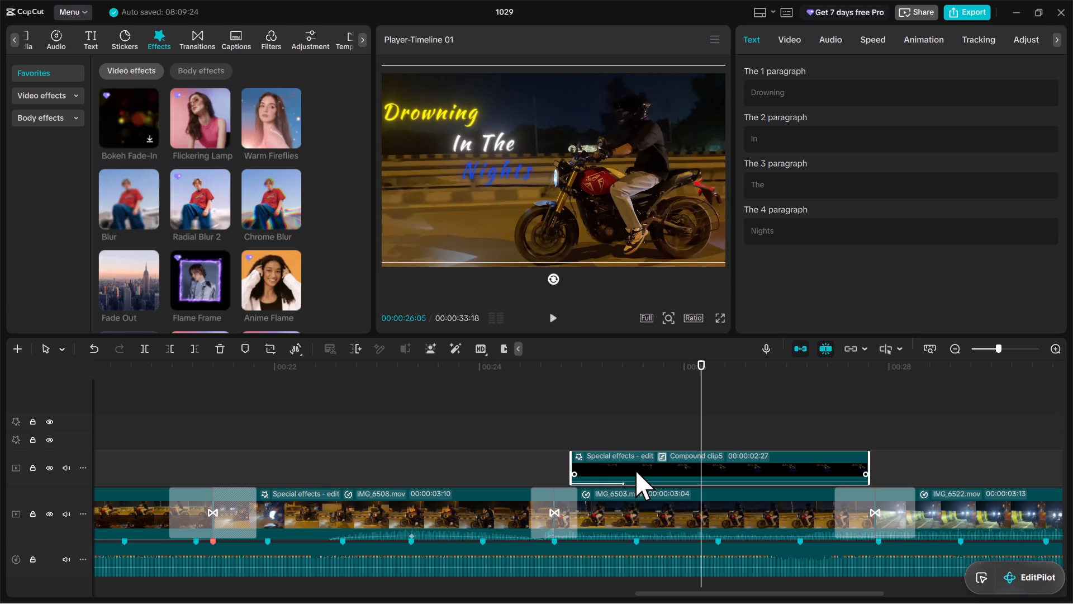
double_click(635, 470)
click(402, 423)
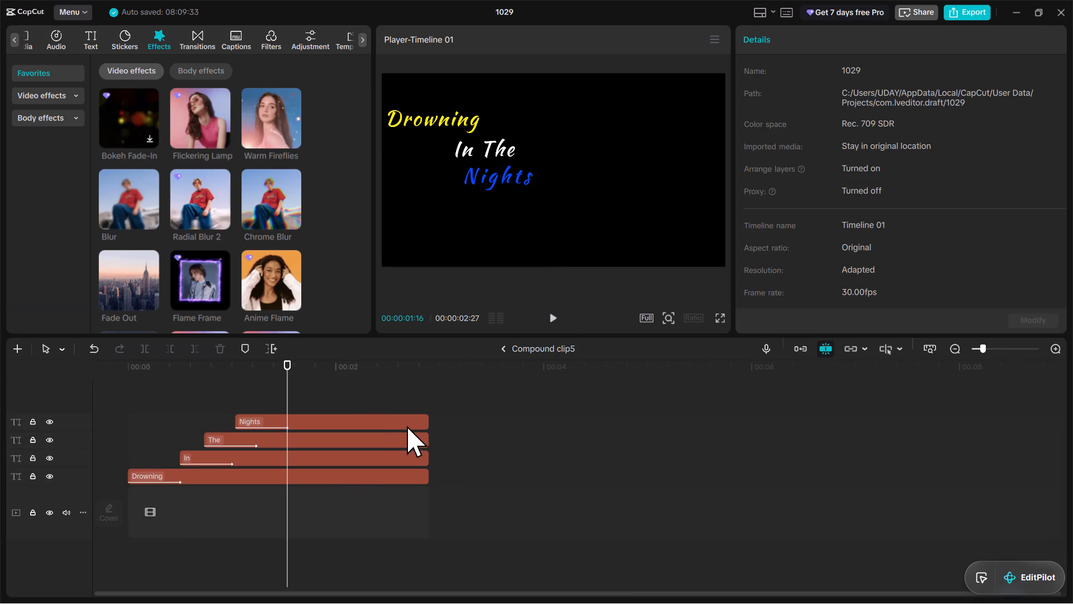
click(844, 282)
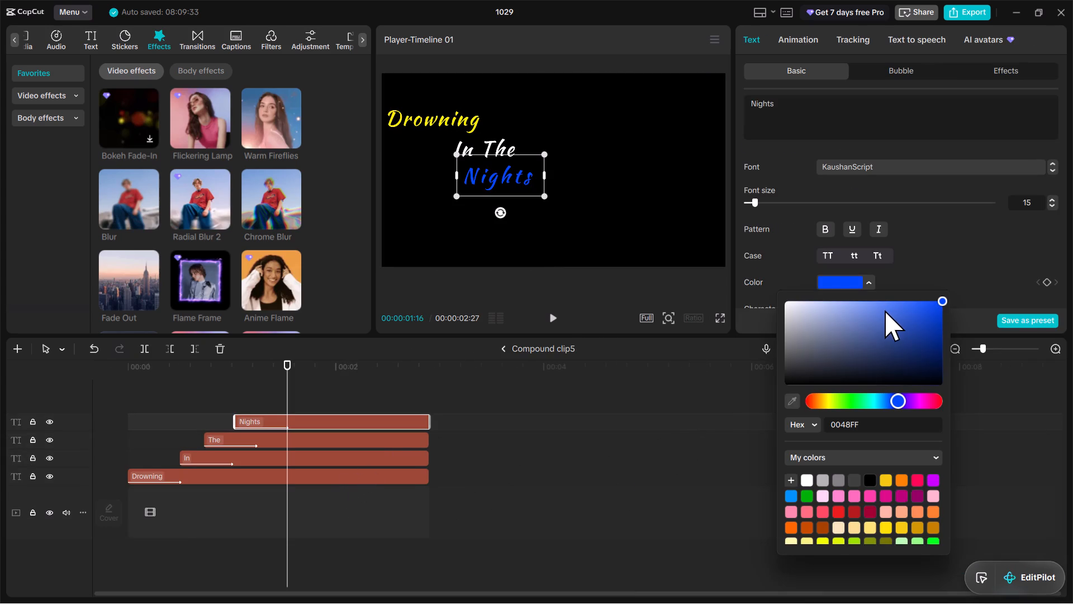
drag(903, 405, 896, 403)
drag(896, 403, 891, 403)
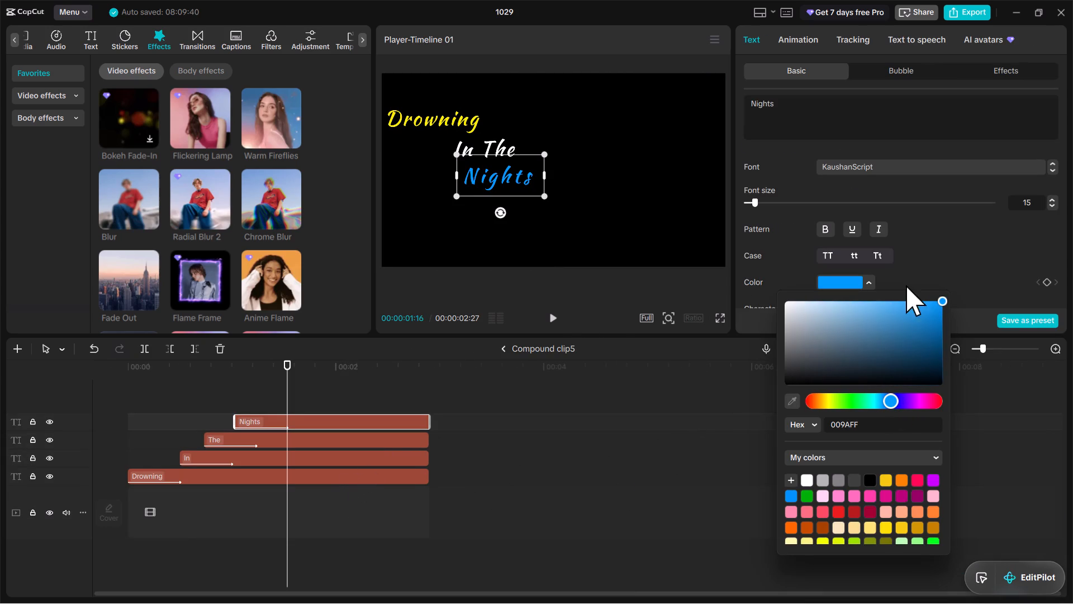
click(905, 275)
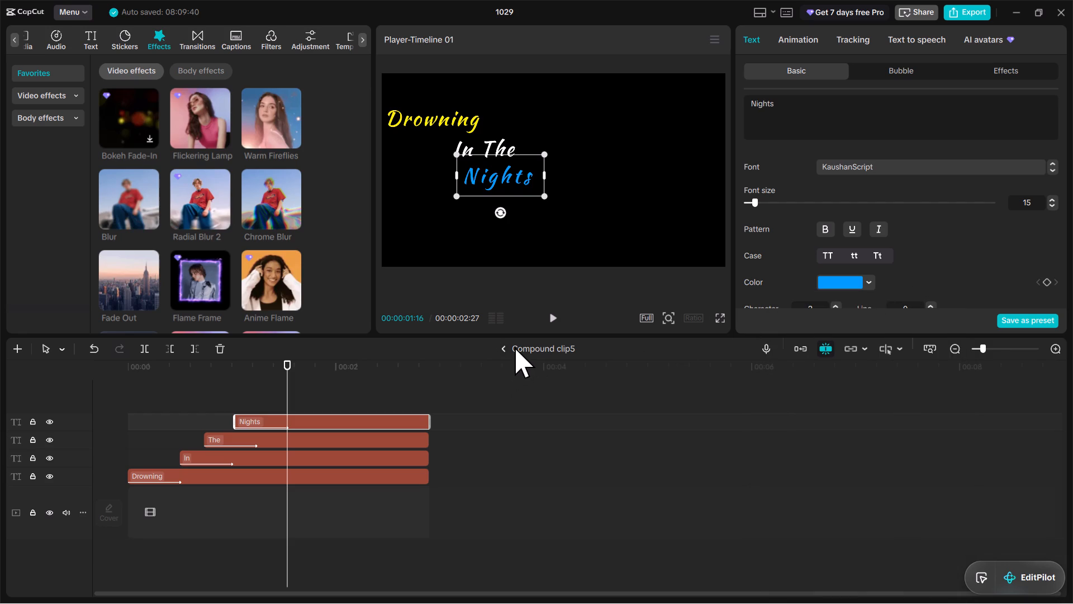
Return to the main timeline and play back the recolored "Drowning In The Nights" title over IMG_6503.mov.
click(515, 347)
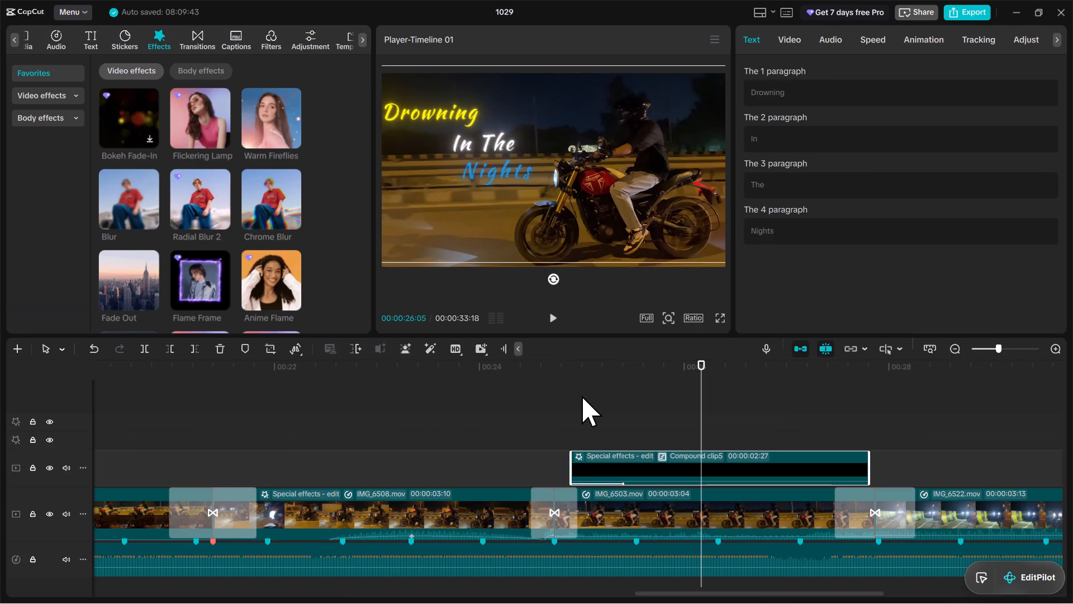
key(space)
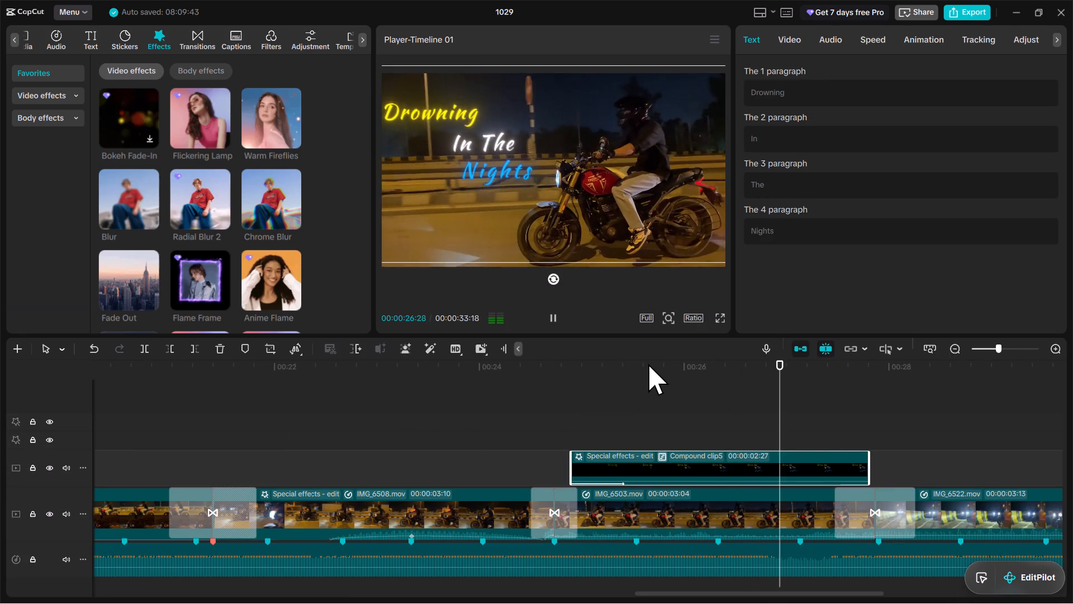
key(space)
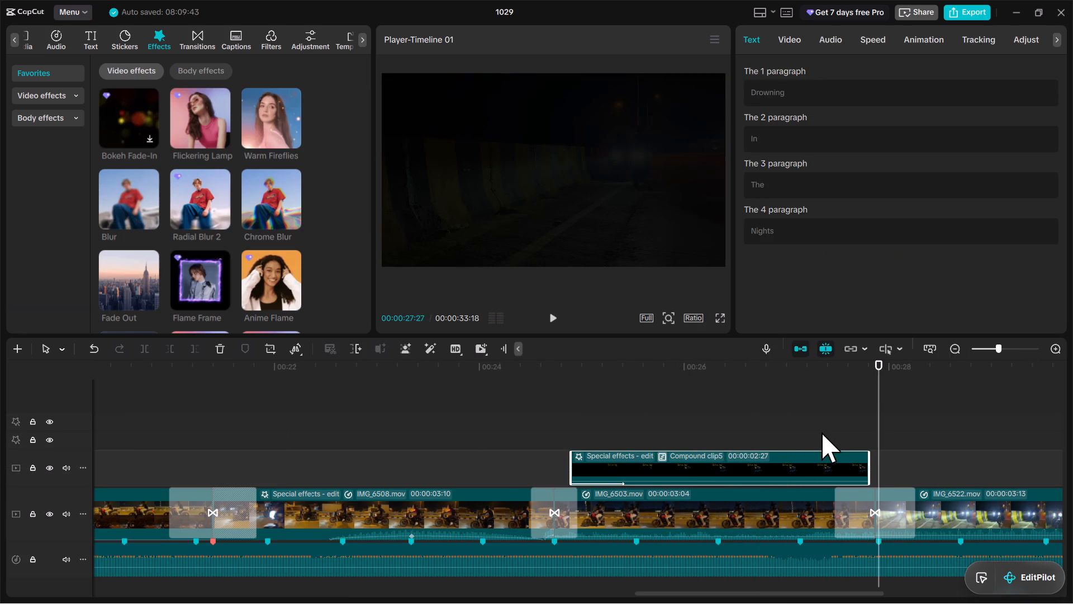
Apply the Fade Out exit animation to the "Drowning In The Nights" compound clip with a duration of 0.4 s.
click(826, 413)
click(833, 466)
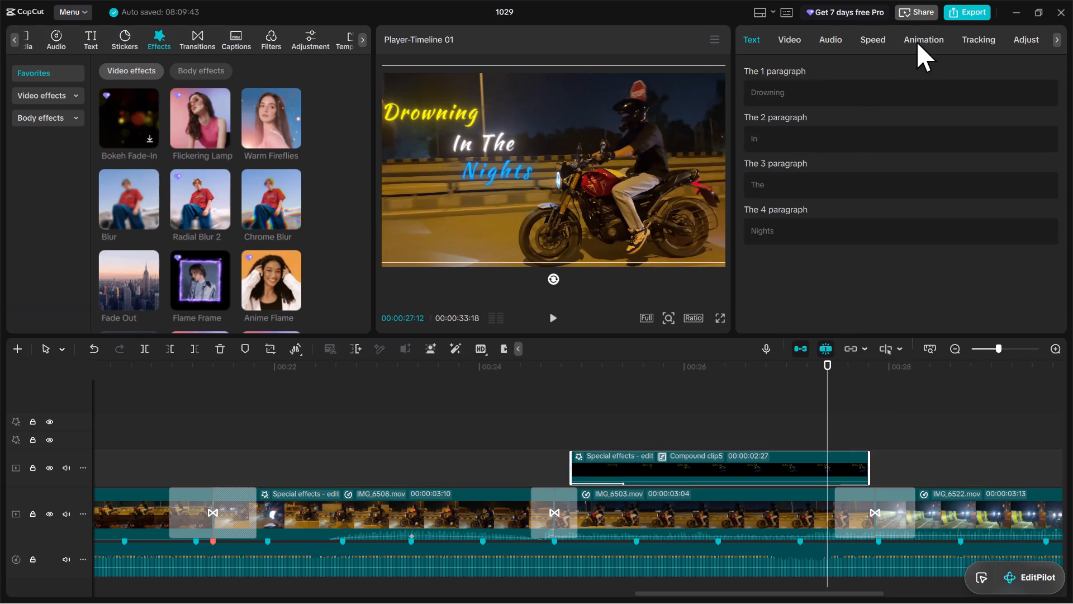
click(917, 41)
click(892, 68)
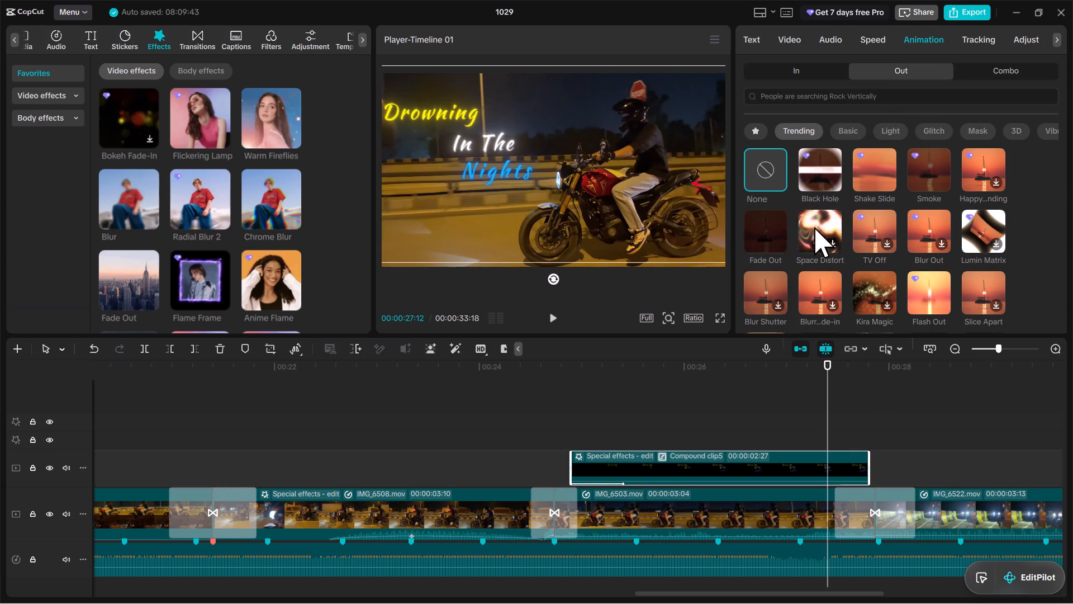
click(773, 228)
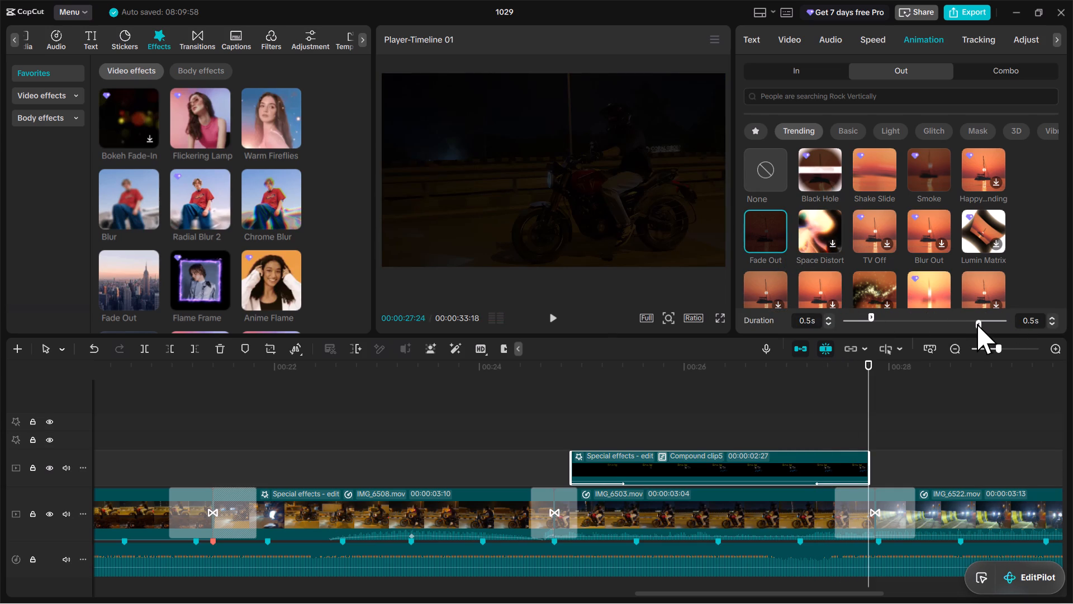
drag(974, 324, 957, 328)
drag(955, 324, 959, 324)
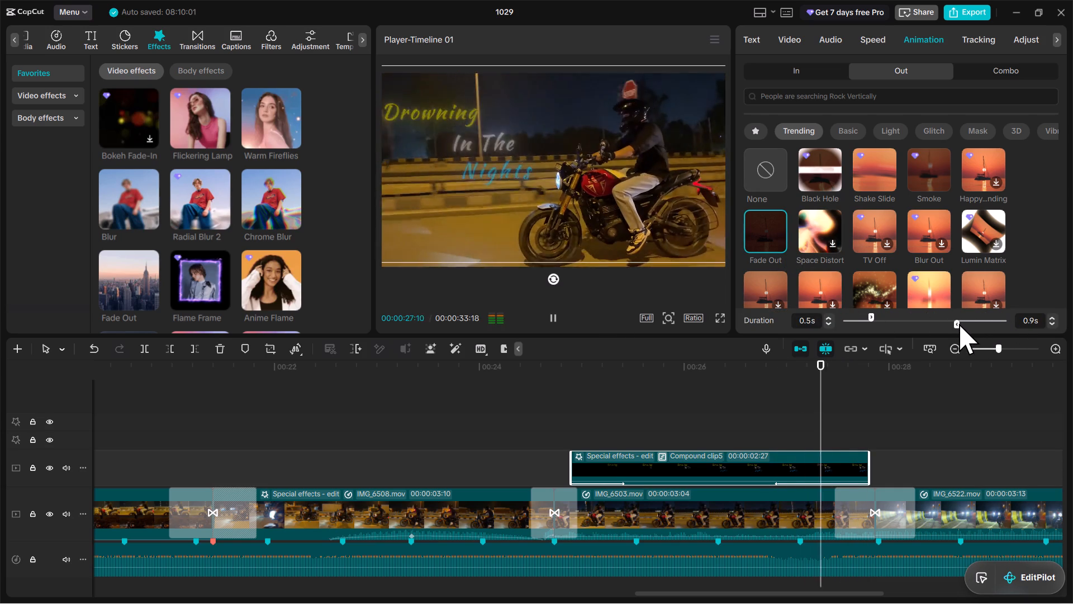
drag(959, 324, 972, 322)
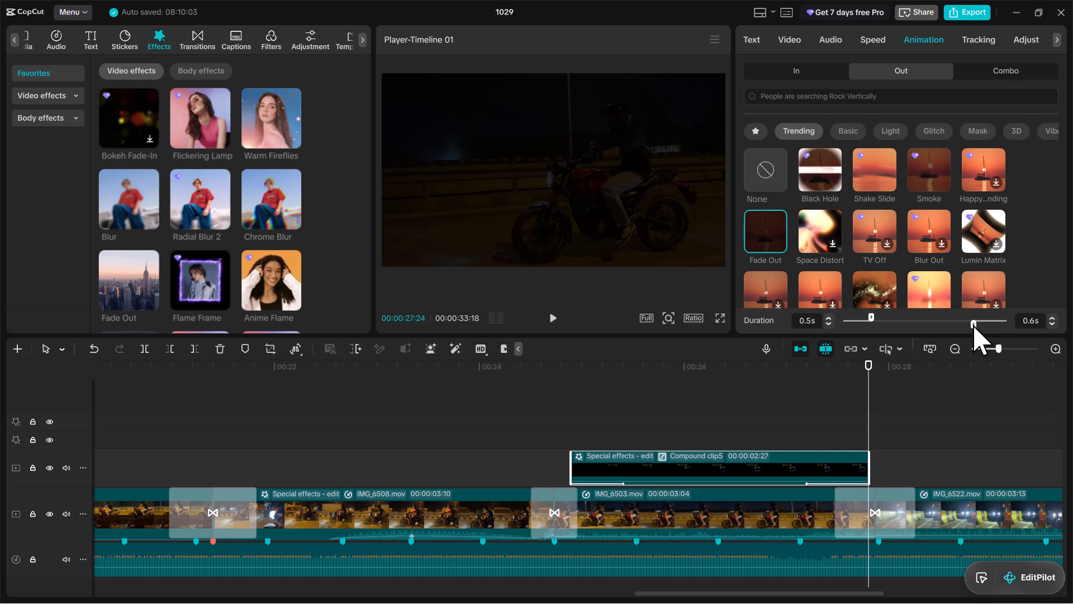
drag(972, 324, 981, 324)
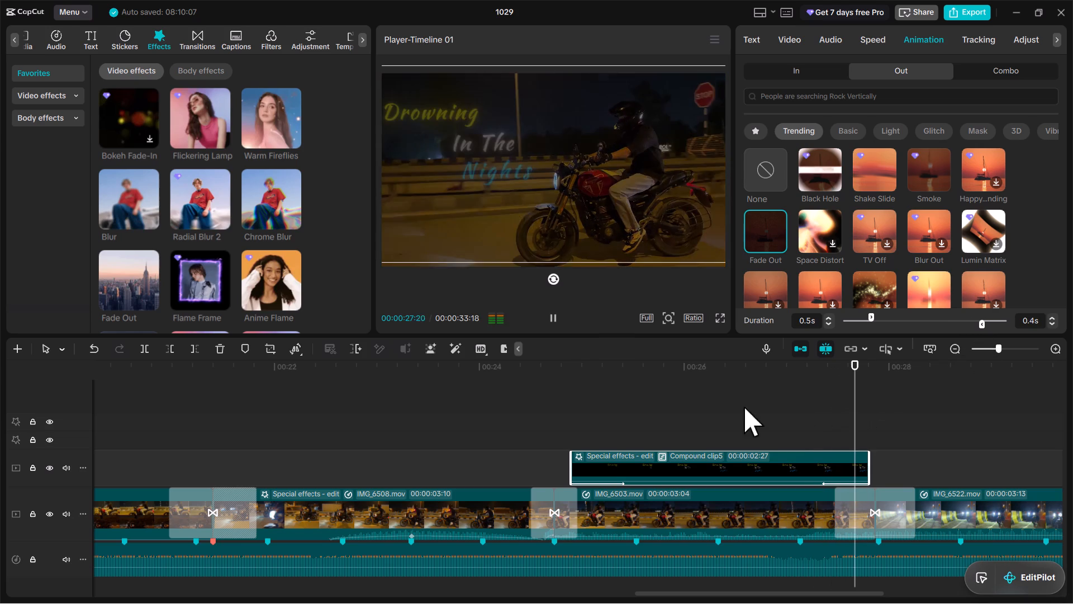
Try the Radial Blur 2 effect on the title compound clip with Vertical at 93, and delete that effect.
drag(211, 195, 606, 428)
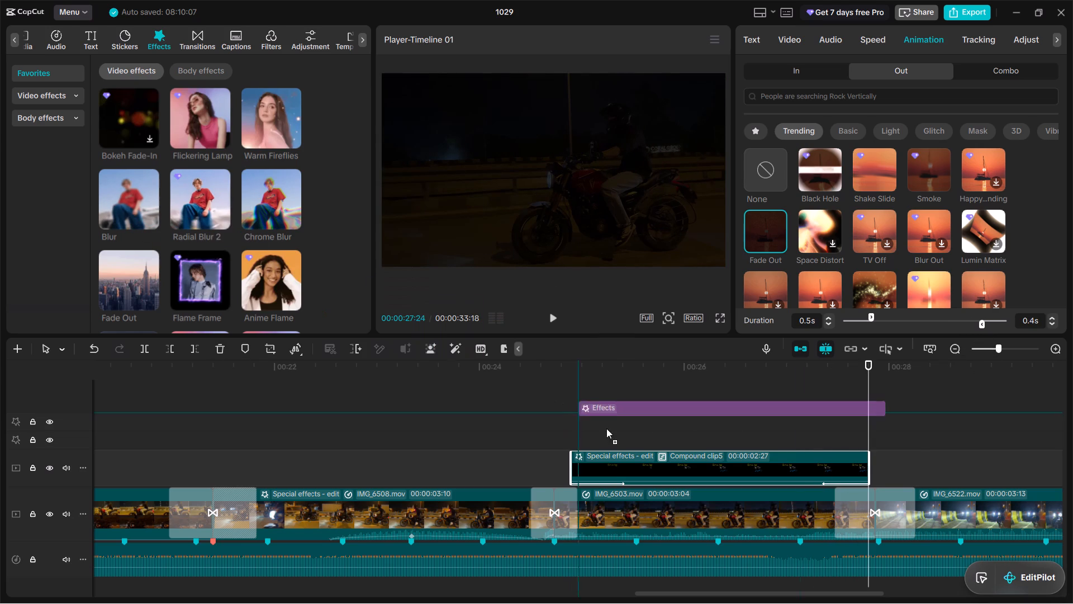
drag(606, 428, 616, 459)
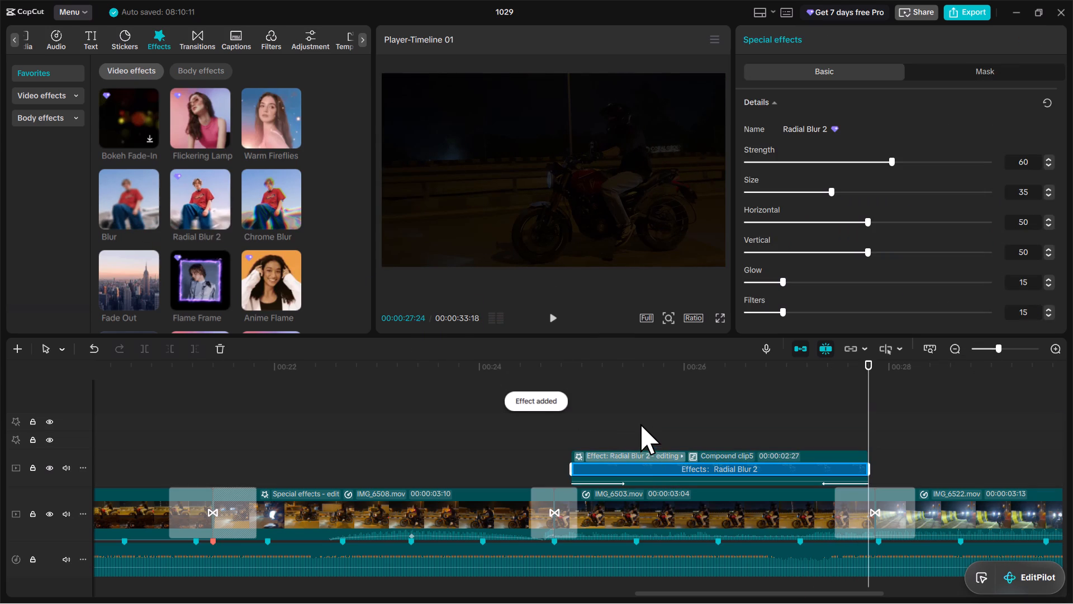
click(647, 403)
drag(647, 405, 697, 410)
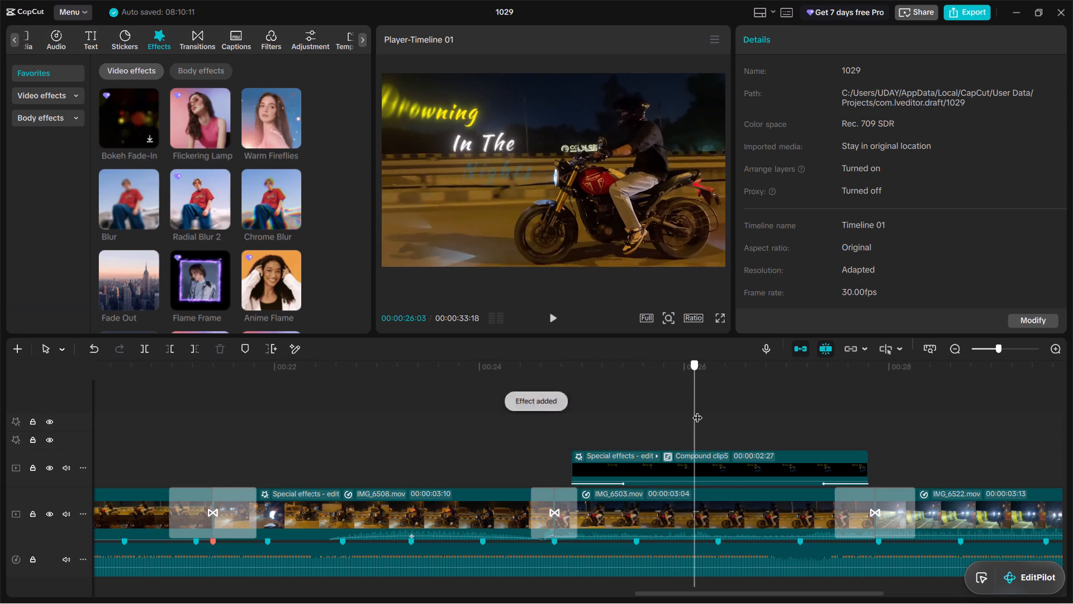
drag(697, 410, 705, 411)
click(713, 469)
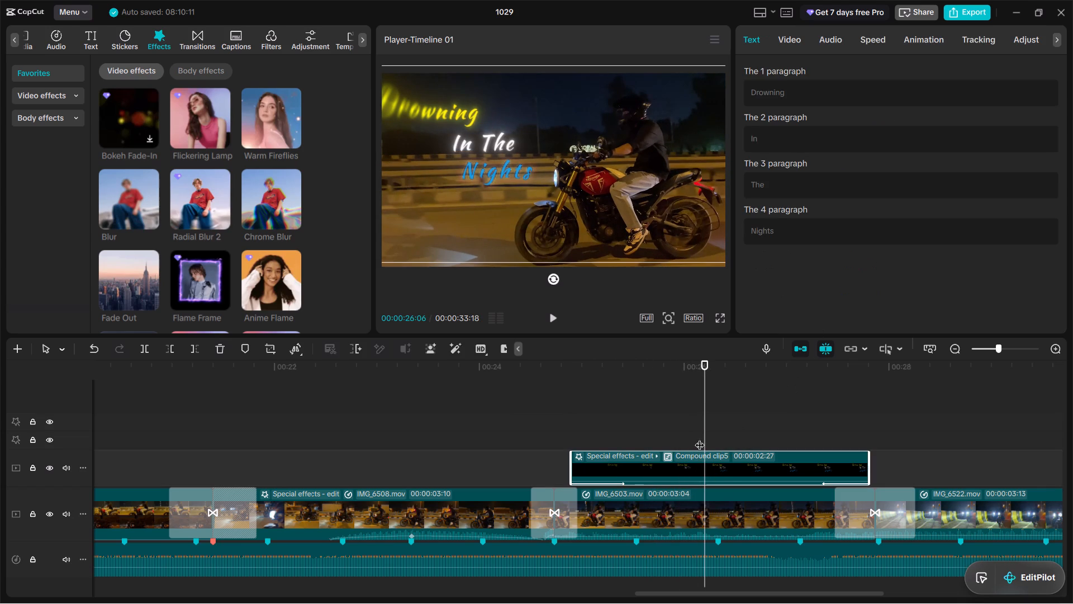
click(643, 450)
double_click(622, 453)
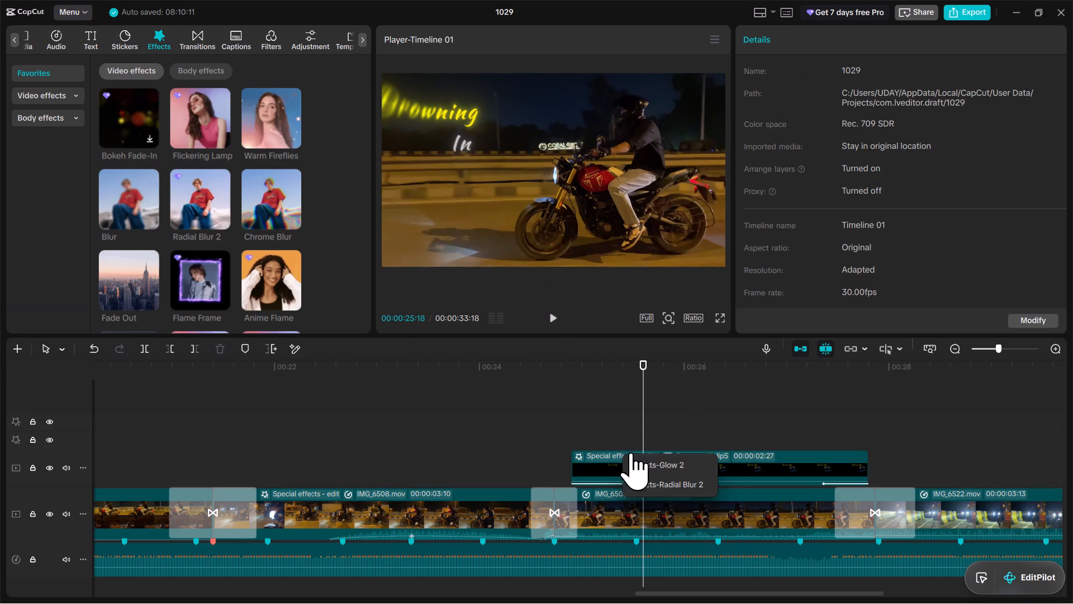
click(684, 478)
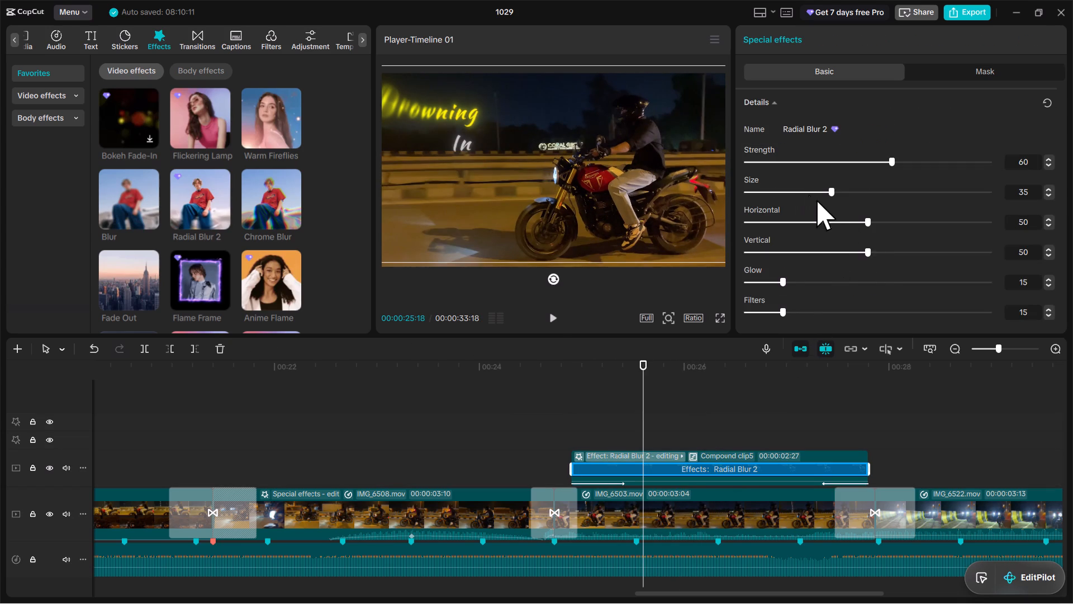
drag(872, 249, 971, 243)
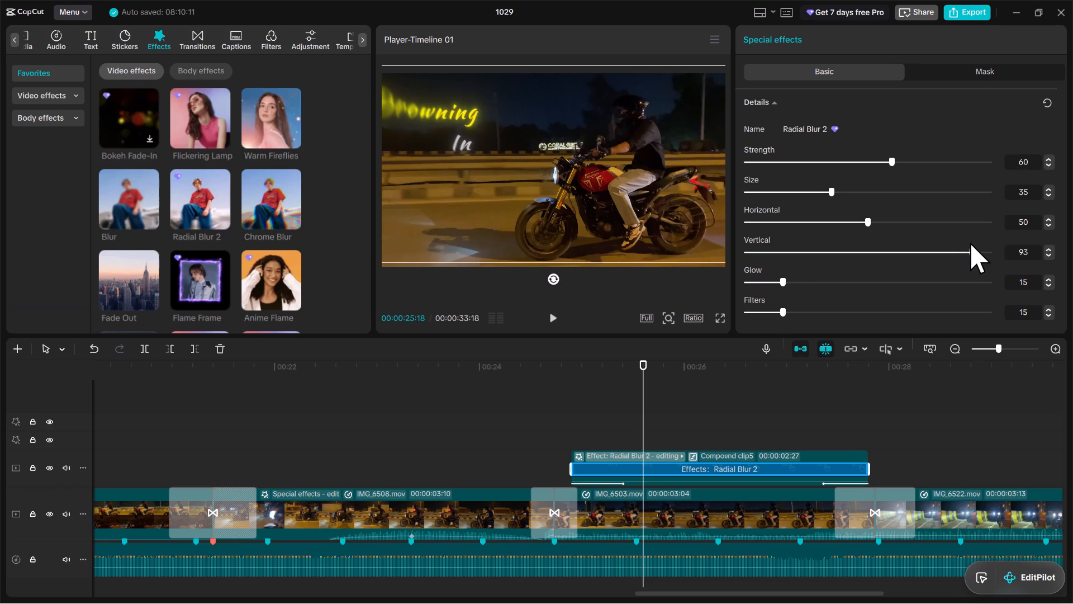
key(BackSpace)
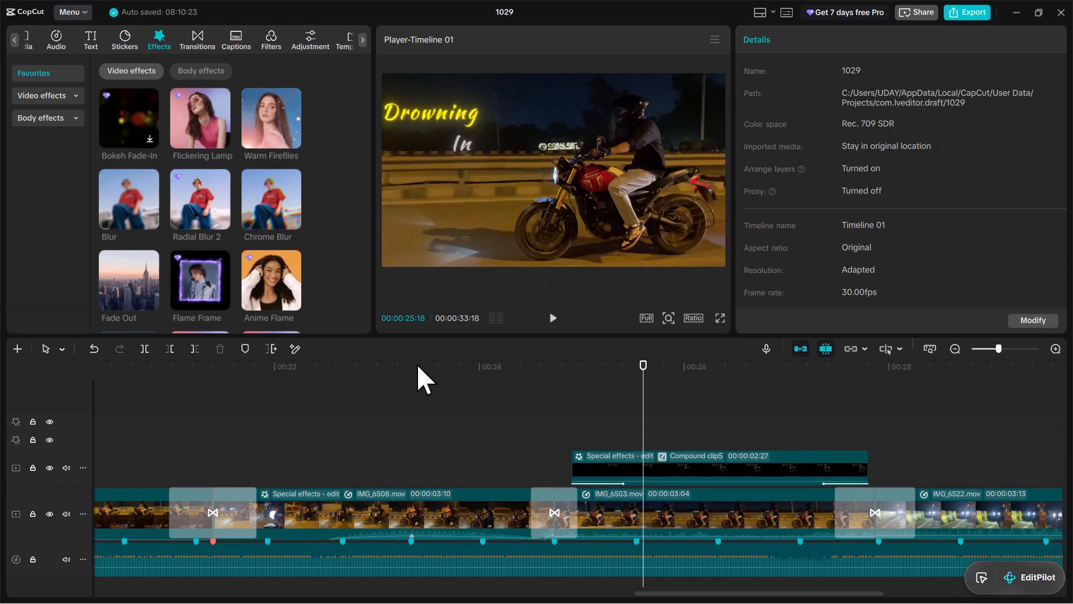
Set the title compound clip's Glow 2 effect to Glow 68 and Size 81.
click(637, 454)
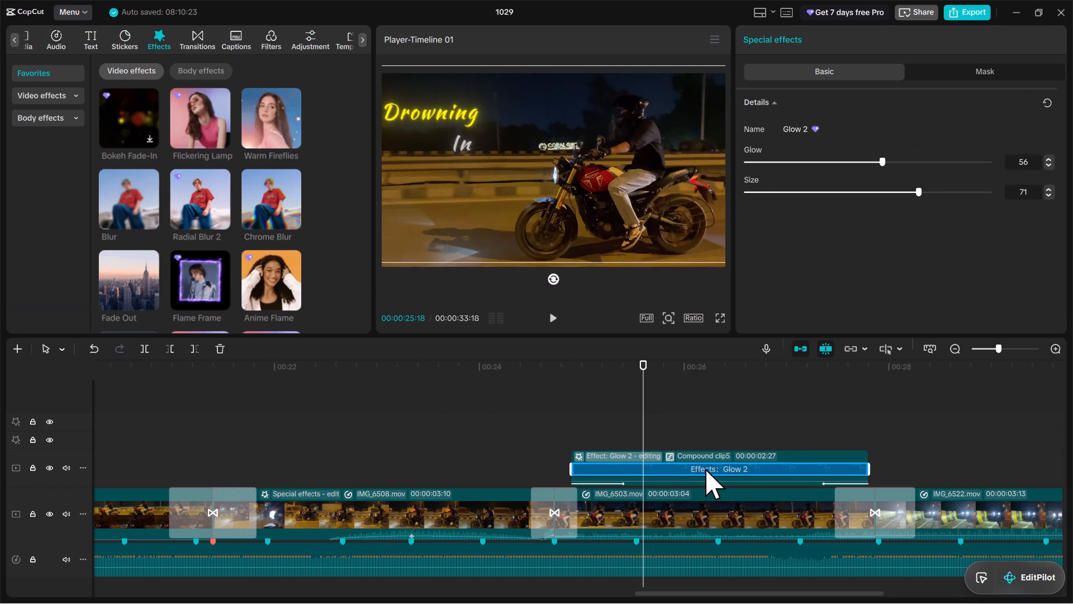
drag(917, 185, 942, 190)
drag(879, 157, 882, 158)
drag(882, 158, 911, 164)
Play the edit from the glowing title into the closing title, dismiss the performance reminder, and spot-check frames in that stretch.
key(space)
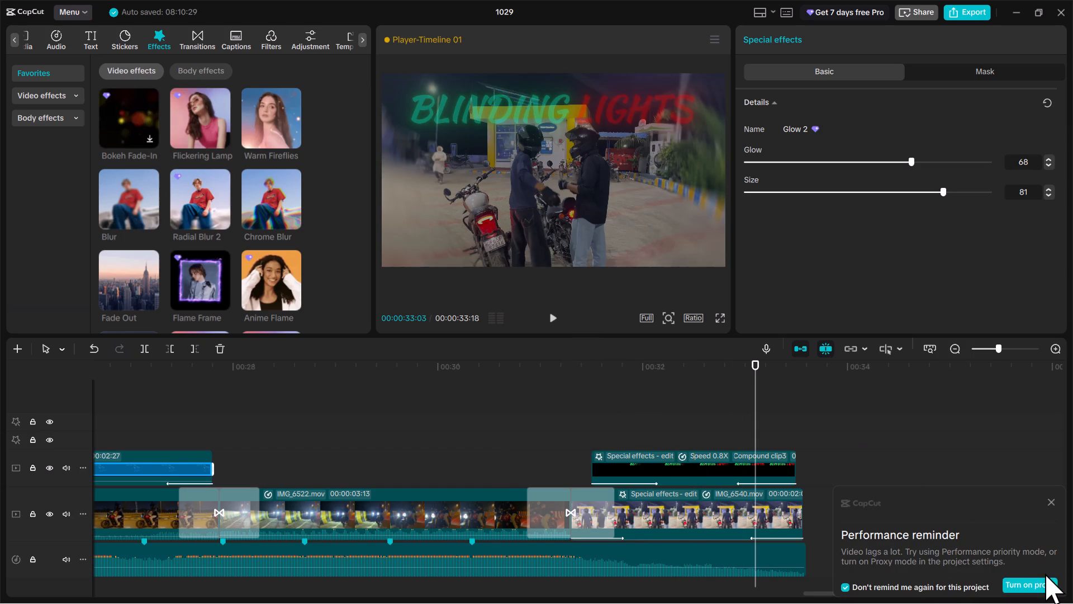
click(1050, 506)
click(1056, 500)
click(1053, 500)
click(627, 369)
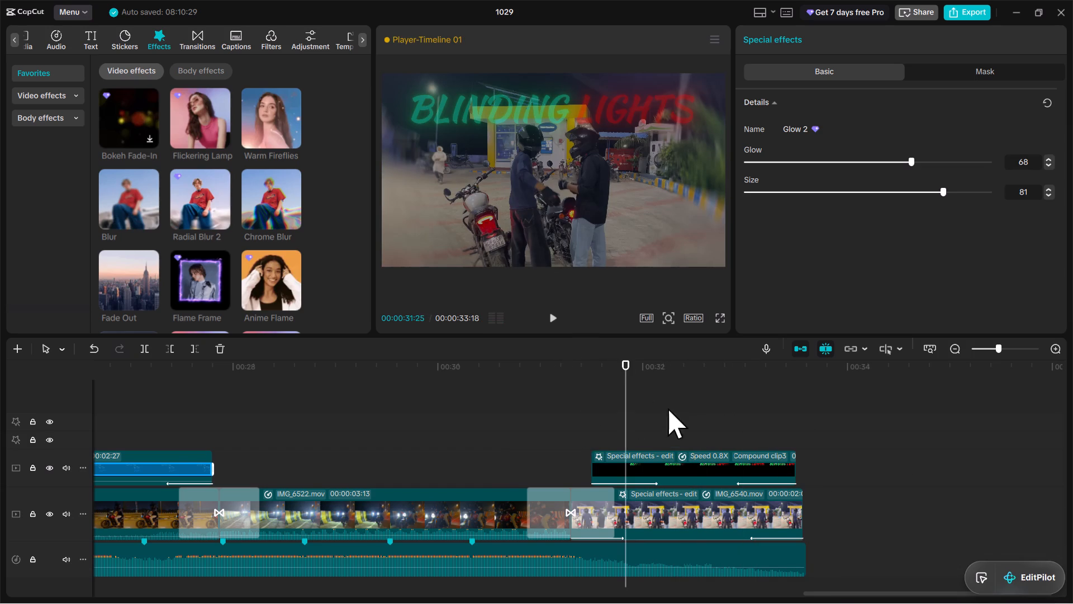
click(808, 408)
click(752, 410)
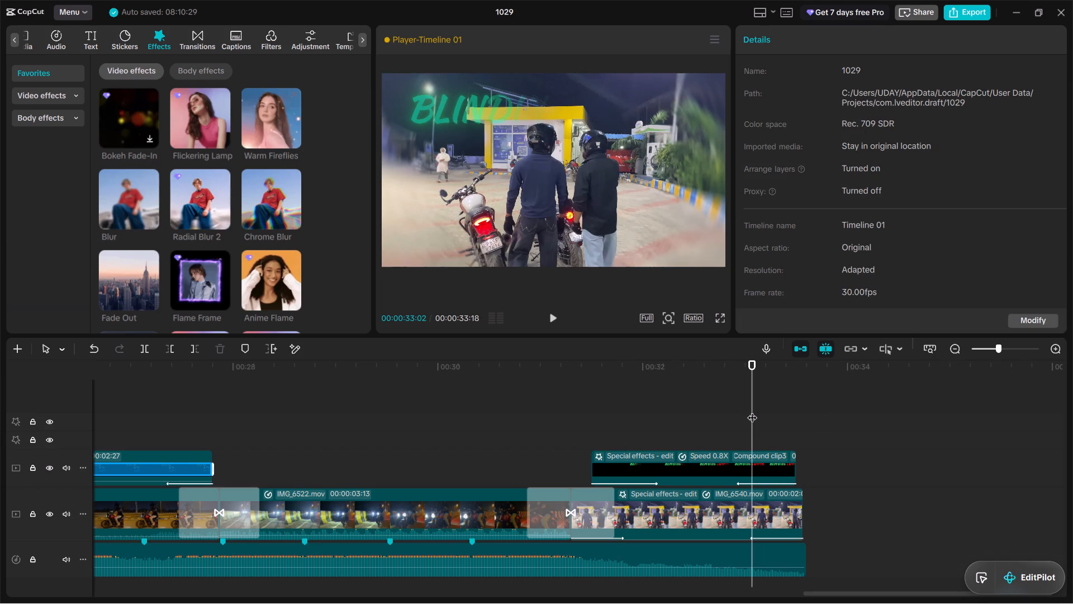
click(330, 396)
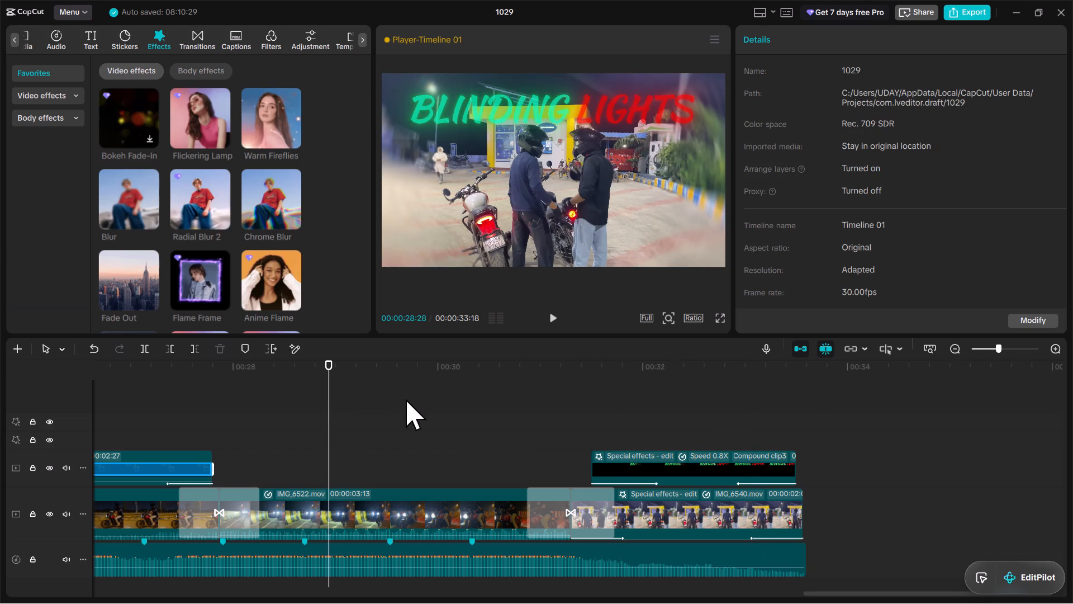
click(448, 42)
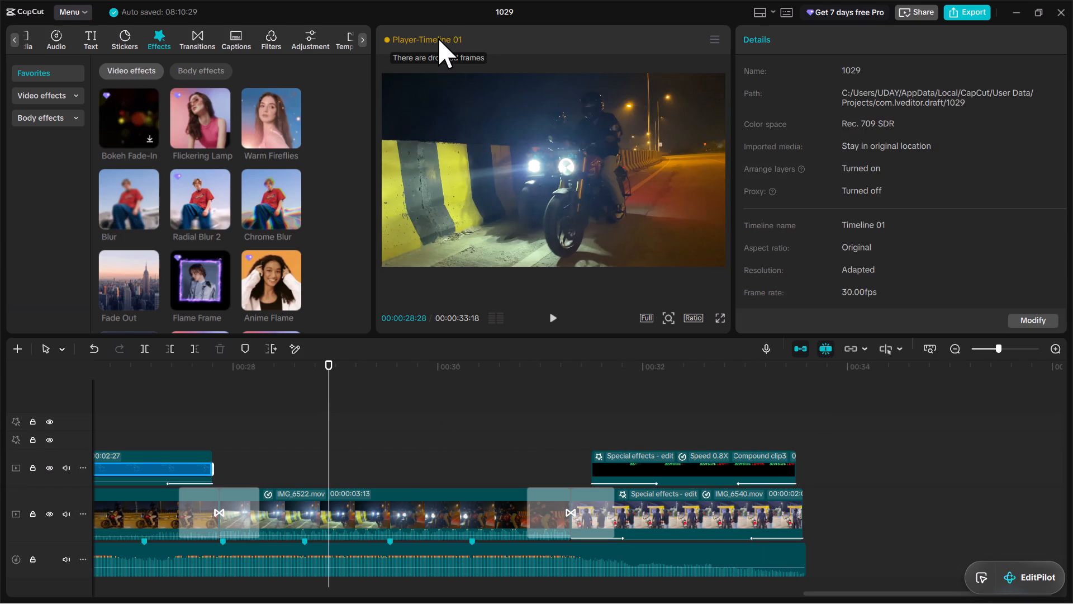
Fit the whole edit in the timeline and play it back from 00:00:00:00.
drag(993, 351, 981, 356)
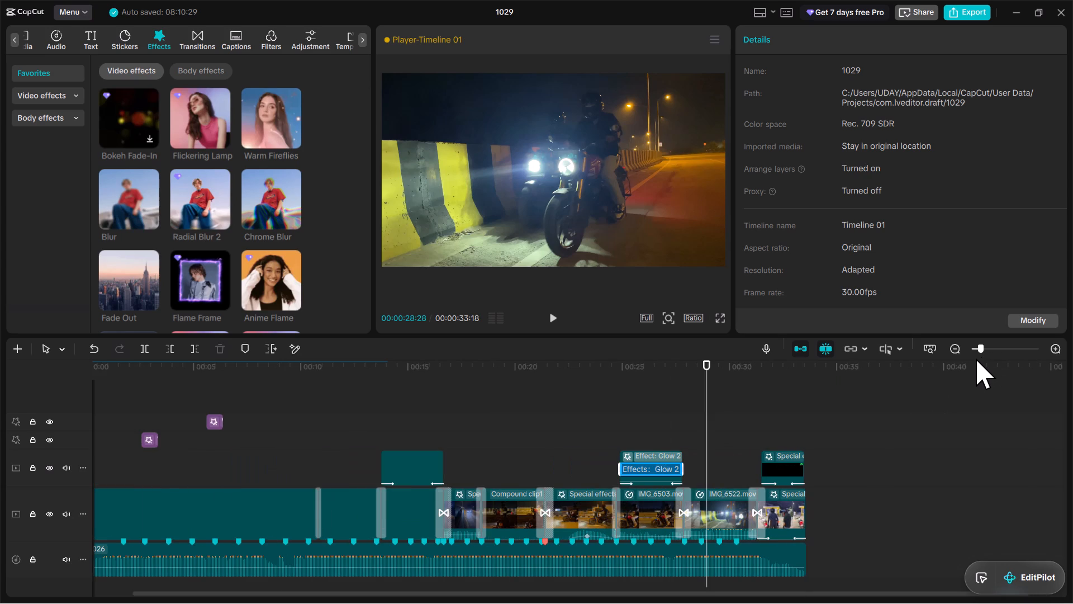
drag(982, 347, 974, 347)
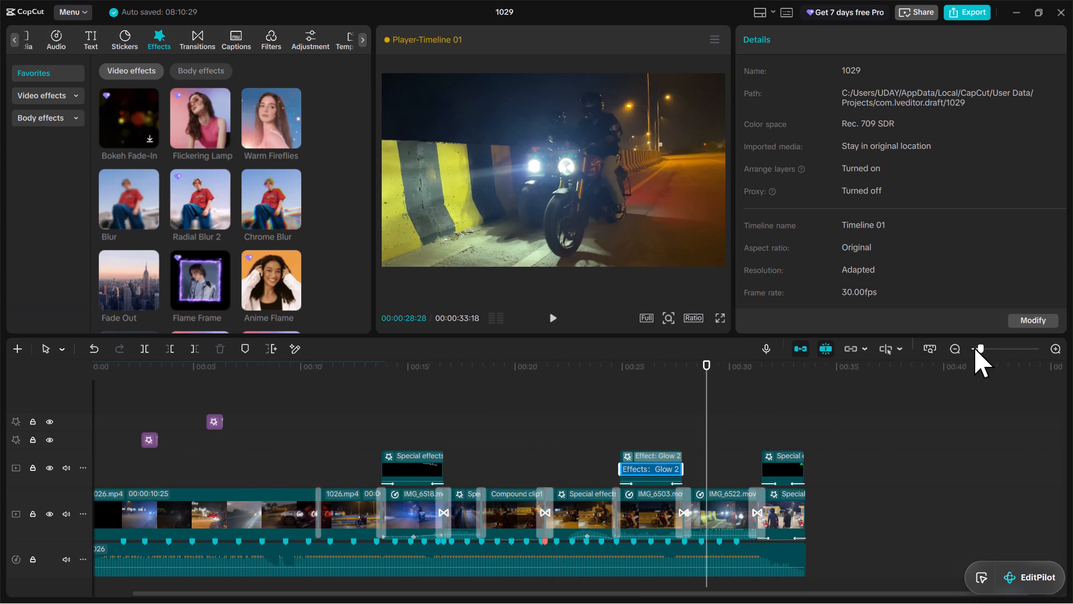
drag(974, 347, 963, 350)
click(127, 407)
click(142, 398)
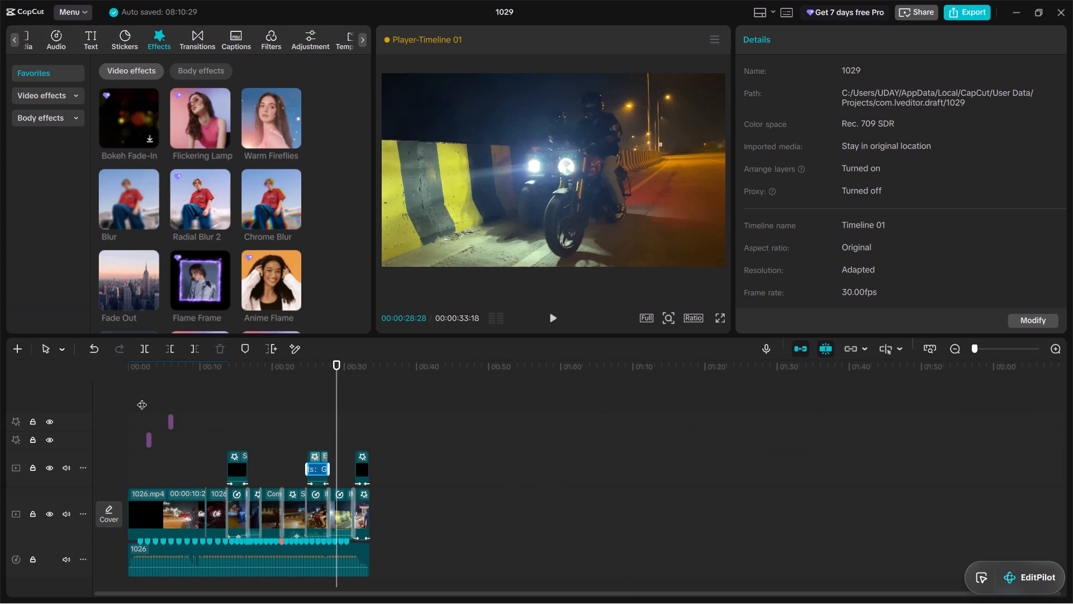
drag(142, 398, 94, 407)
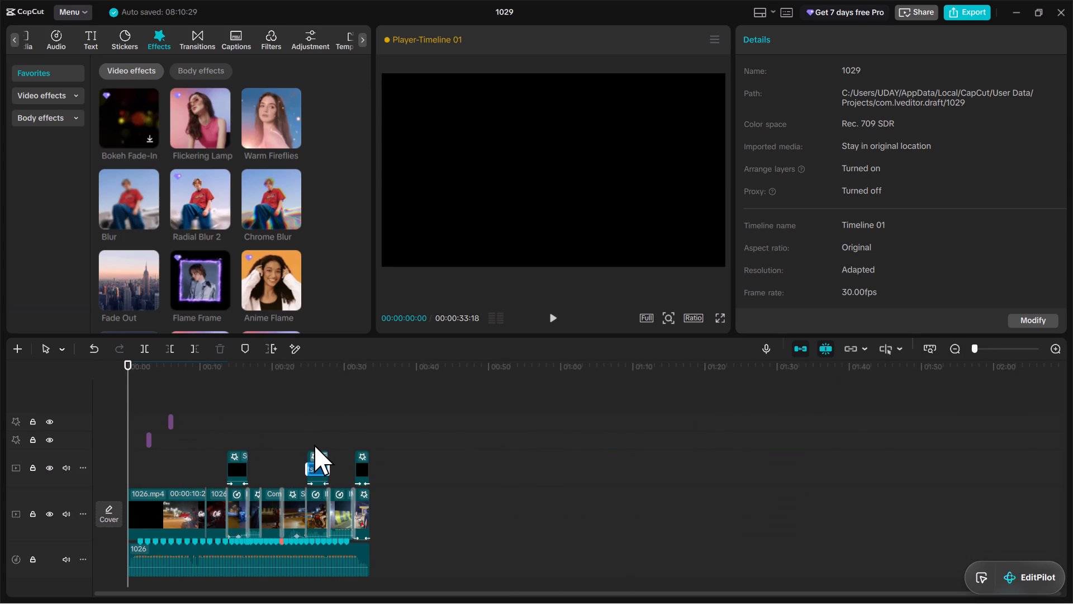
key(space)
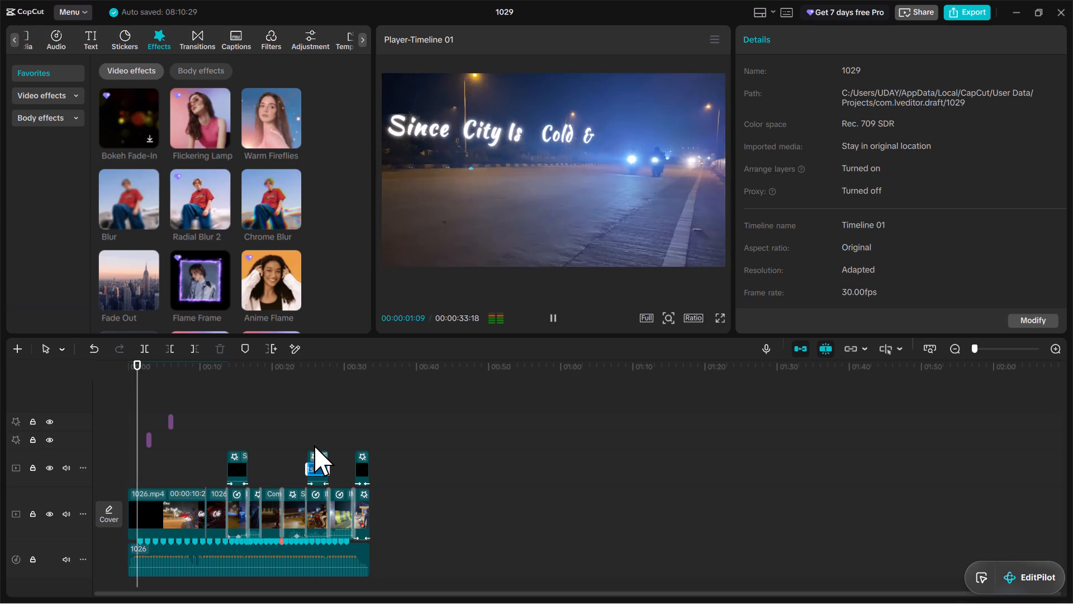
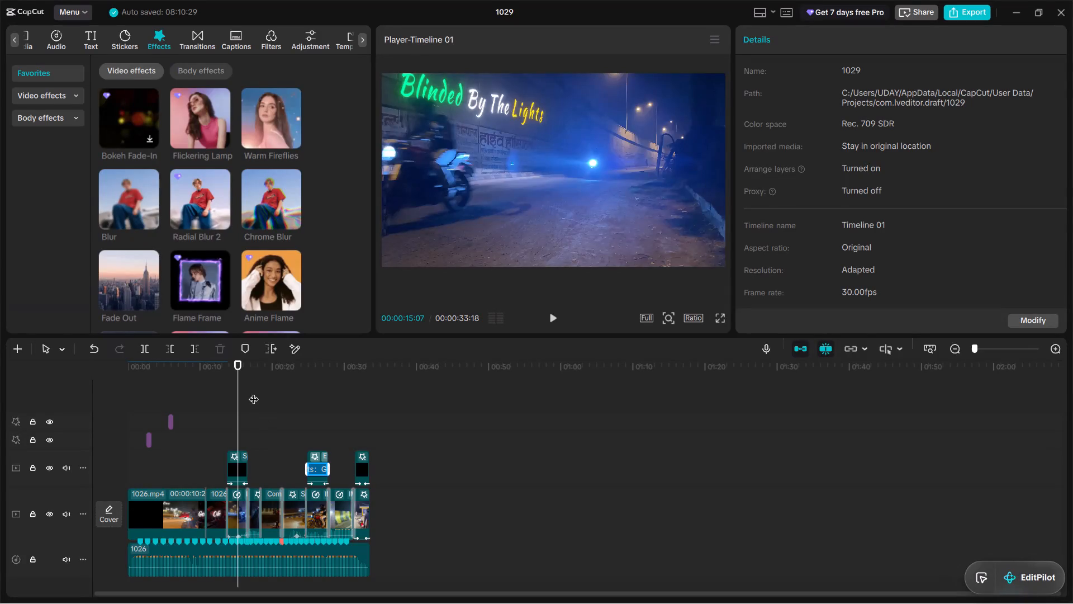
Play the edit from 00:00:15:07 through to its closing title.
key(space)
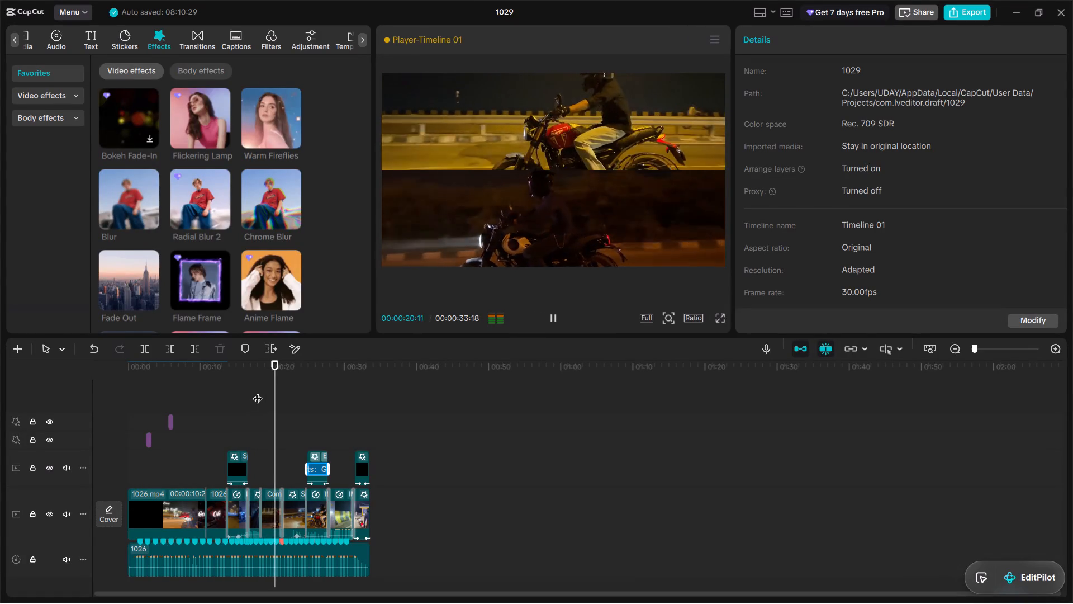
key(space)
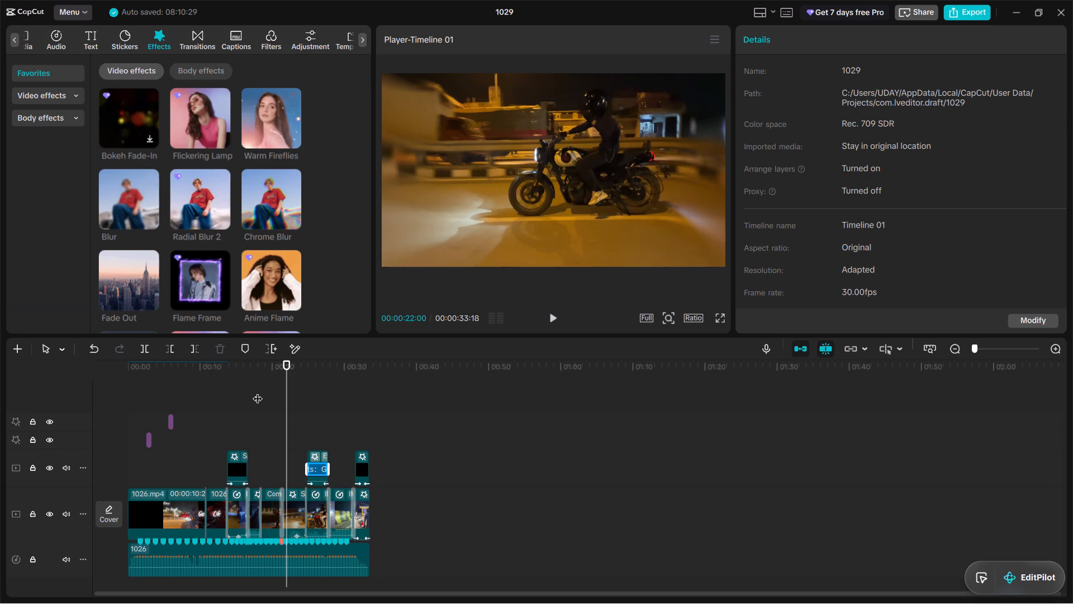
key(space)
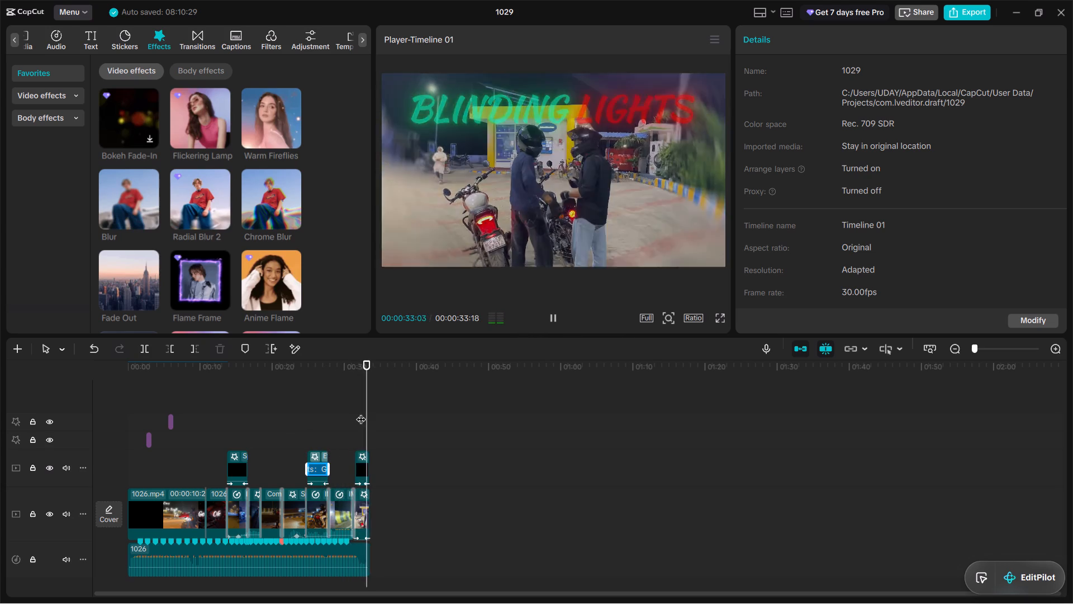
Open the closing title's compound clip and increase the BLINDING LIGHTS text's character spacing by one increment.
click(360, 412)
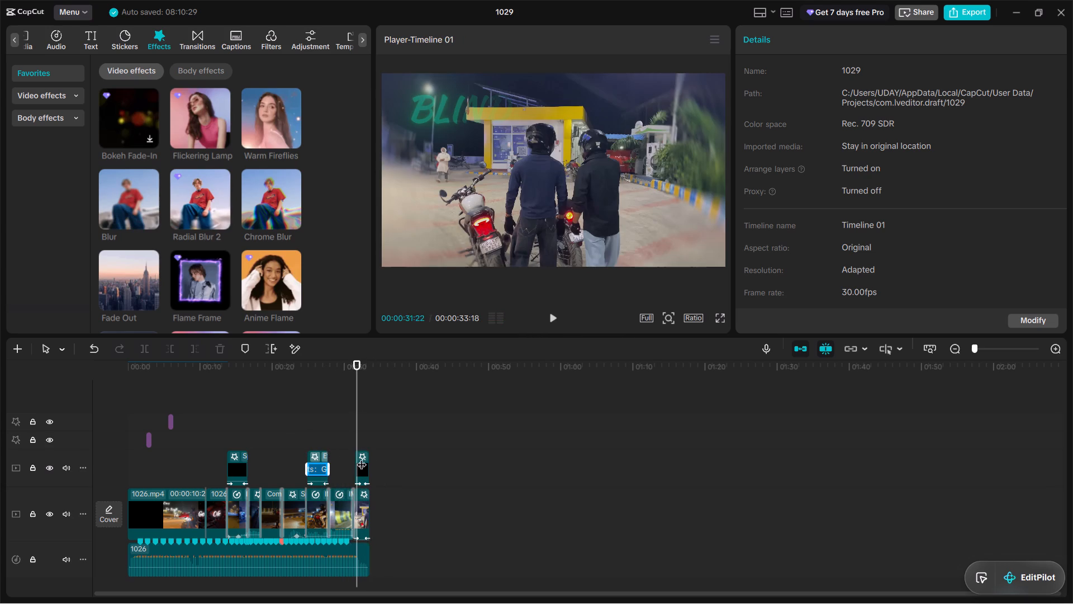
double_click(362, 457)
drag(972, 345, 1010, 346)
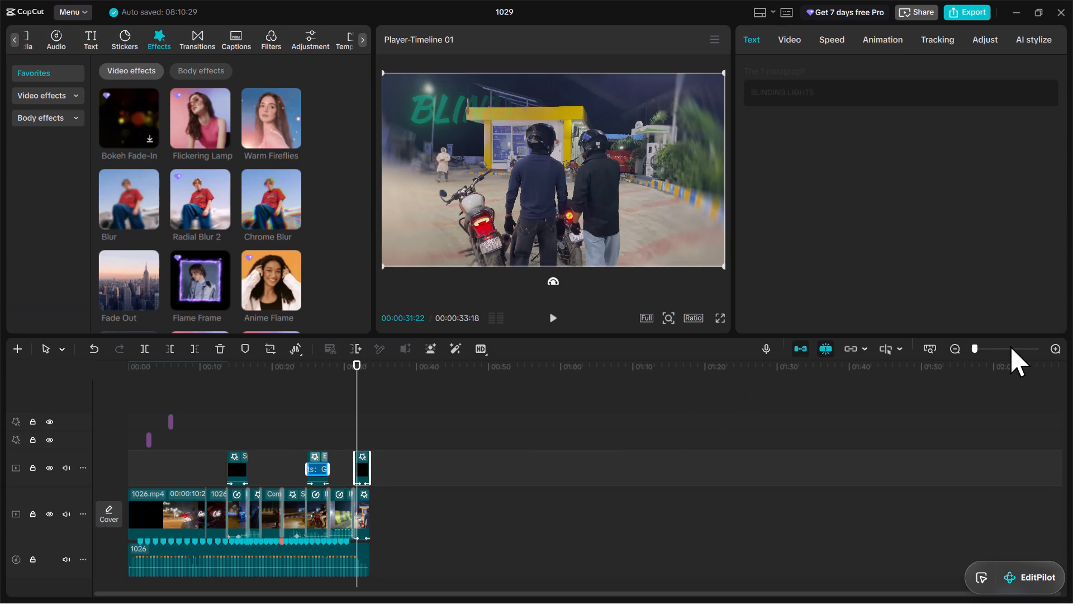
drag(1010, 346, 1011, 346)
drag(977, 348, 984, 351)
double_click(786, 473)
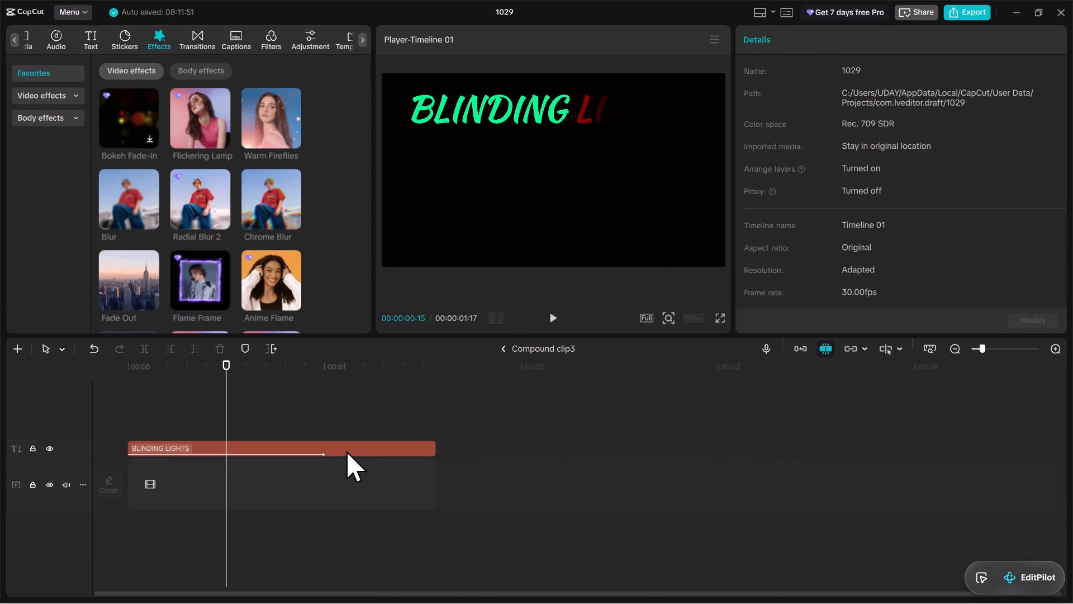
click(353, 449)
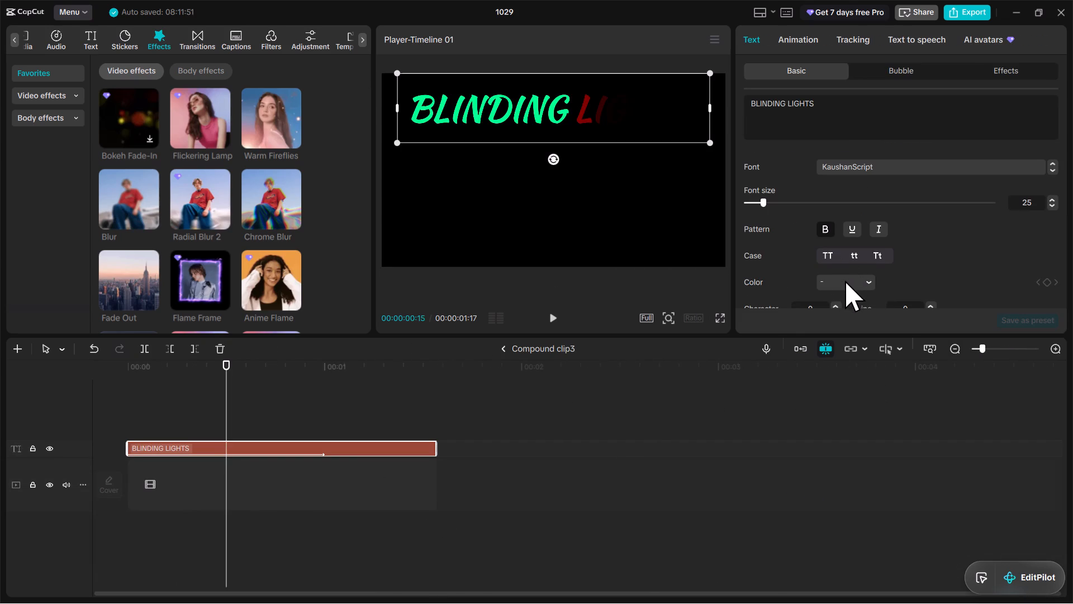
scroll(844, 281, down, 1)
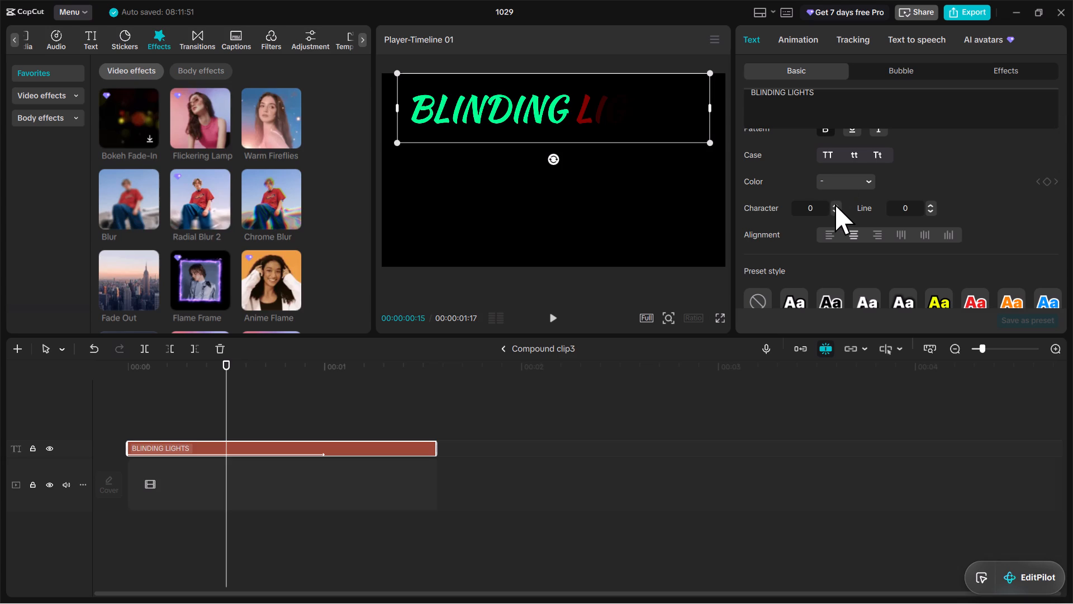
click(835, 204)
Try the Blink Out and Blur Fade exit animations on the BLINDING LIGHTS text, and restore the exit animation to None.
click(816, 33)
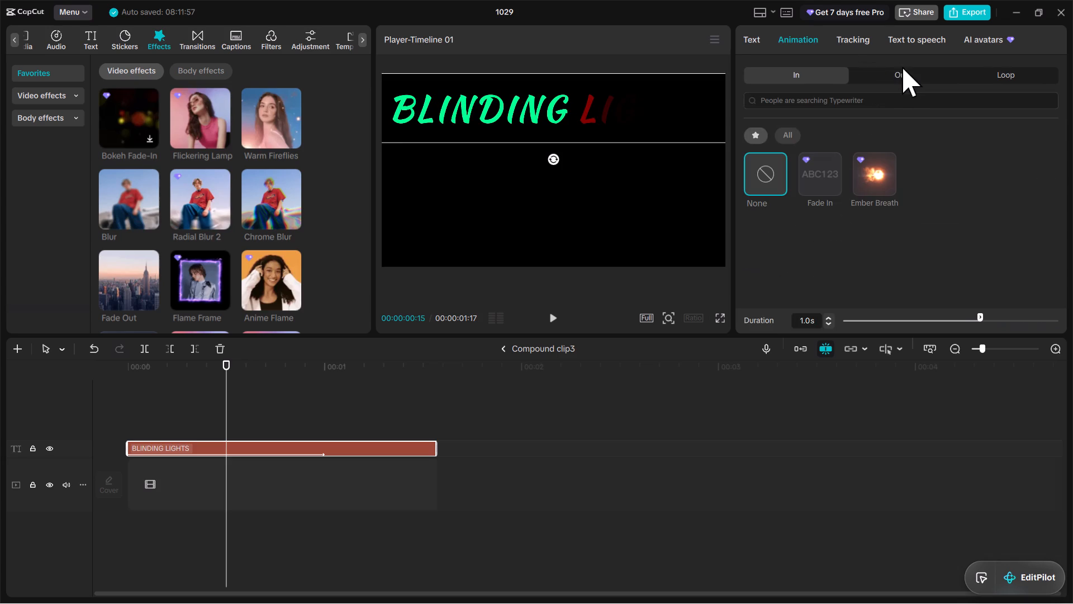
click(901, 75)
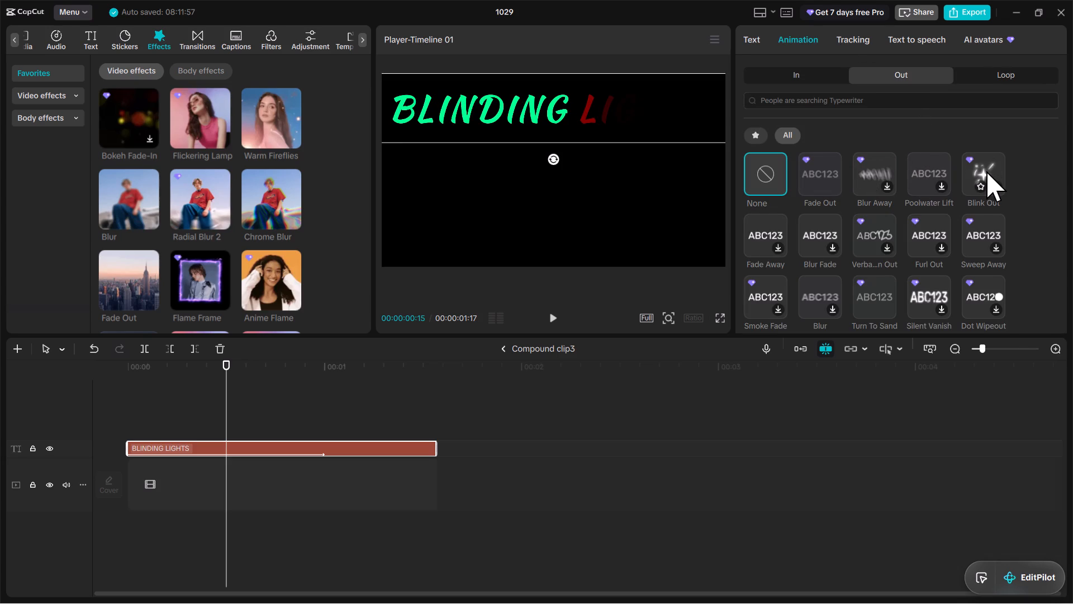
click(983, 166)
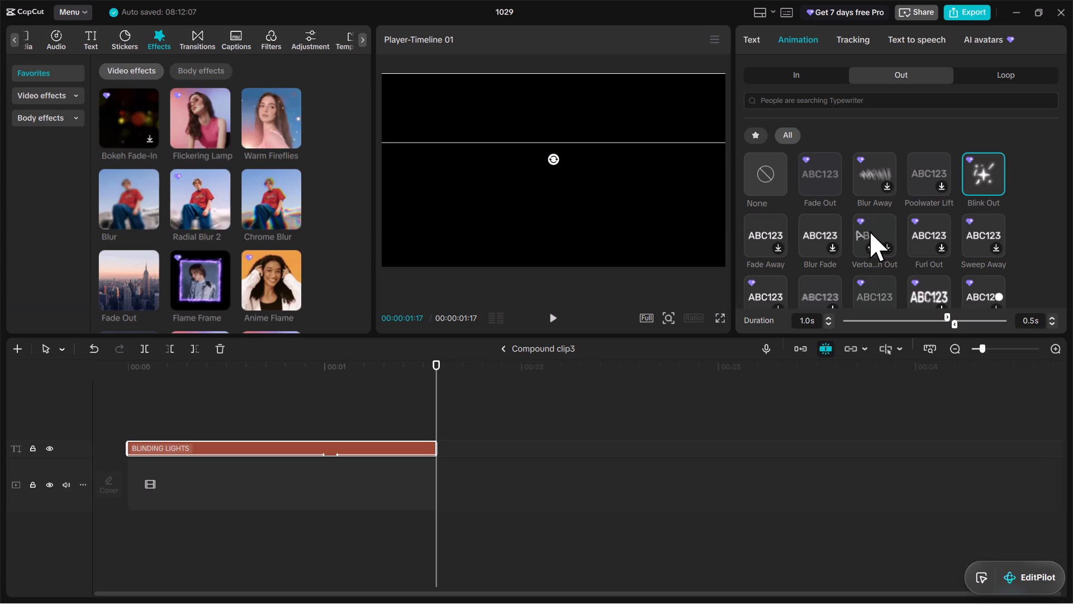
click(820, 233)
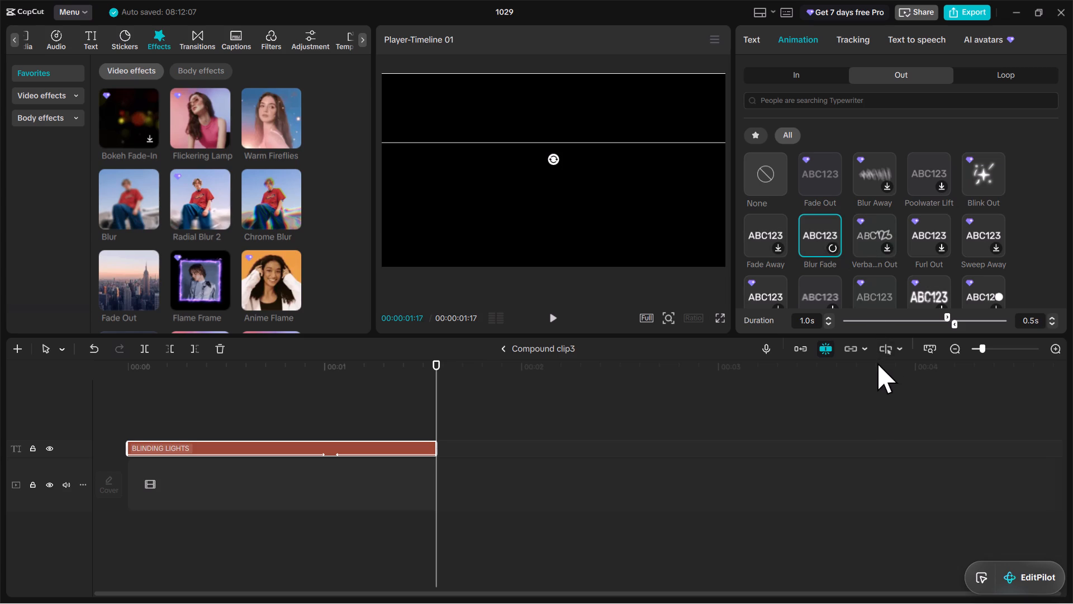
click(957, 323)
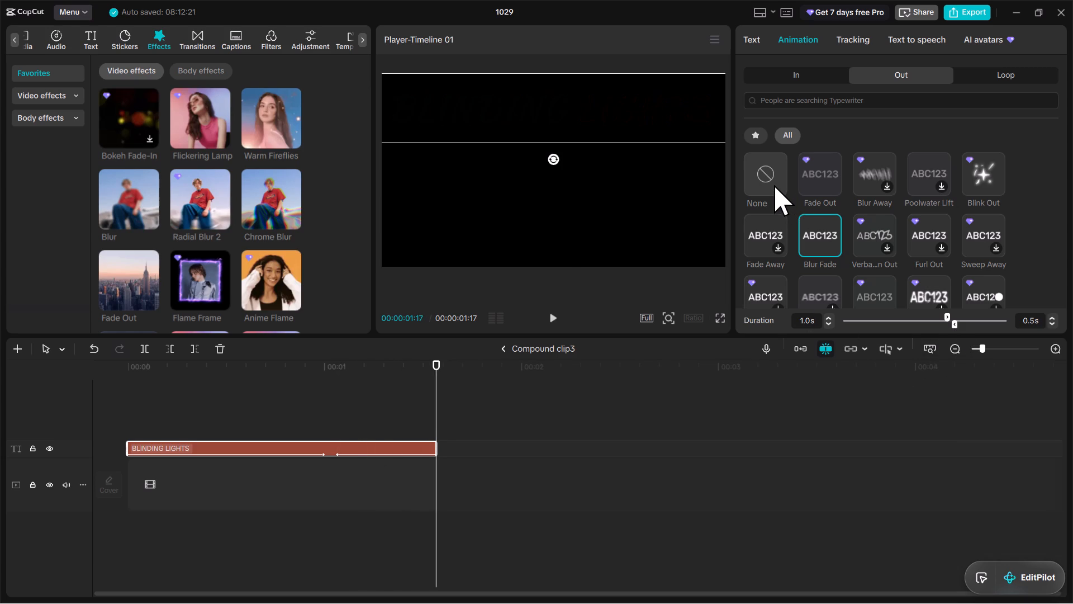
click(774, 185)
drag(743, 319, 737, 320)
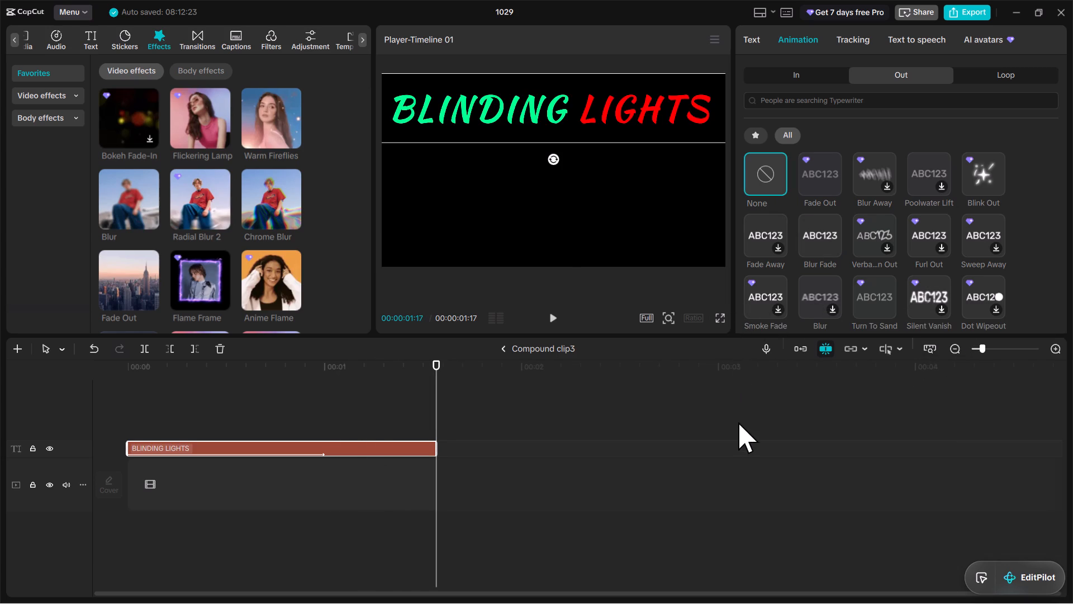
Return to the main timeline and play the closing title through to the end of the edit.
click(531, 347)
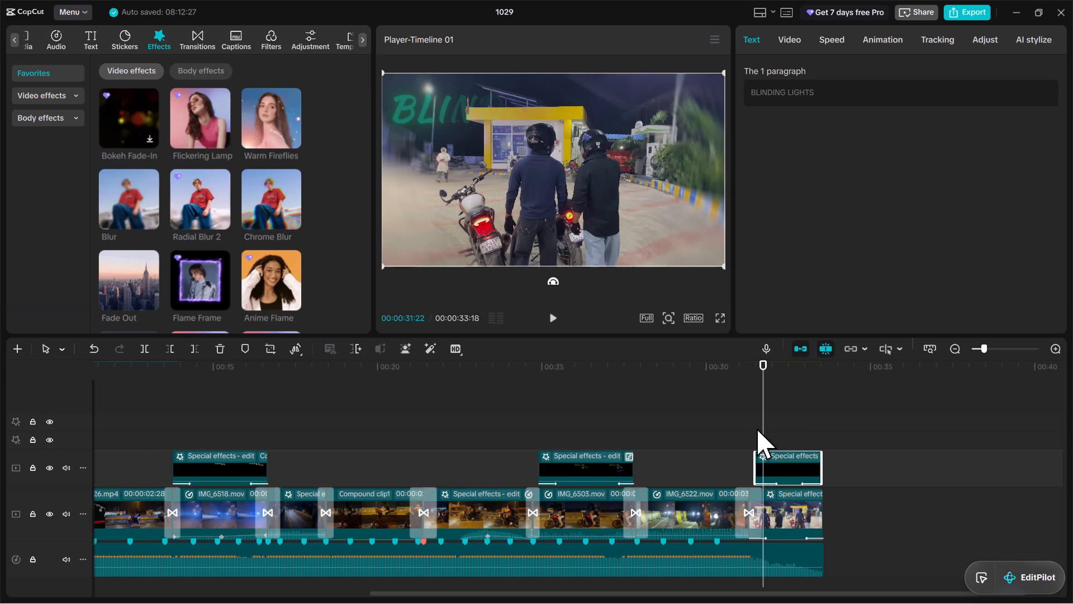
drag(757, 428, 781, 428)
key(space)
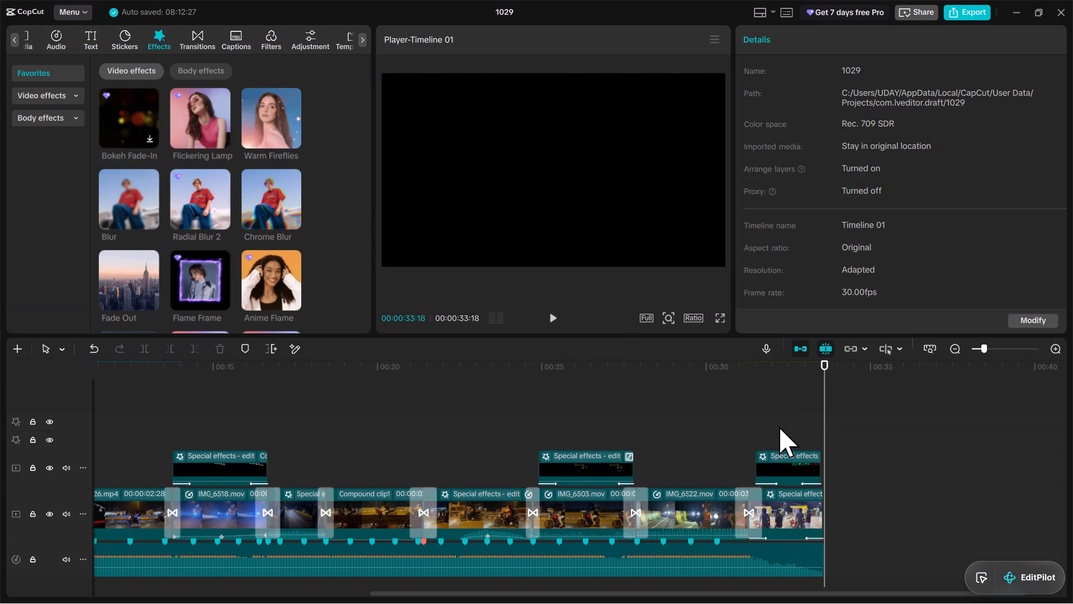
Review the opening part of the edit from 00:00:01:22 at double speed, up to 00:00:14:00.
click(979, 351)
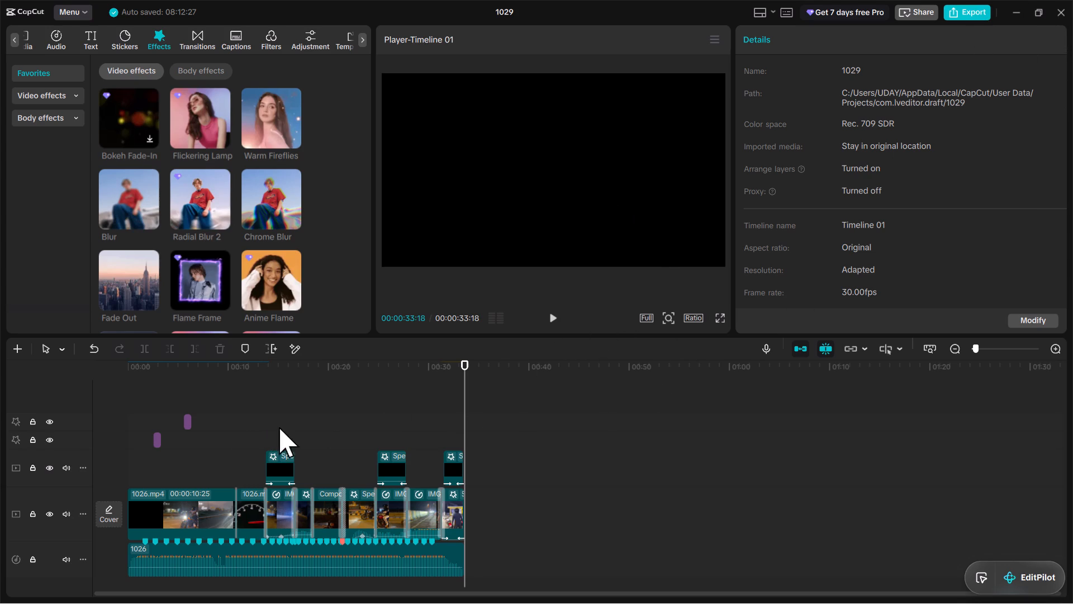
click(144, 403)
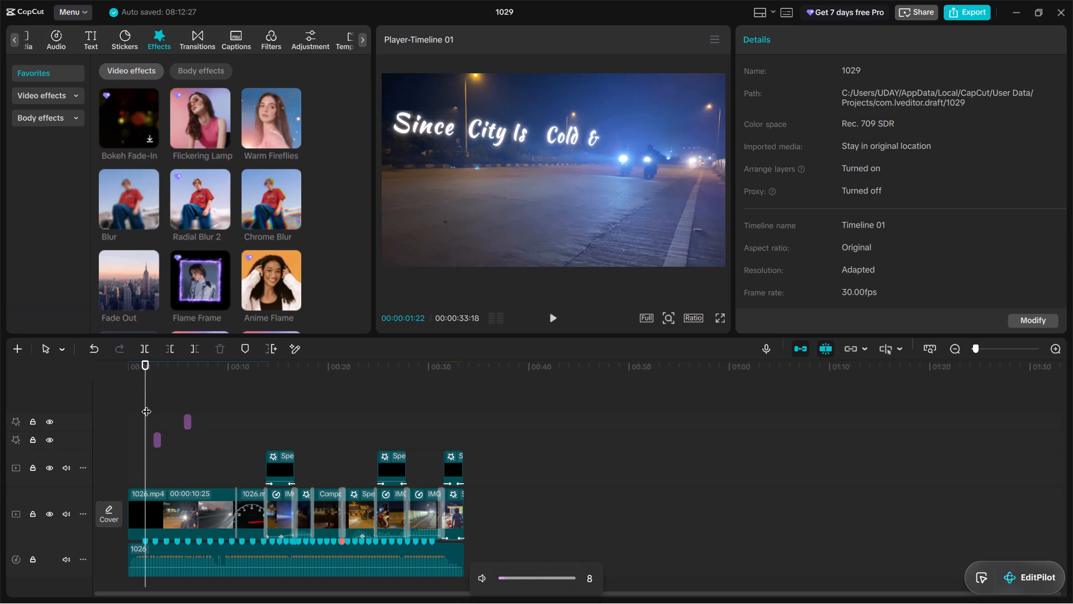
key(l)
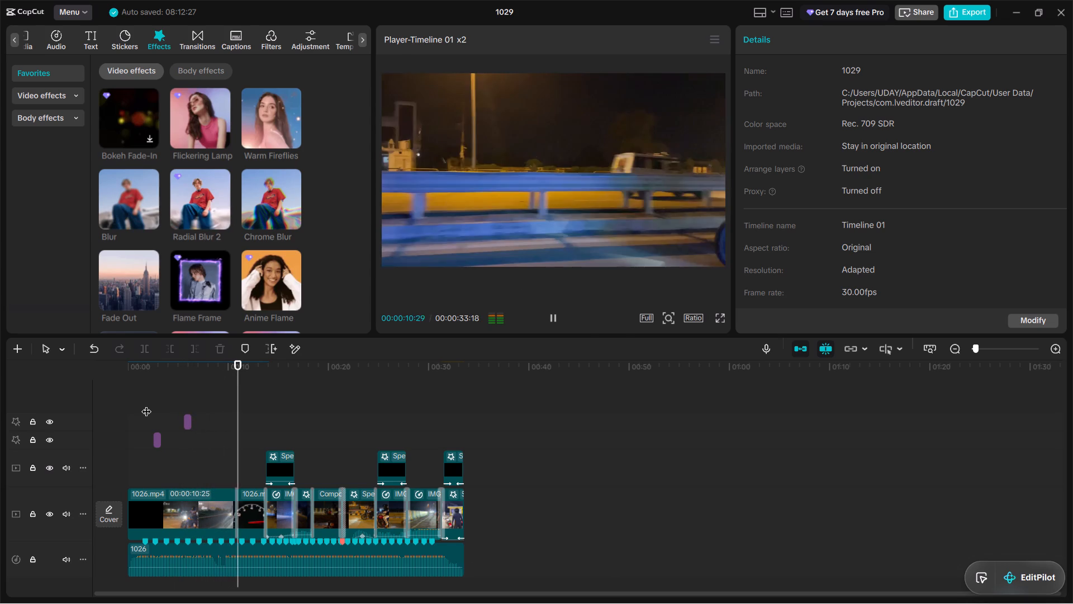
key(space)
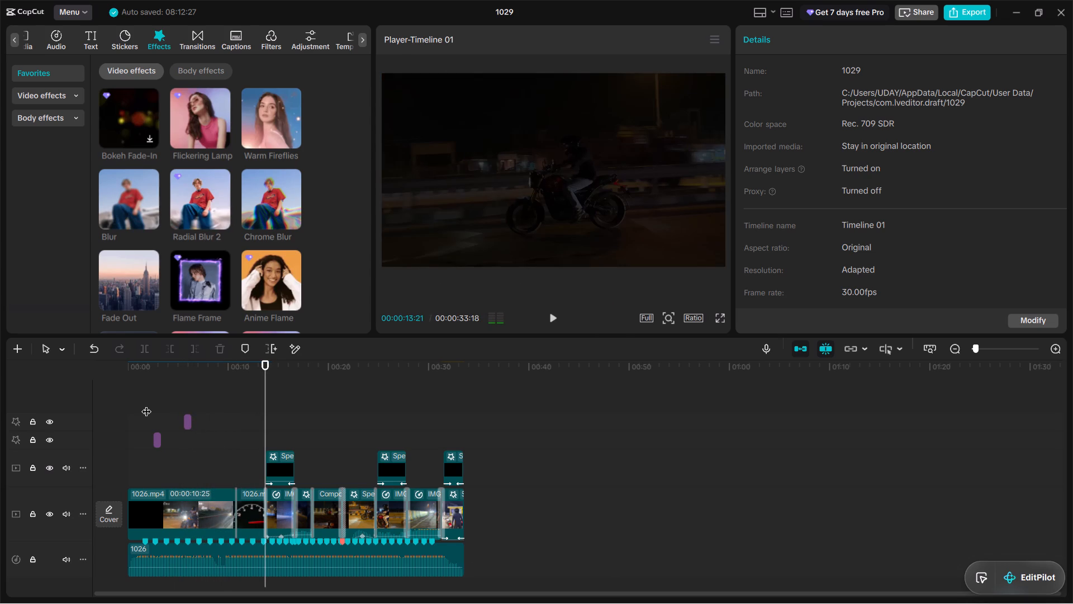
key(l)
key(space)
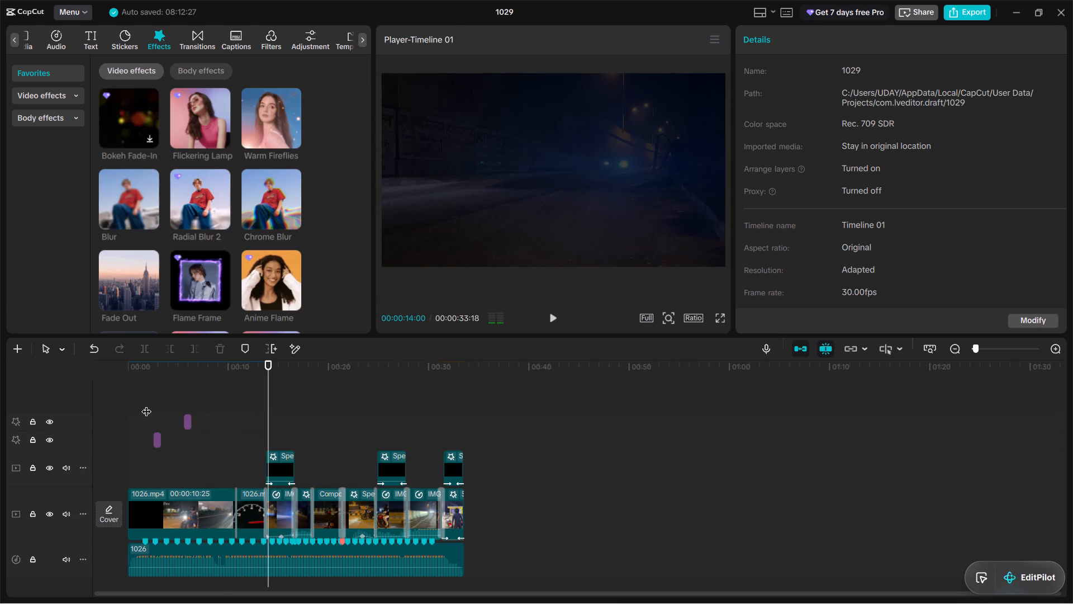
Replay the "Blinded By The Lights" title from 00:00:14:01 and continue playback to the end of the edit.
click(269, 366)
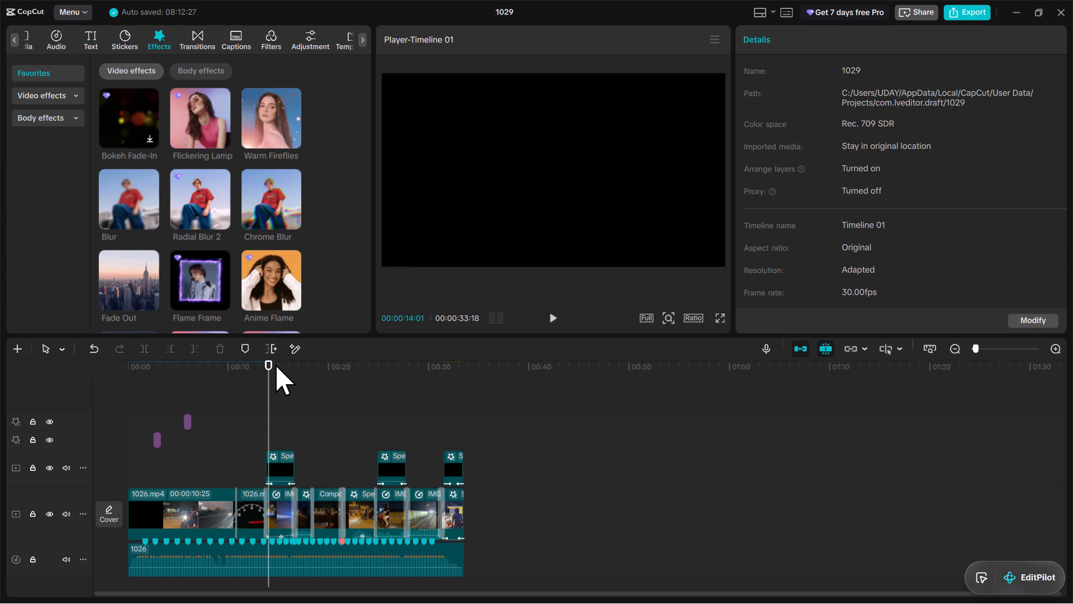
key(space)
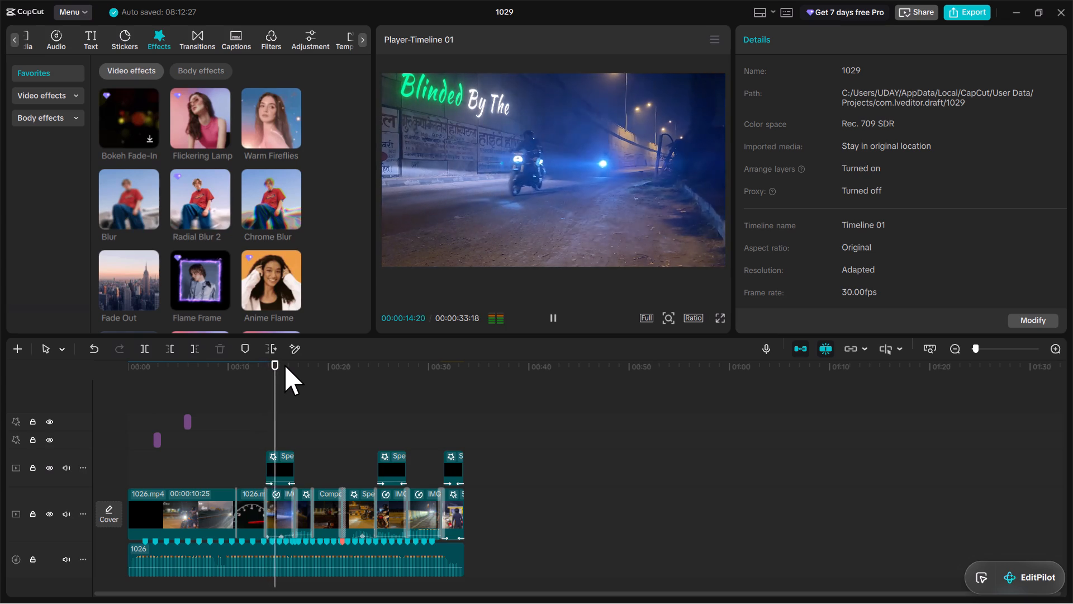
click(272, 378)
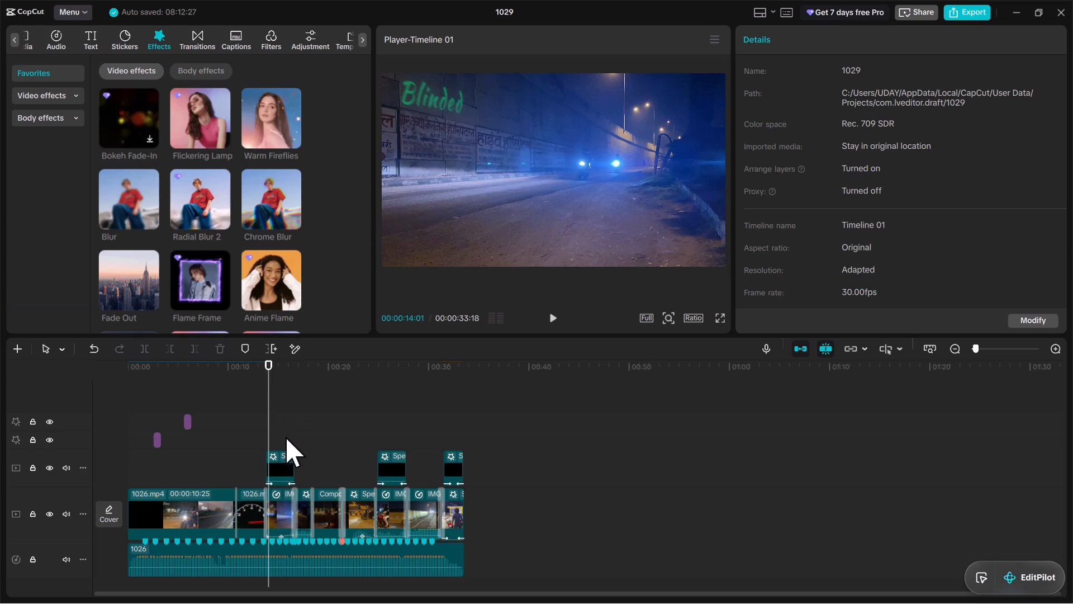
key(space)
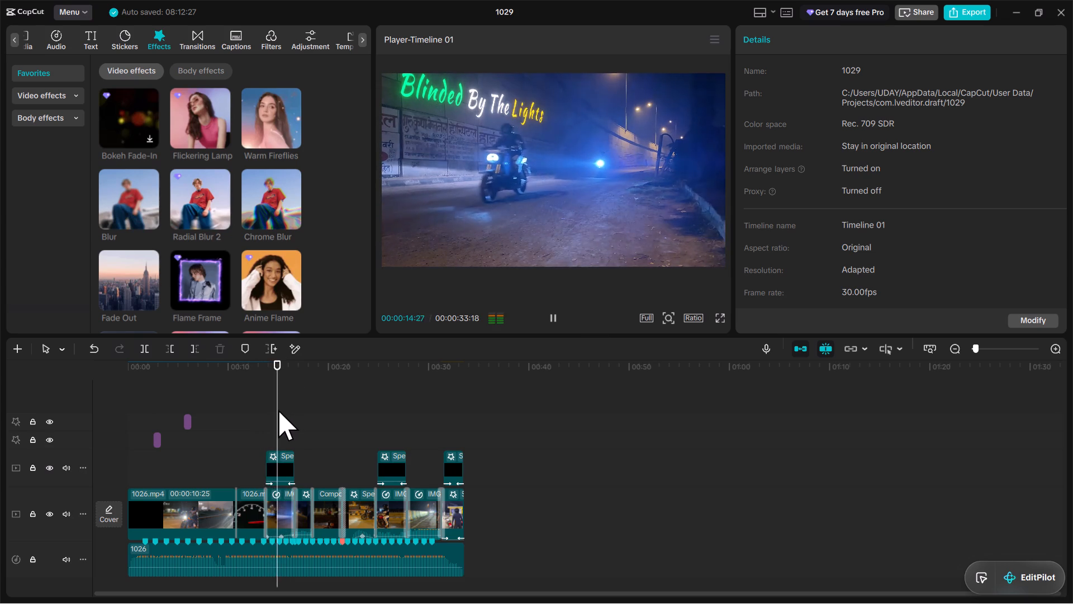
key(space)
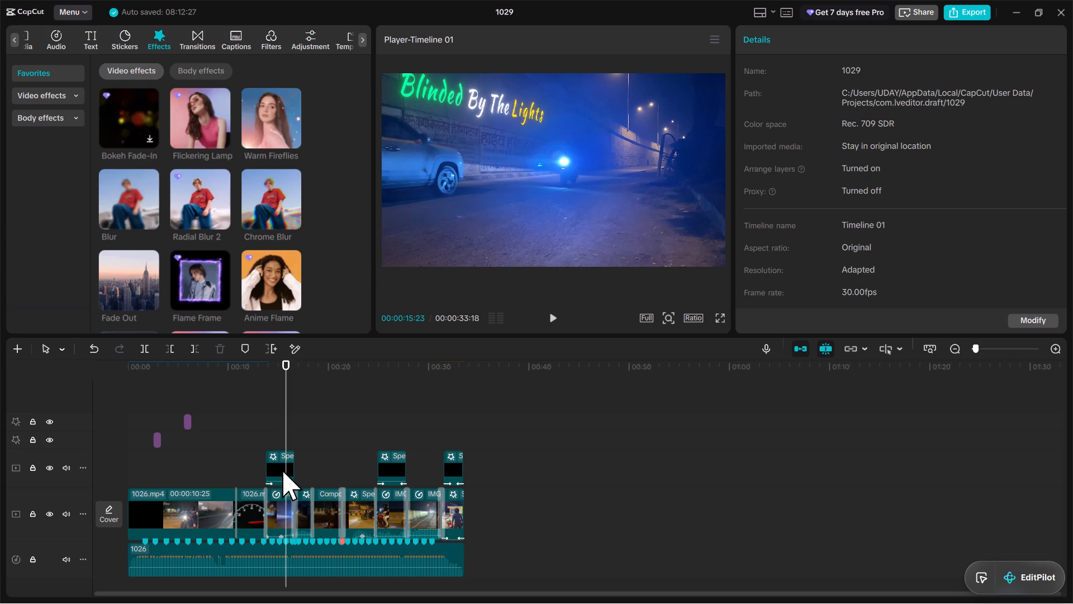
key(space)
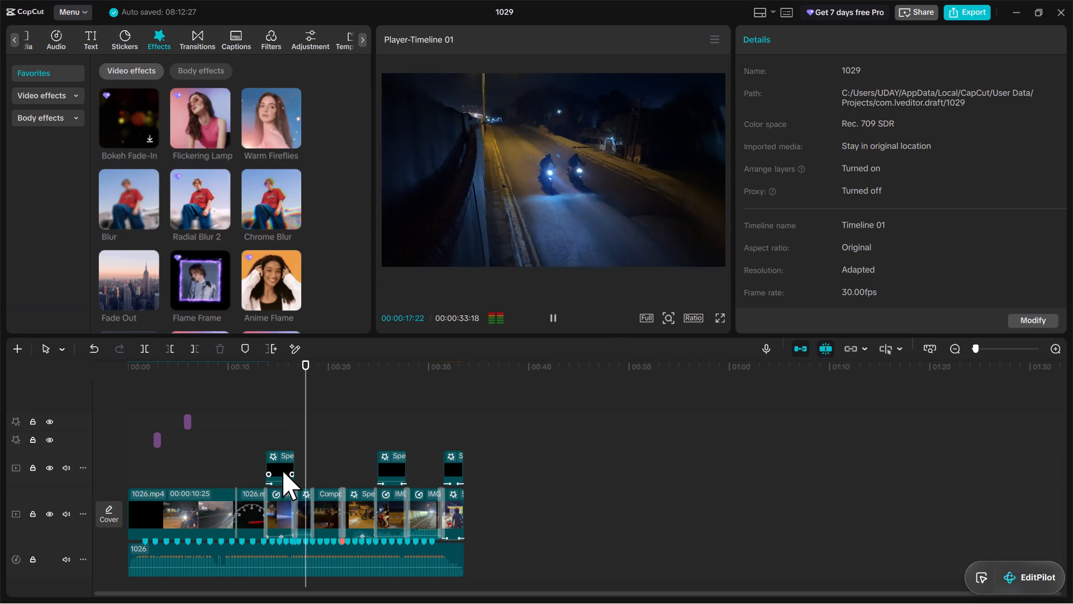
key(space)
key(space)
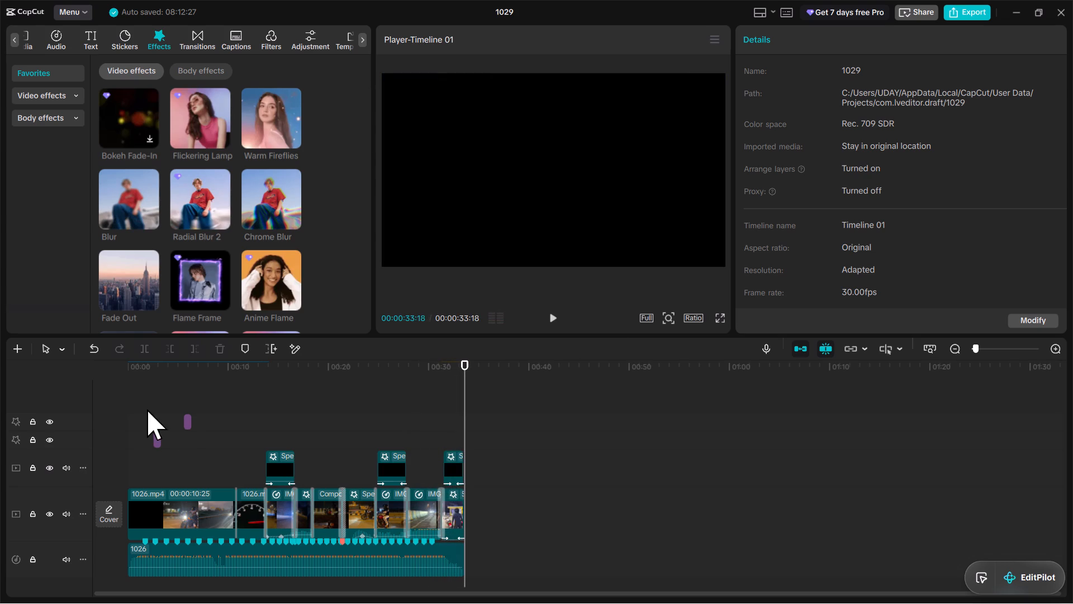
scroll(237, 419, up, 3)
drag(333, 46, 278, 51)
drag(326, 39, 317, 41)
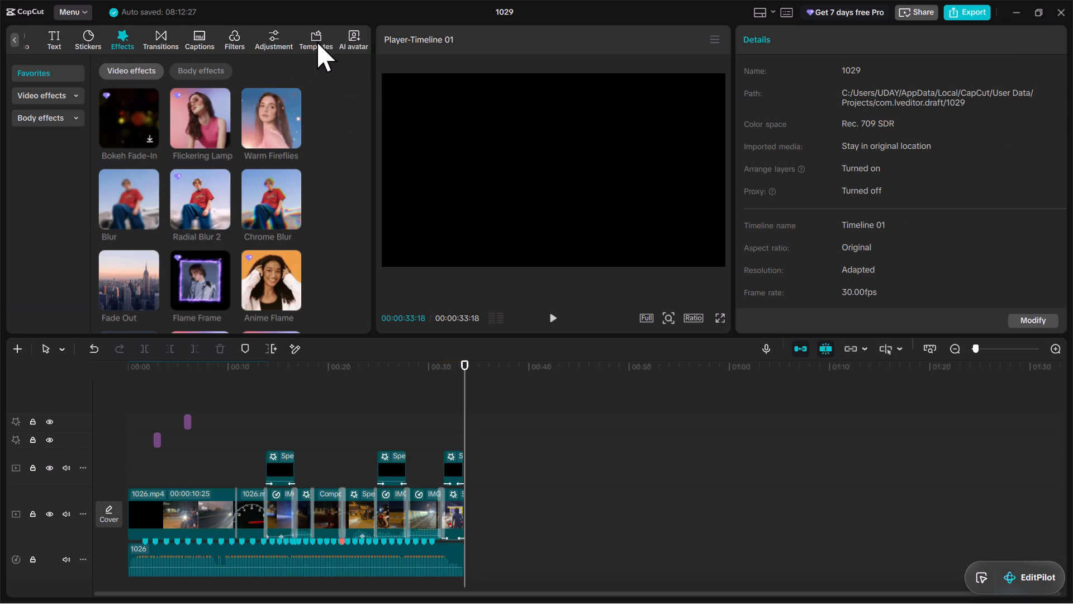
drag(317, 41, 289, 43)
Close the editing window of project 1029.
click(1065, 10)
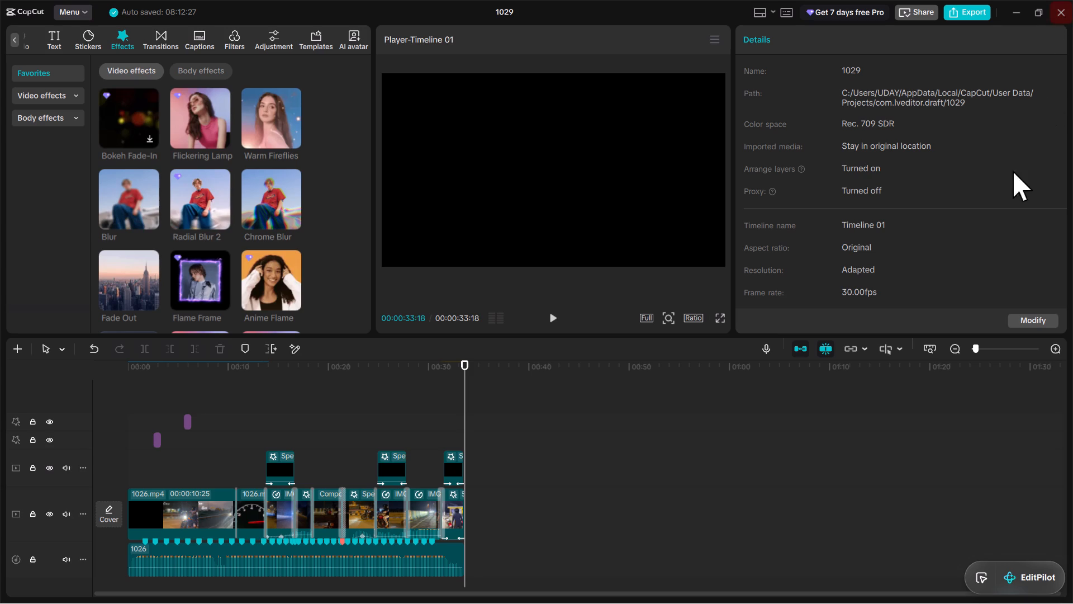